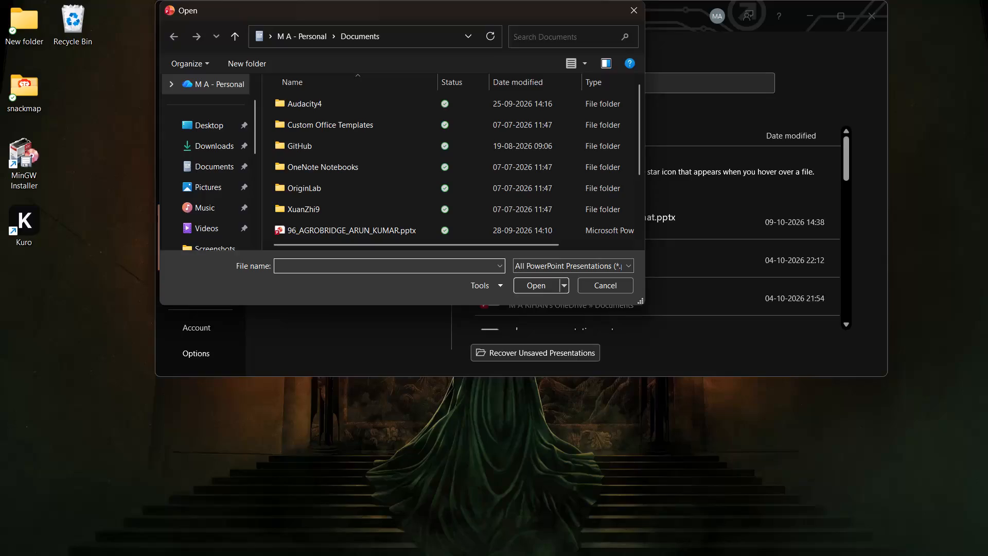
Dismiss the file browsing dialog without opening a presentation and maximize the PowerPoint window.
{"action": "left_click", "coordinate": [987, 0]}
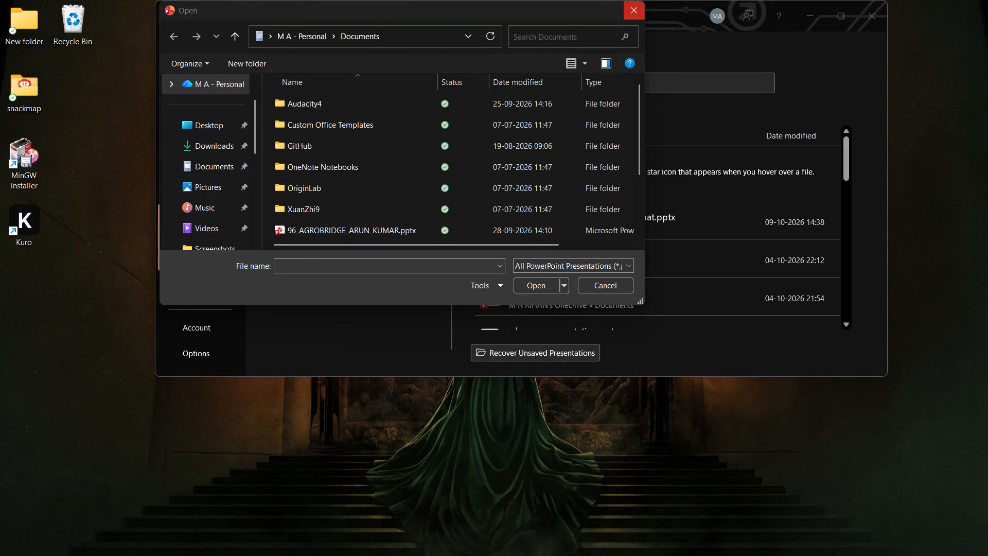
{"action": "left_click", "coordinate": [631, 7]}
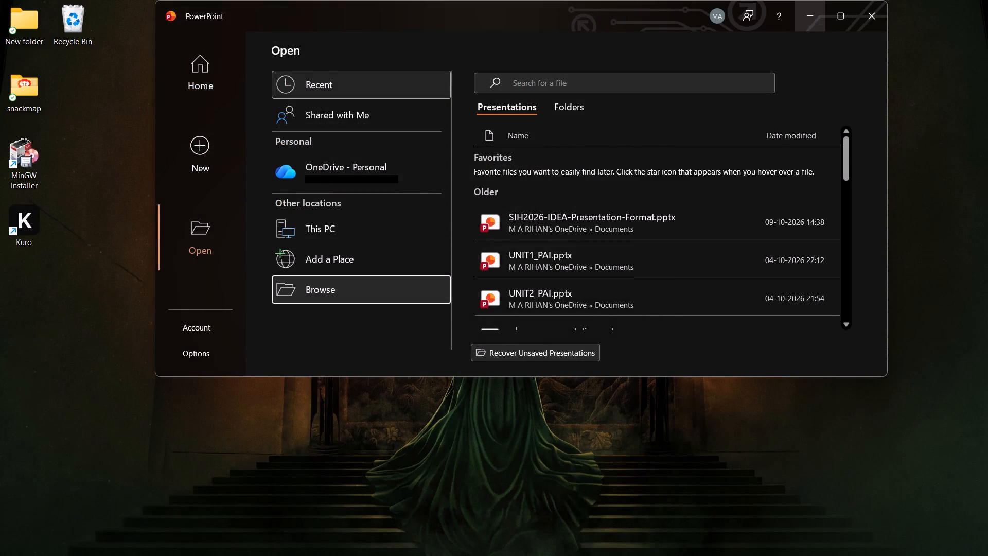
{"action": "left_click", "coordinate": [855, 6]}
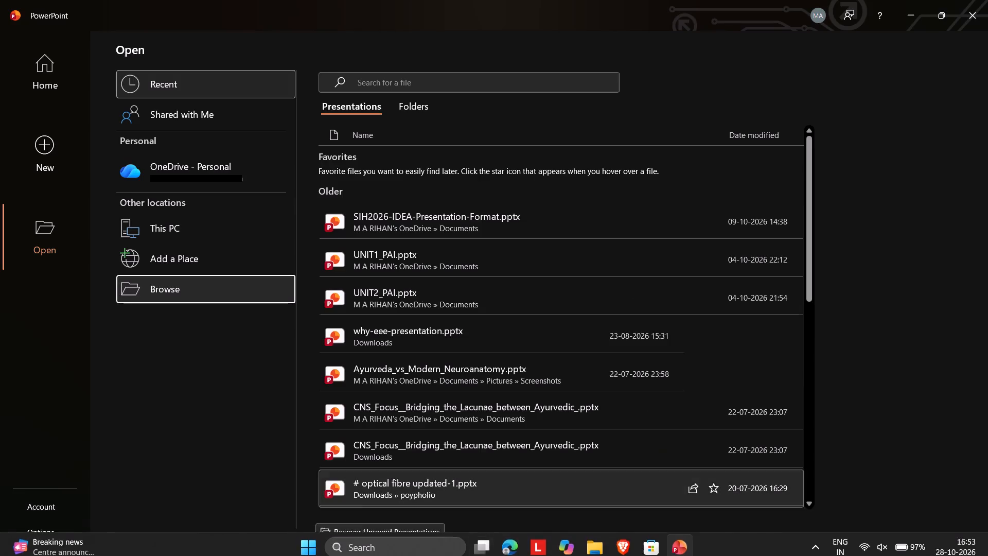
Find WhatsApp through the Windows search and launch it.
{"action": "left_click", "coordinate": [394, 543]}
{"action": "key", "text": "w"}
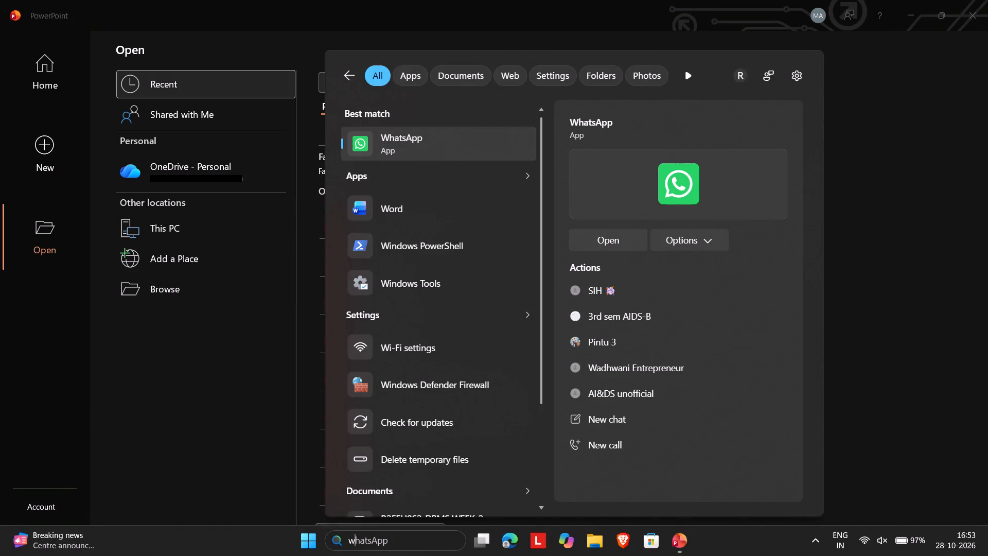
{"action": "key", "text": "Return"}
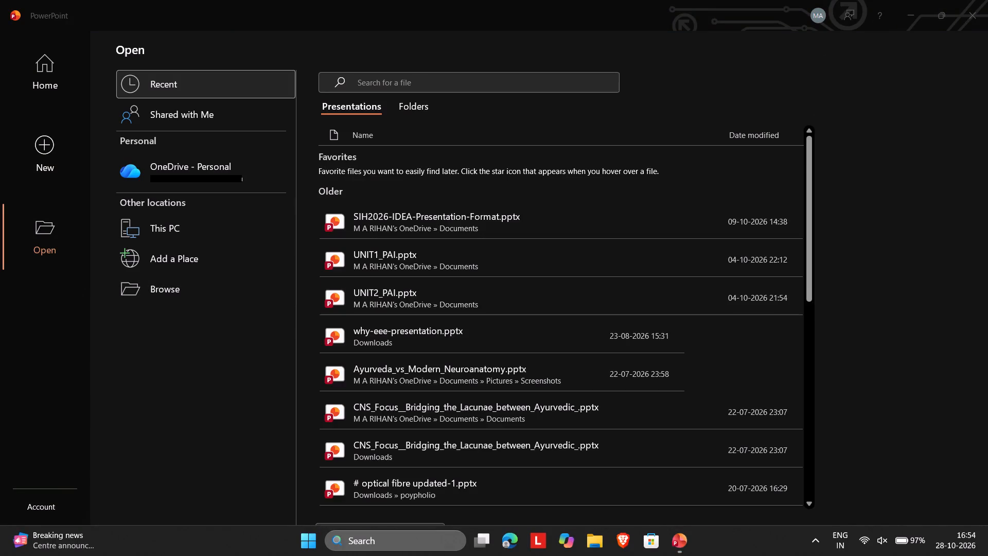
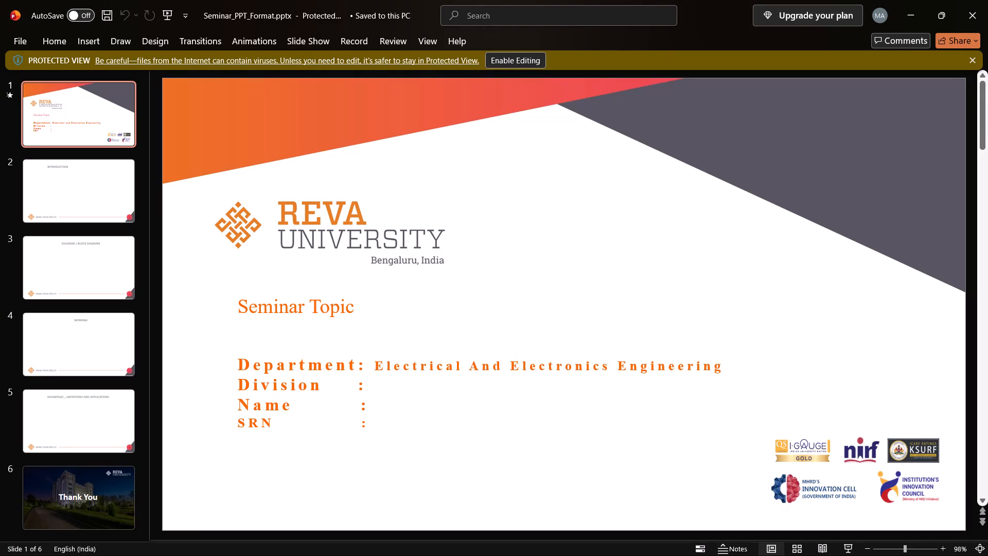
Take the Seminar_PPT_Format presentation out of Protected View so that its slides can be edited.
{"action": "left_click", "coordinate": [390, 386]}
{"action": "left_click", "coordinate": [80, 194]}
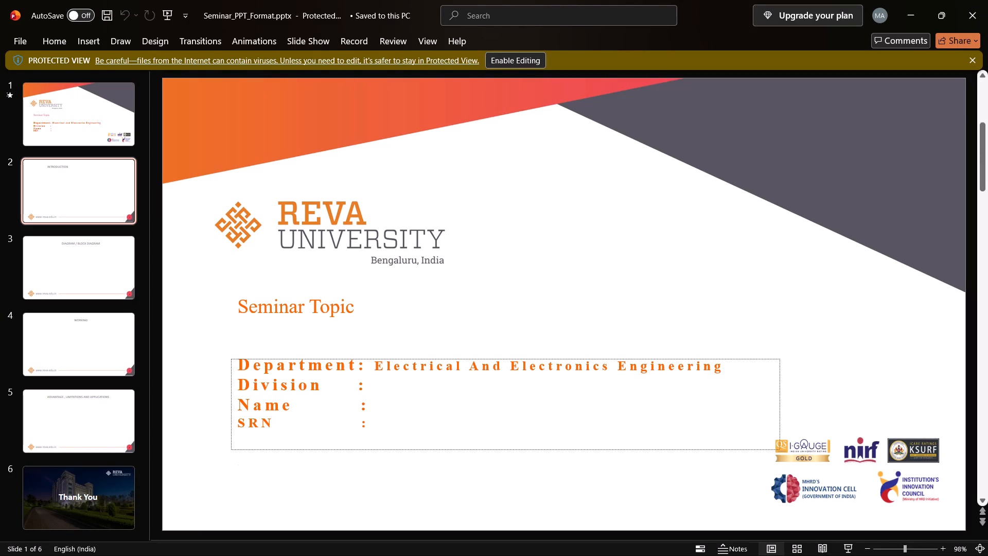
{"action": "left_click", "coordinate": [85, 267]}
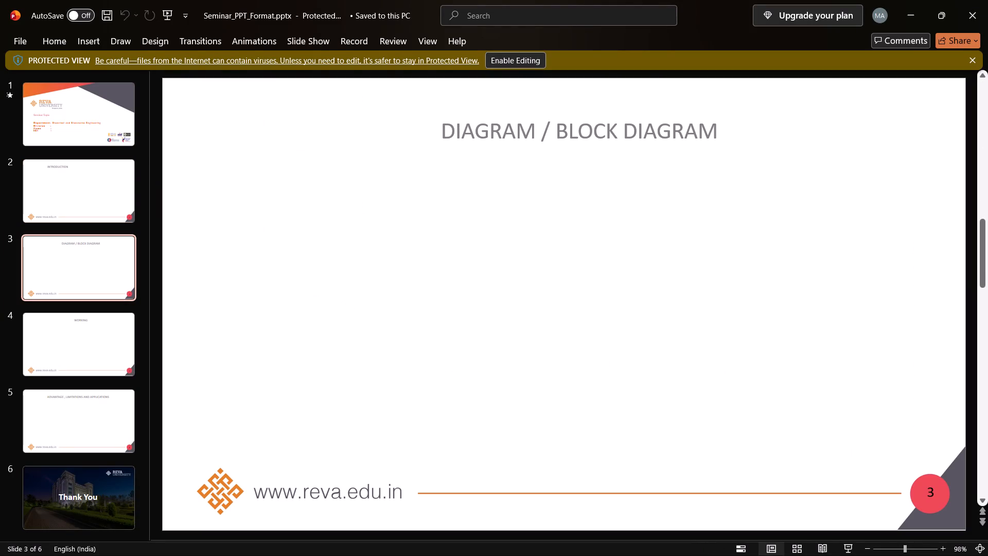
{"action": "left_click", "coordinate": [509, 67]}
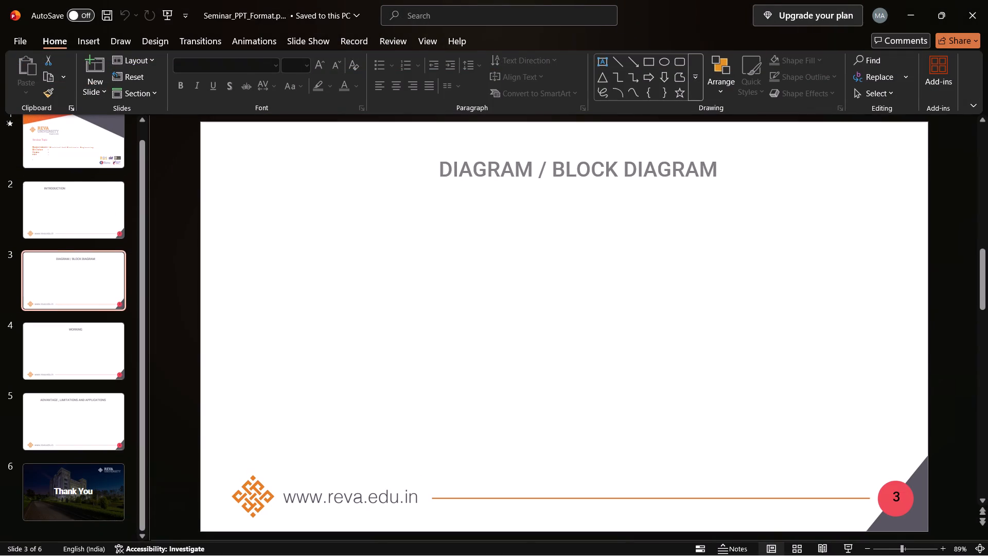
Save the presentation.
{"action": "key", "text": "ctrl+s"}
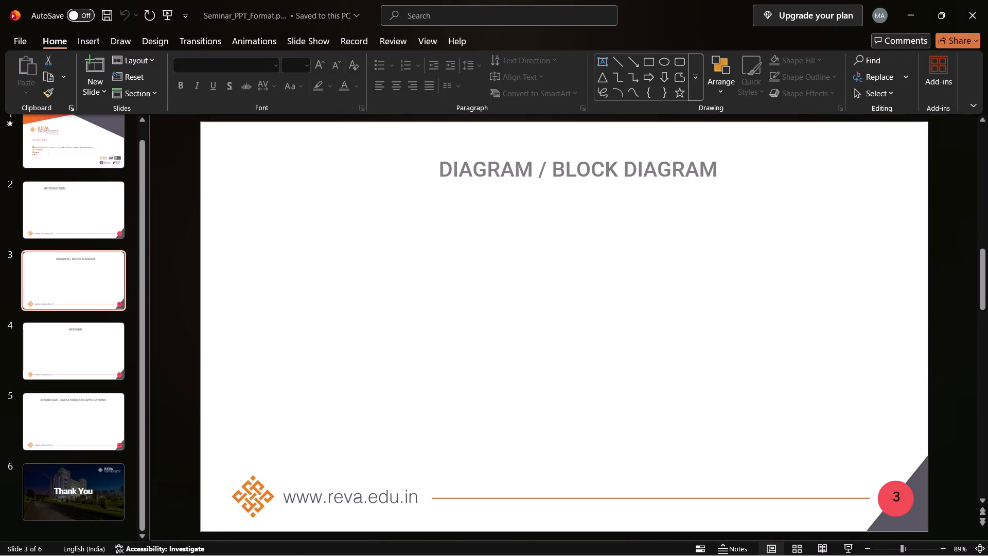
Draw a rectangle about 6.77 cm high and 4.66 cm wide on the left part of the Diagram / Block Diagram slide.
{"action": "left_click", "coordinate": [98, 45]}
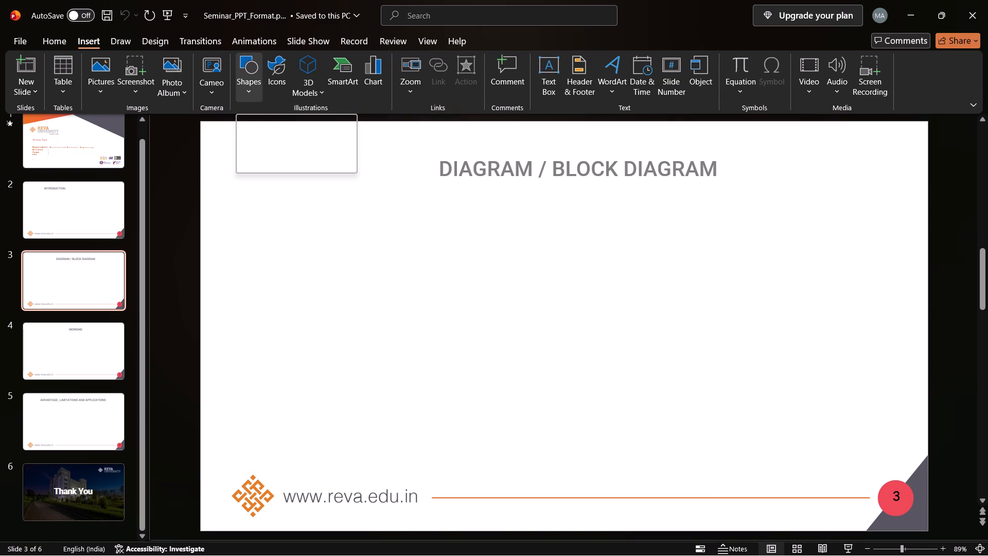
{"action": "left_click", "coordinate": [250, 96]}
{"action": "left_click", "coordinate": [285, 132]}
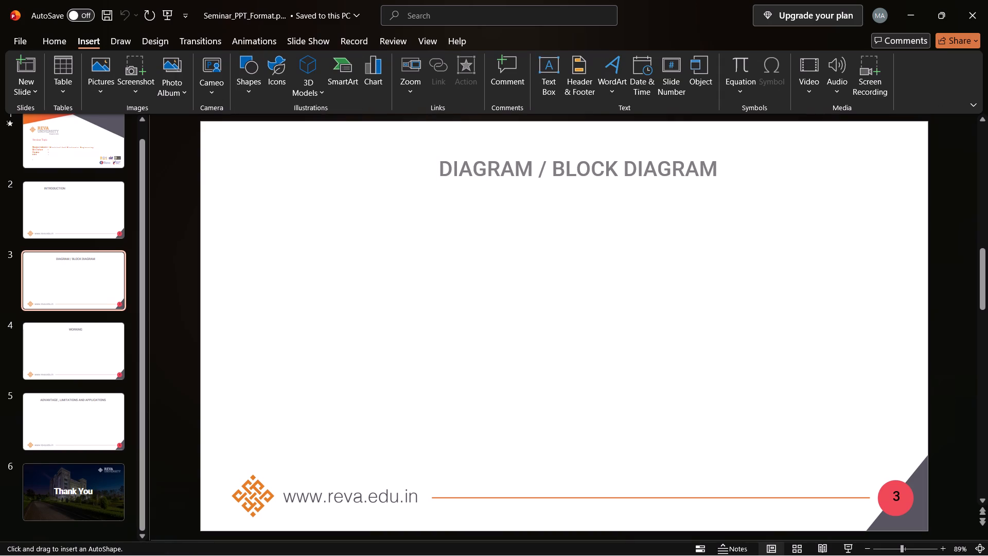
{"action": "left_click_drag", "start_coordinate": [321, 233], "coordinate": [453, 392]}
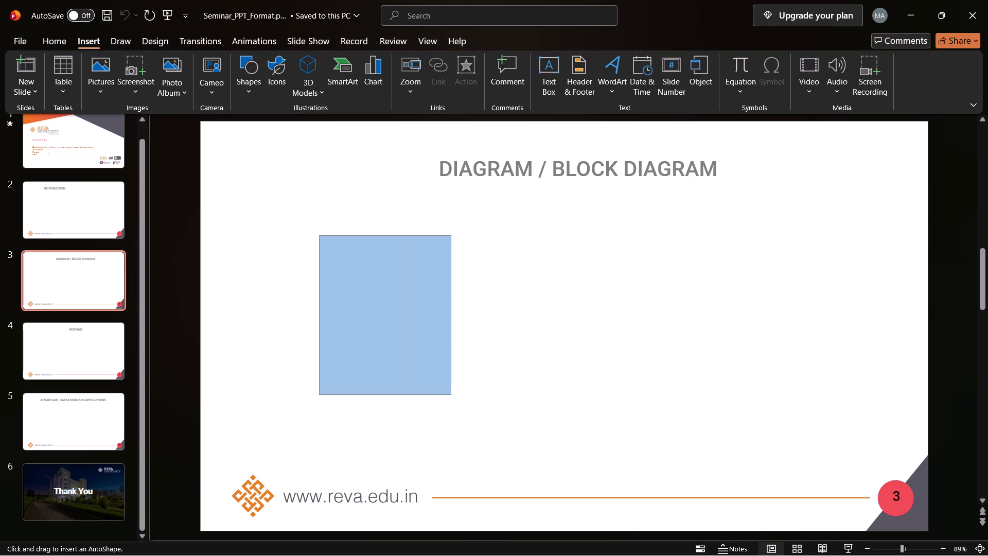
{"action": "left_click_drag", "start_coordinate": [453, 392], "coordinate": [433, 393]}
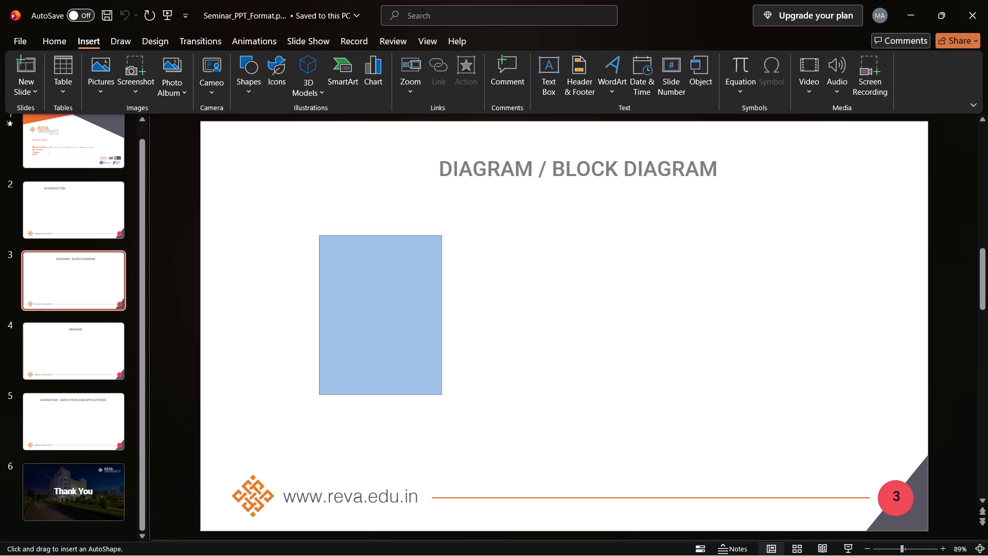
{"action": "left_click_drag", "start_coordinate": [433, 393], "coordinate": [418, 381]}
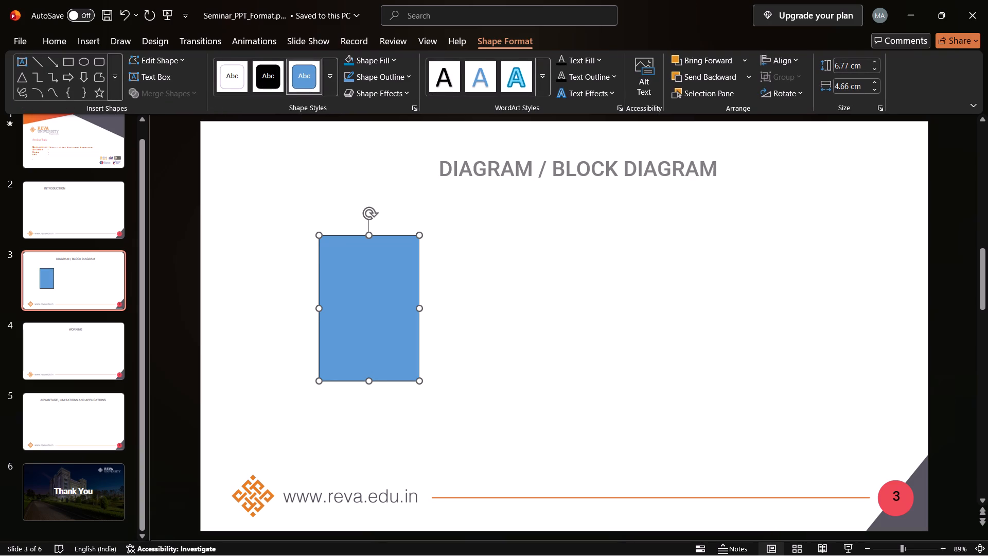
Style the rectangle with a white fill and a black outline.
{"action": "left_click", "coordinate": [227, 82]}
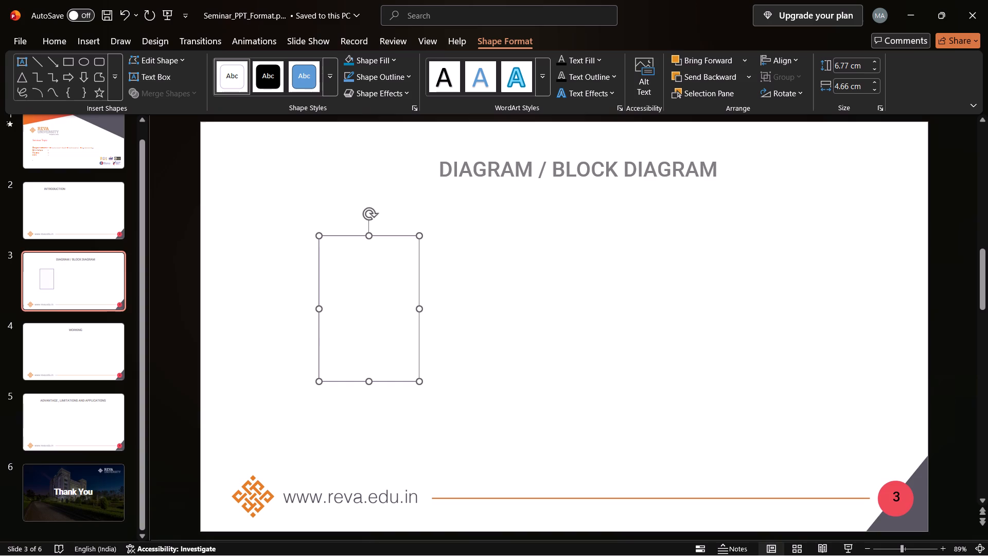
{"action": "left_click", "coordinate": [394, 65]}
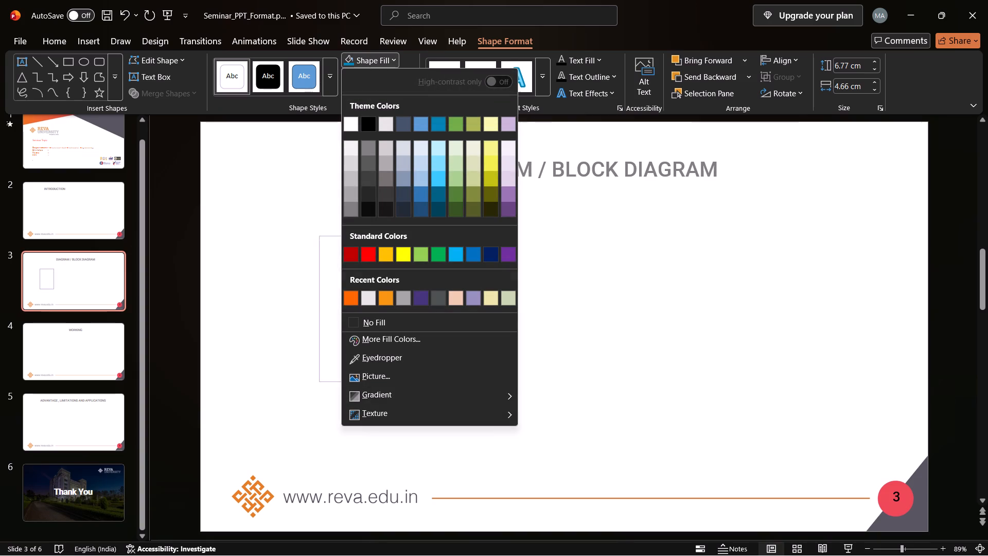
{"action": "left_click", "coordinate": [351, 120]}
{"action": "left_click", "coordinate": [381, 72]}
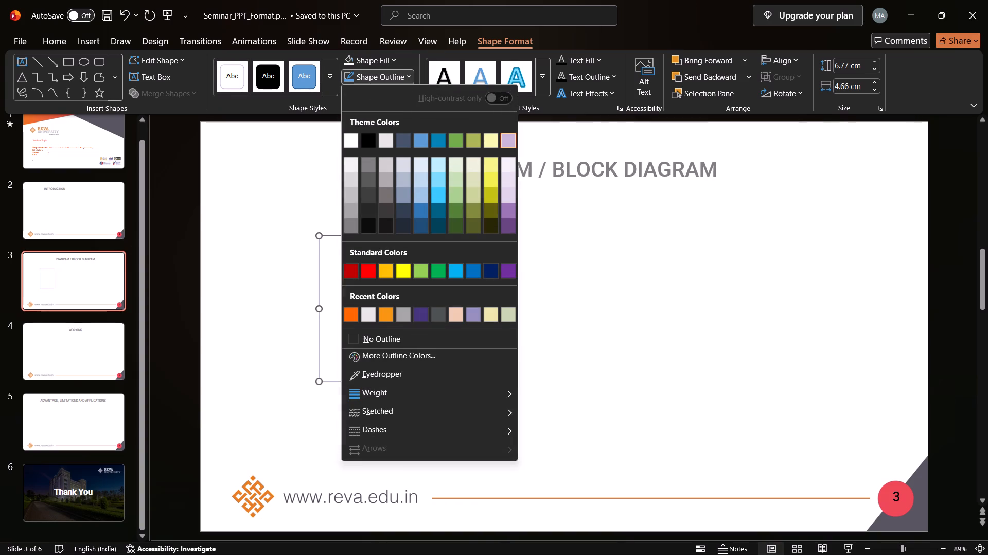
{"action": "left_click", "coordinate": [363, 135]}
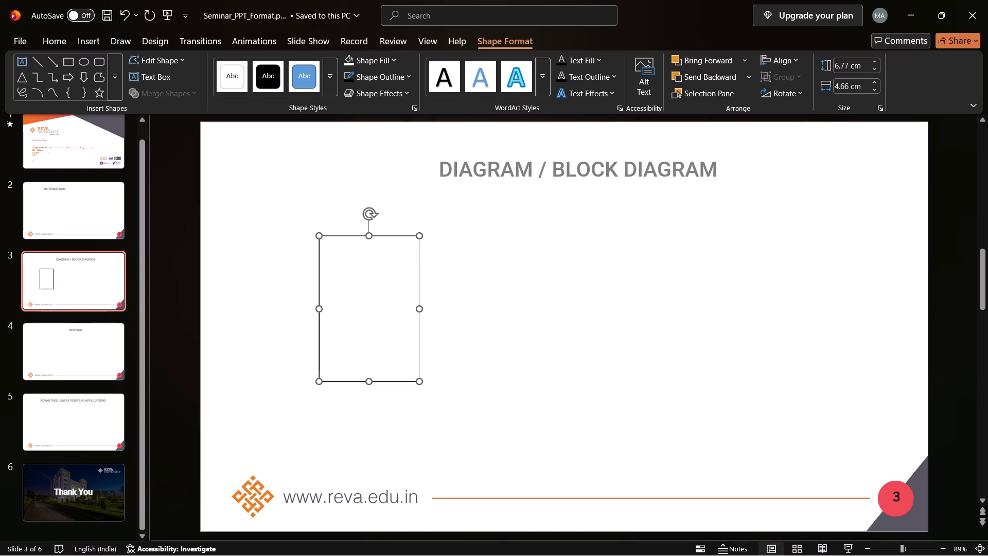
{"action": "left_click", "coordinate": [264, 237]}
Duplicate the rectangle and place the copy level with the original on the right part of the slide.
{"action": "left_click", "coordinate": [331, 297]}
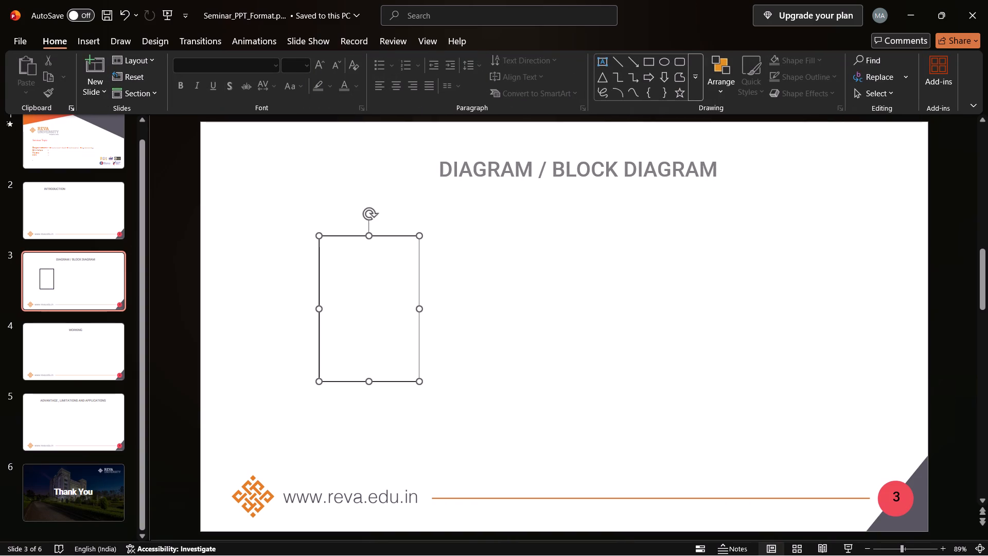
{"action": "key", "text": "ctrl+c"}
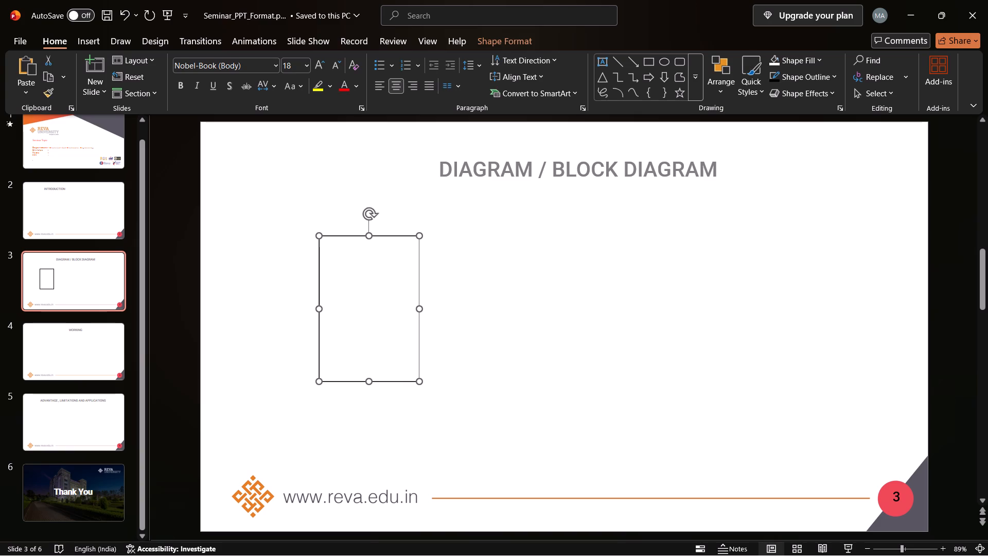
{"action": "key", "text": "ctrl+v"}
{"action": "key", "text": "Up"}
{"action": "key", "text": "Right"}
{"action": "key", "text": "Right"}
{"action": "key", "text": "Right"}
{"action": "key", "text": "Up"}
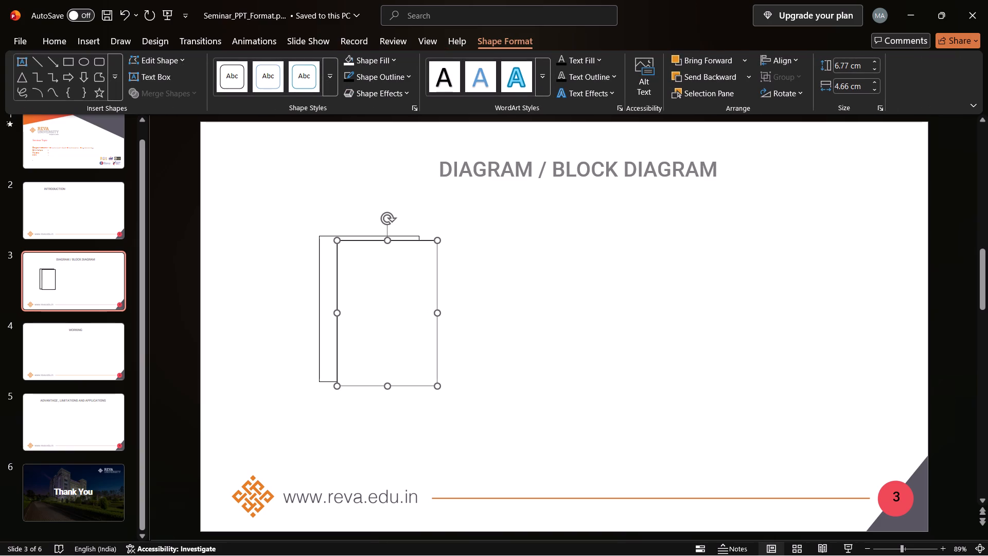
{"action": "key", "text": "Left"}
{"action": "key", "text": "Left"}
{"action": "key", "text": "Right"}
{"action": "key", "text": "Right"}
{"action": "key", "text": "Right"}
{"action": "key", "text": "Right"}
{"action": "key", "text": "Right"}
{"action": "key", "text": "Right"}
{"action": "key", "text": "Right"}
{"action": "key", "text": "Right"}
{"action": "key", "text": "Right"}
{"action": "key", "text": "Right"}
{"action": "key", "text": "Right"}
{"action": "key", "text": "Right"}
{"action": "key", "text": "Right"}
{"action": "key", "text": "Right"}
{"action": "key", "text": "Right"}
{"action": "key", "text": "Right"}
{"action": "key", "text": "Right"}
{"action": "key", "text": "Right"}
{"action": "key", "text": "Right"}
{"action": "key", "text": "Right"}
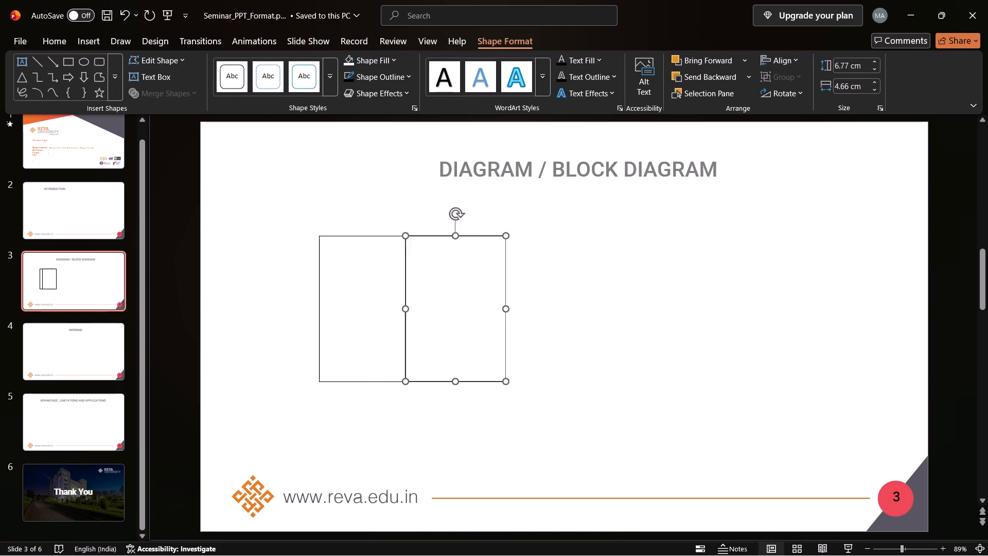
{"action": "key", "text": "Right"}
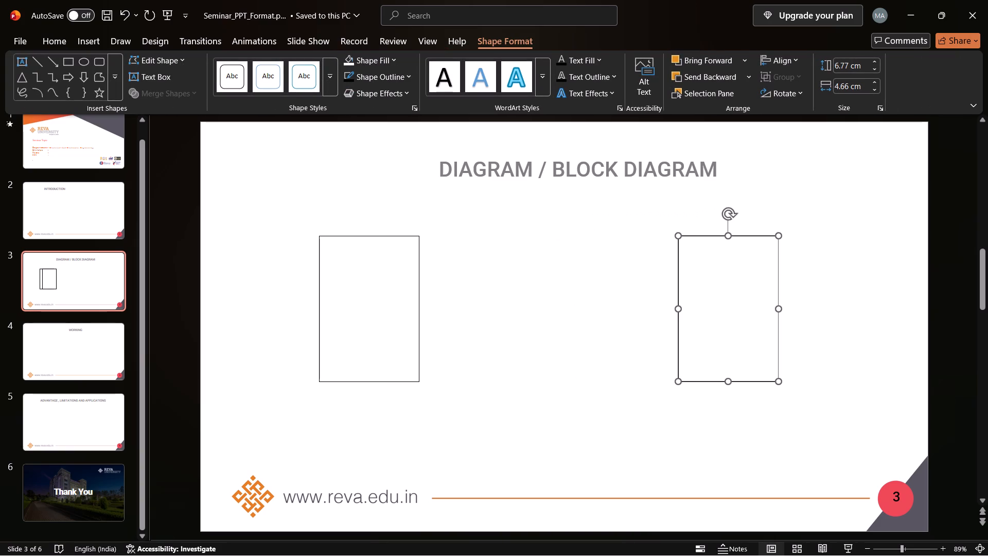
{"action": "key", "text": "Right"}
{"action": "key", "text": "Right"}
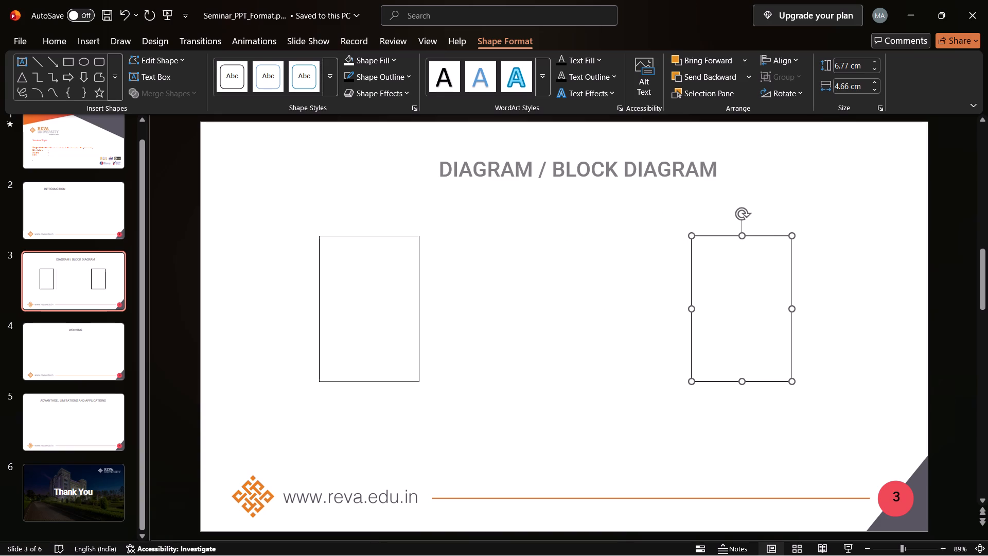
Paste another copy of the rectangle and place it between the two existing ones, level with them.
{"action": "key", "text": "ctrl+v"}
{"action": "key", "text": "Up"}
{"action": "key", "text": "Right"}
{"action": "key", "text": "Right"}
{"action": "key", "text": "Right"}
{"action": "key", "text": "Right"}
{"action": "key", "text": "Right"}
{"action": "key", "text": "Right"}
{"action": "key", "text": "Right"}
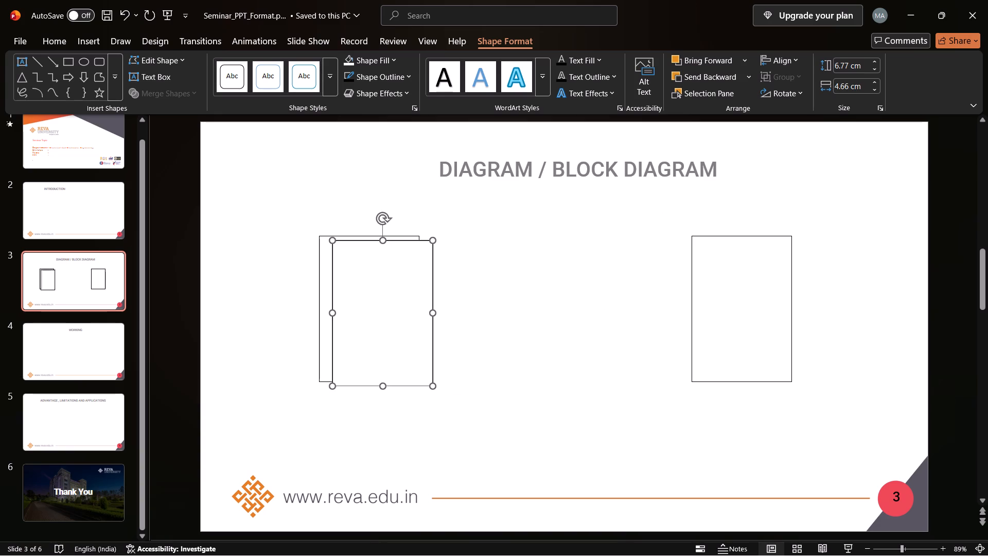
{"action": "key", "text": "Up"}
{"action": "key", "text": "Right"}
{"action": "key", "text": "Right"}
{"action": "key", "text": "Right"}
{"action": "key", "text": "Right"}
{"action": "key", "text": "Right"}
{"action": "key", "text": "Right"}
{"action": "key", "text": "Right"}
{"action": "key", "text": "Right"}
{"action": "key", "text": "Right"}
{"action": "key", "text": "Right"}
{"action": "key", "text": "Right"}
{"action": "key", "text": "Right"}
{"action": "key", "text": "Right"}
{"action": "key", "text": "Right"}
{"action": "key", "text": "Right"}
{"action": "key", "text": "Right"}
{"action": "key", "text": "Right"}
{"action": "key", "text": "Right"}
{"action": "key", "text": "Right"}
{"action": "key", "text": "Right"}
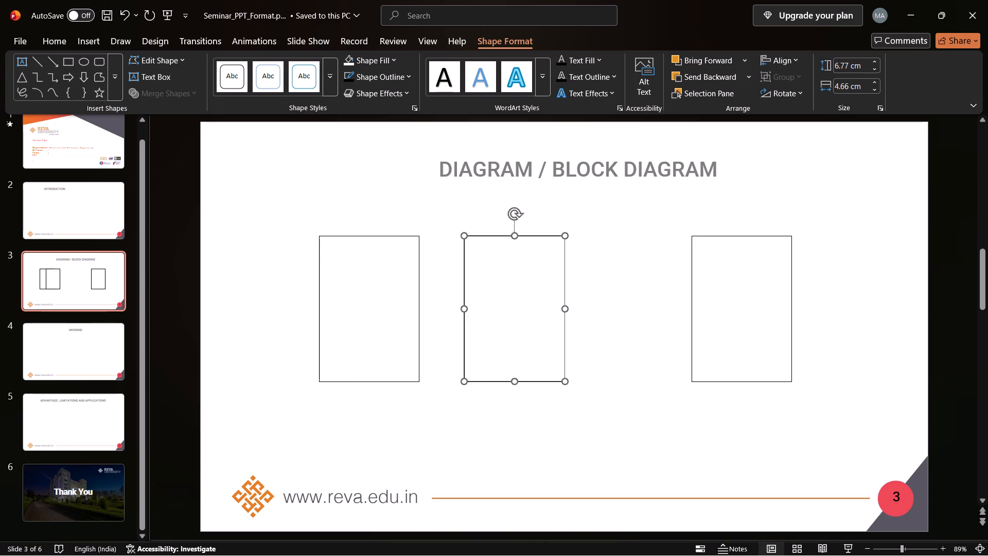
{"action": "key", "text": "Right"}
{"action": "key", "text": "Right"}
{"action": "key", "text": "Right"}
{"action": "key", "text": "Right"}
{"action": "key", "text": "Right"}
{"action": "key", "text": "Right"}
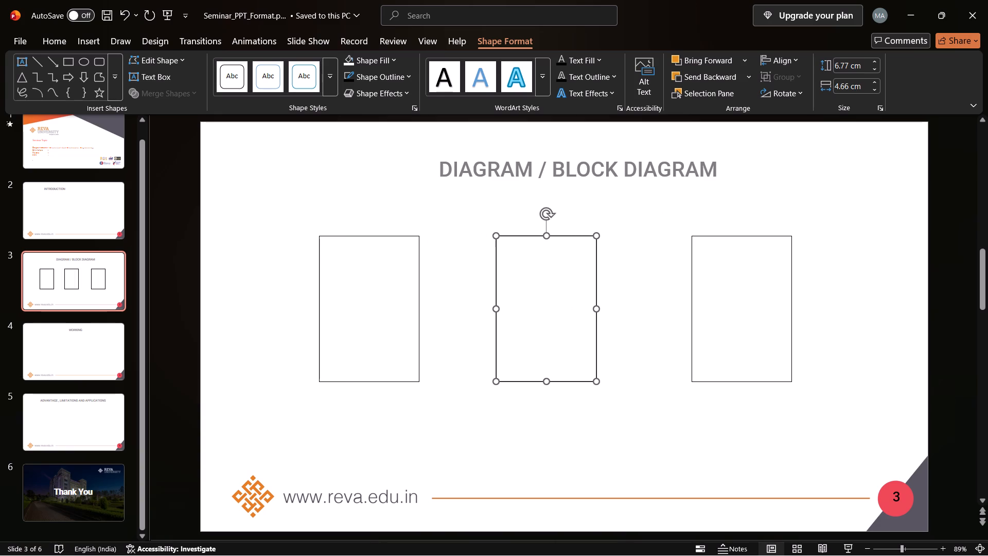
Resize the middle rectangle to about 5.08 cm high and 5.72 cm wide, and align its vertical centre with the outer rectangles.
{"action": "left_click_drag", "start_coordinate": [547, 238], "coordinate": [547, 264]}
{"action": "left_click_drag", "start_coordinate": [531, 332], "coordinate": [538, 316]}
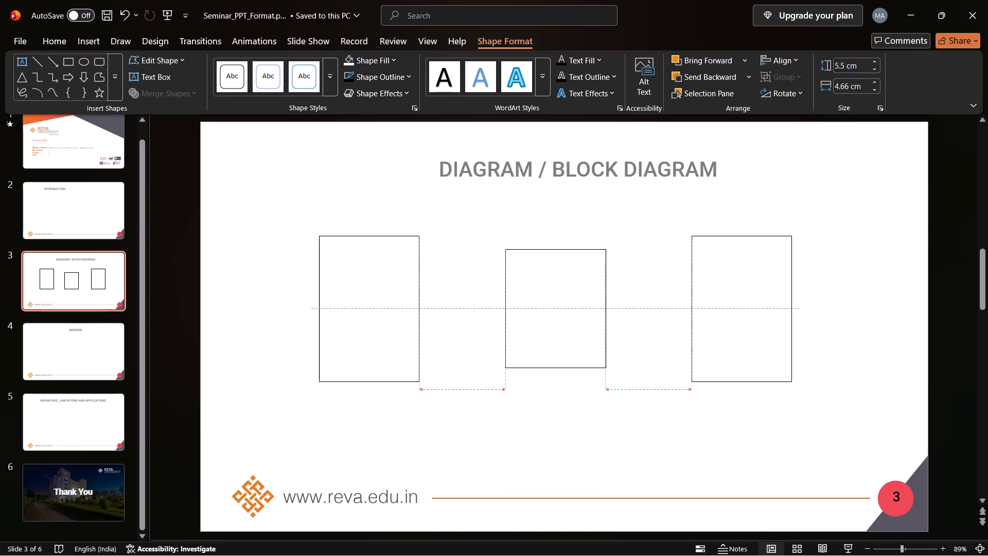
{"action": "left_click_drag", "start_coordinate": [538, 316], "coordinate": [531, 312]}
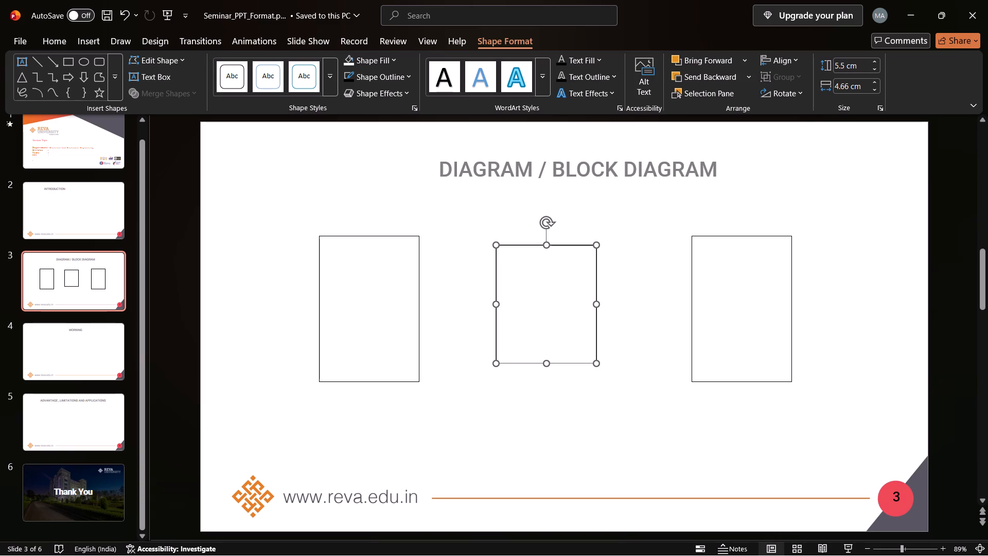
{"action": "left_click_drag", "start_coordinate": [495, 363], "coordinate": [470, 372]}
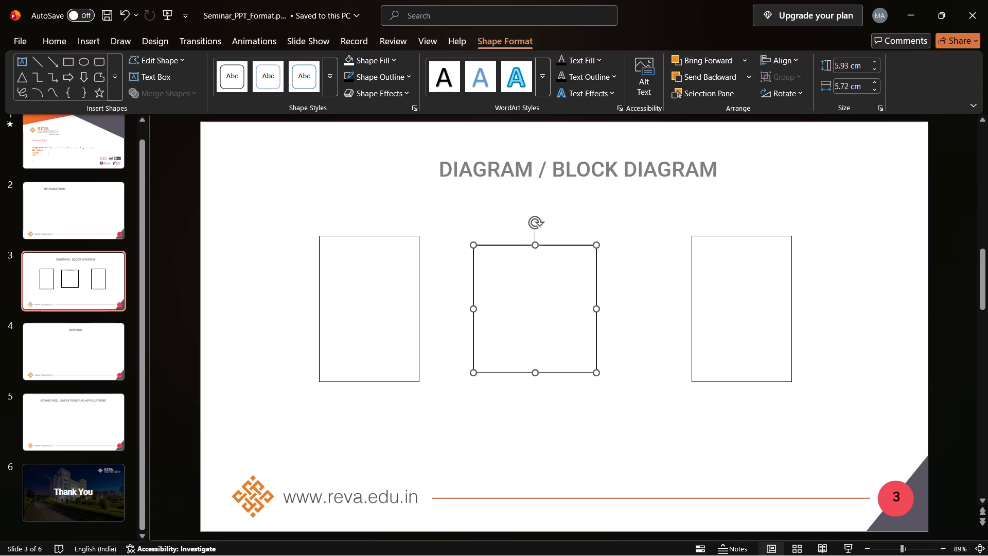
{"action": "left_click_drag", "start_coordinate": [596, 373], "coordinate": [583, 367]}
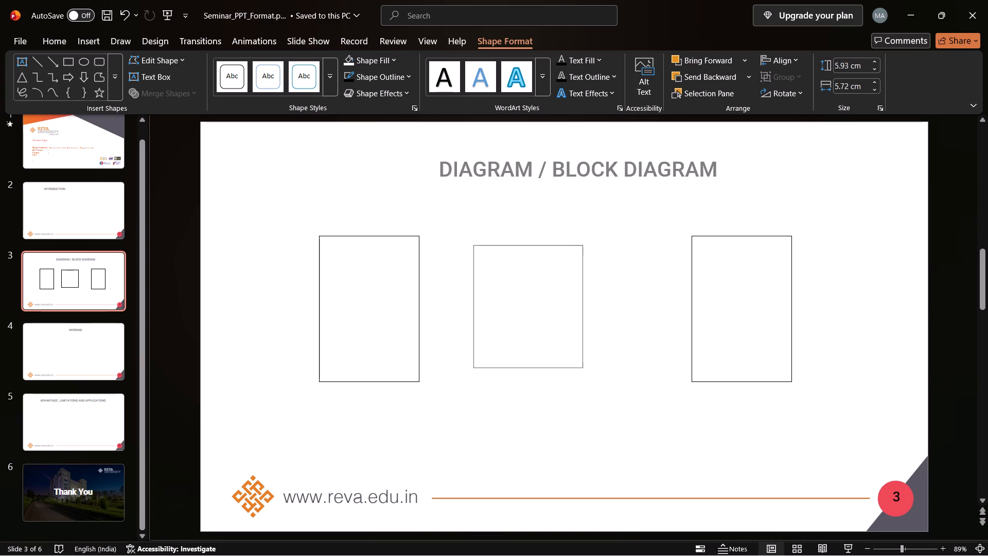
{"action": "left_click_drag", "start_coordinate": [583, 367], "coordinate": [601, 354]}
{"action": "left_click_drag", "start_coordinate": [601, 354], "coordinate": [593, 356]}
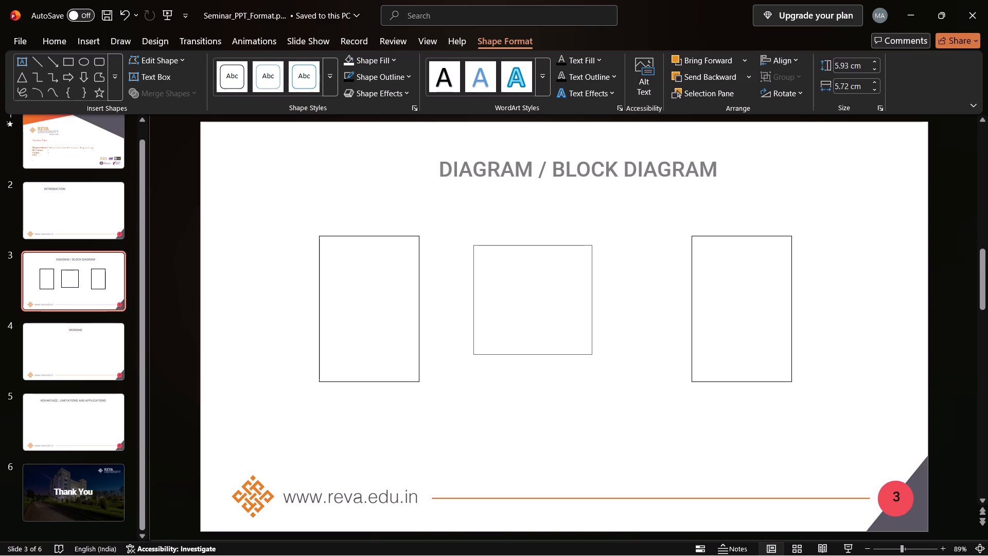
{"action": "left_click_drag", "start_coordinate": [593, 356], "coordinate": [593, 367]}
{"action": "left_click_drag", "start_coordinate": [593, 367], "coordinate": [596, 355]}
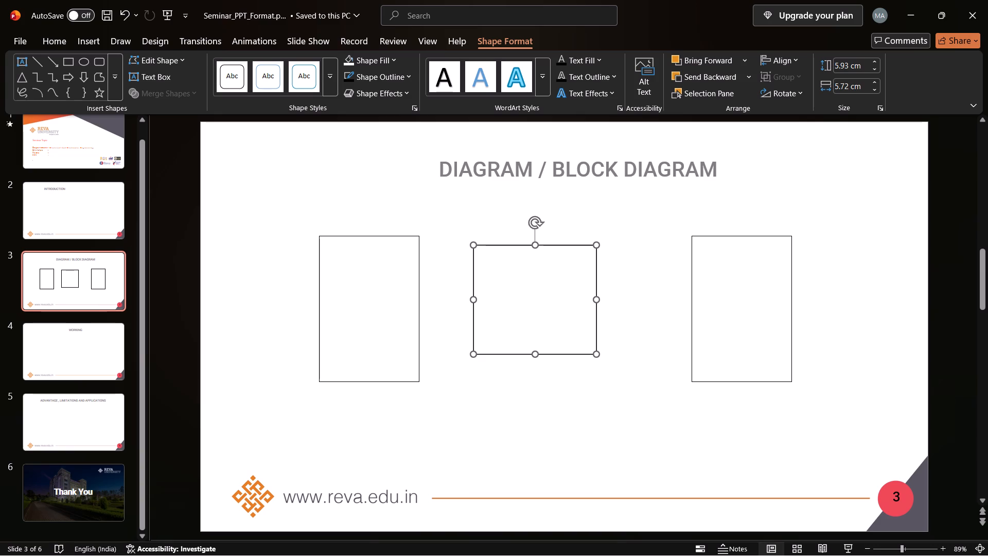
{"action": "left_click_drag", "start_coordinate": [525, 285], "coordinate": [536, 294]}
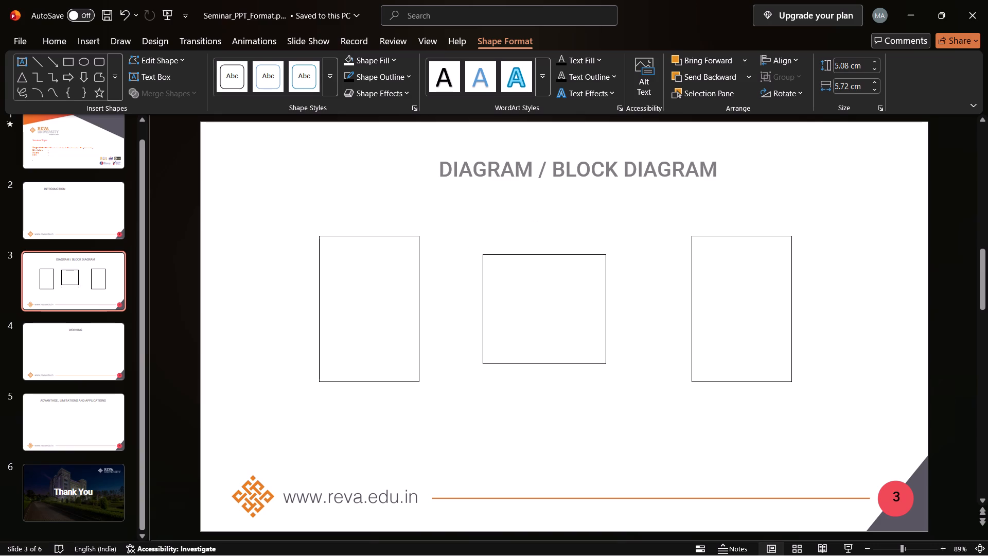
{"action": "left_click_drag", "start_coordinate": [536, 294], "coordinate": [536, 297]}
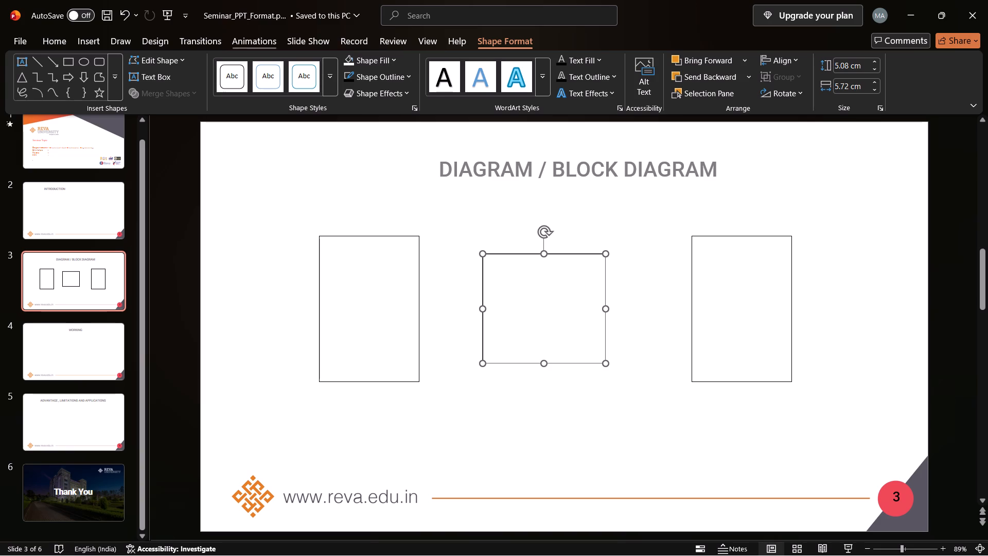
Draw a horizontal arrow line about 4.23 cm long from the slide's left margin to the left rectangle's left-edge midpoint.
{"action": "left_click", "coordinate": [86, 47]}
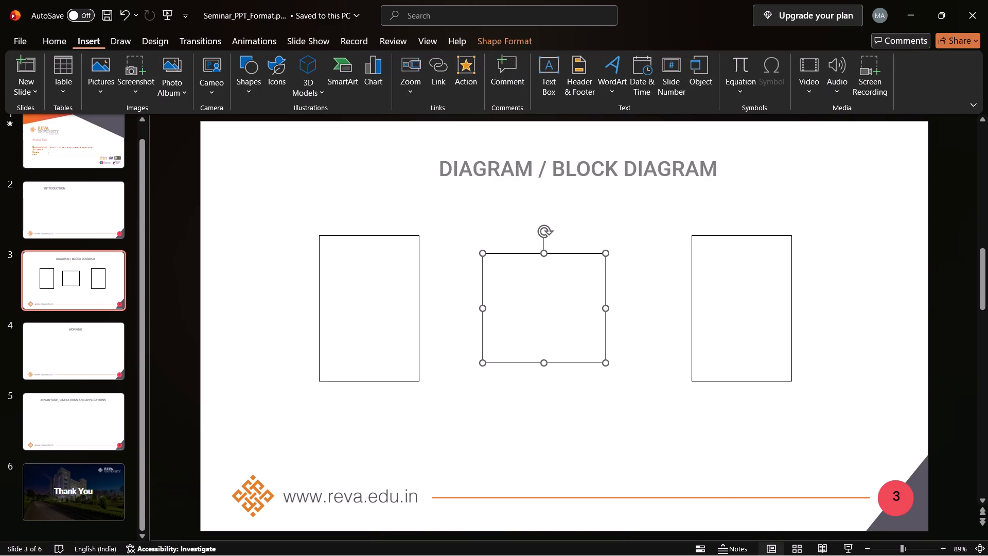
{"action": "left_click", "coordinate": [249, 93]}
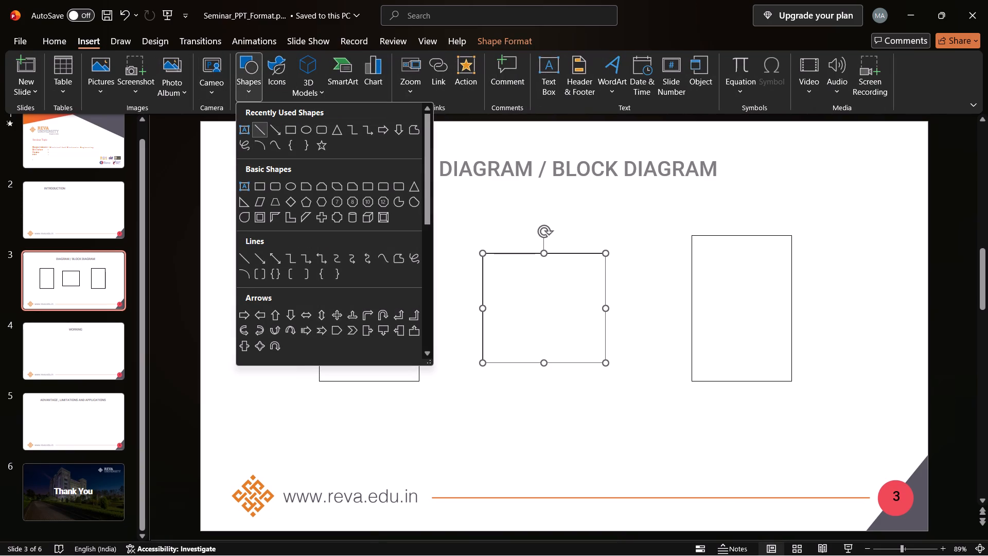
{"action": "left_click", "coordinate": [275, 132]}
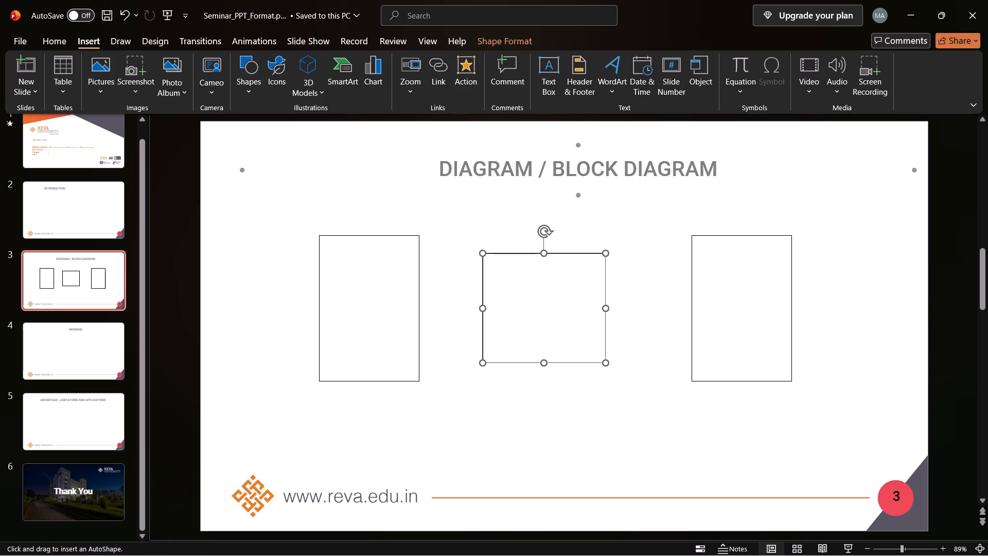
{"action": "left_click_drag", "start_coordinate": [229, 310], "coordinate": [263, 315]}
{"action": "left_click_drag", "start_coordinate": [263, 315], "coordinate": [314, 311]}
{"action": "left_click_drag", "start_coordinate": [314, 311], "coordinate": [316, 311]}
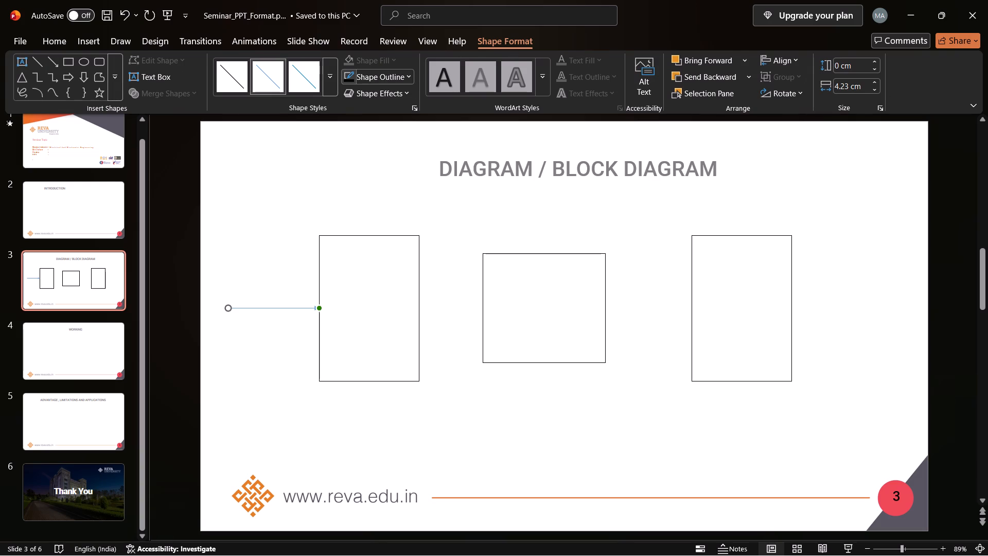
Give the horizontal arrow leading into the left rectangle a black outline.
{"action": "left_click", "coordinate": [346, 79]}
{"action": "left_click", "coordinate": [162, 264]}
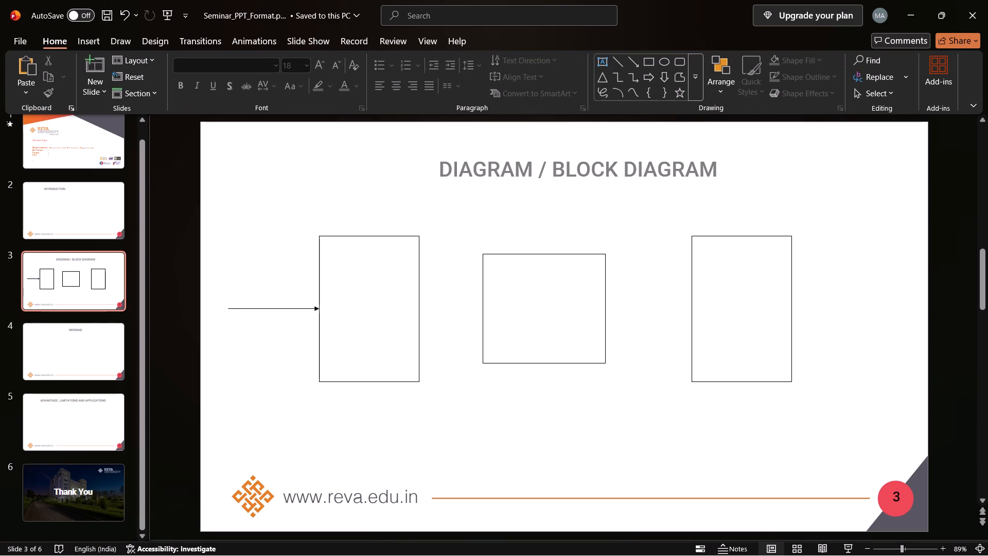
Draw a black horizontal line about 2.96 cm long joining the upper parts of the left and middle rectangles.
{"action": "left_click", "coordinate": [88, 46]}
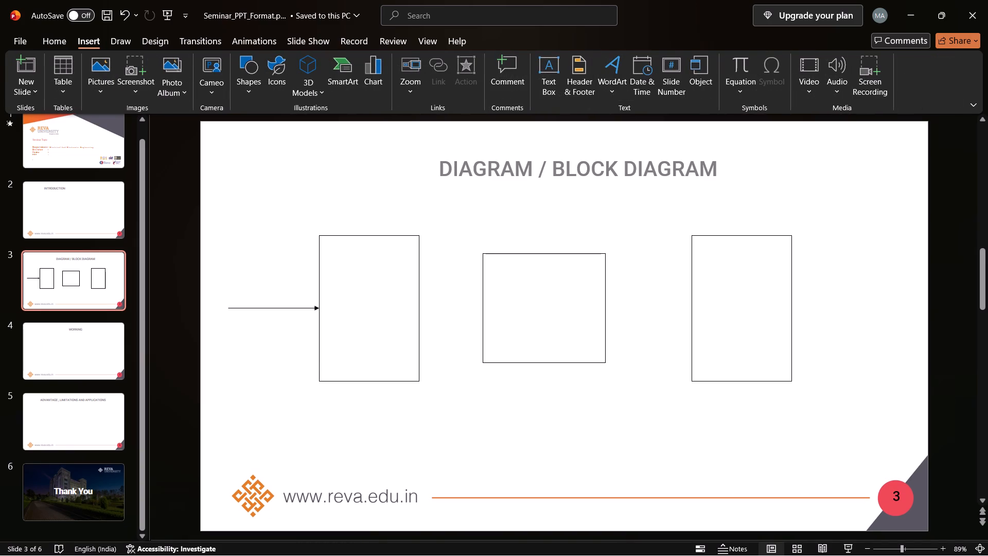
{"action": "left_click", "coordinate": [252, 91]}
{"action": "left_click", "coordinate": [258, 125]}
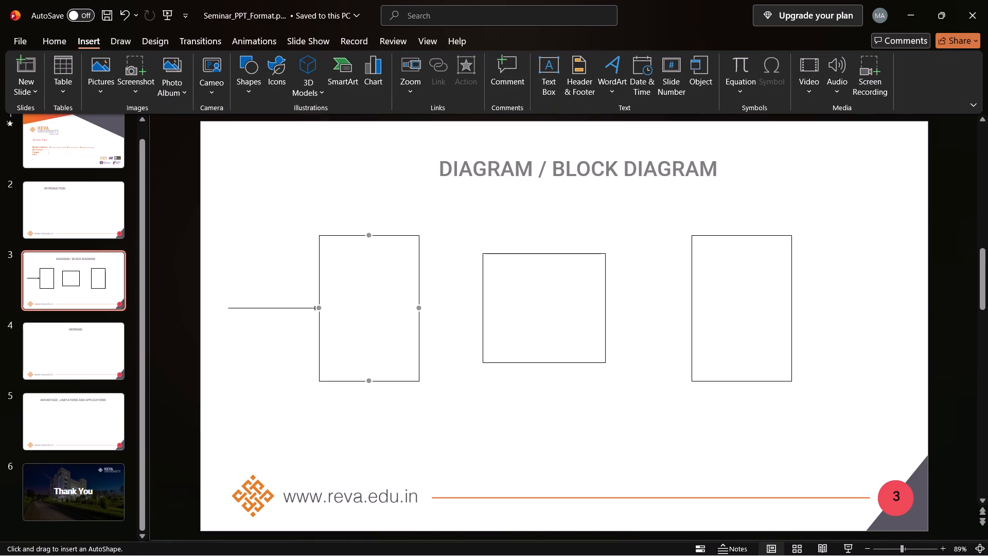
{"action": "left_click_drag", "start_coordinate": [417, 273], "coordinate": [487, 276]}
{"action": "left_click_drag", "start_coordinate": [487, 276], "coordinate": [482, 268]}
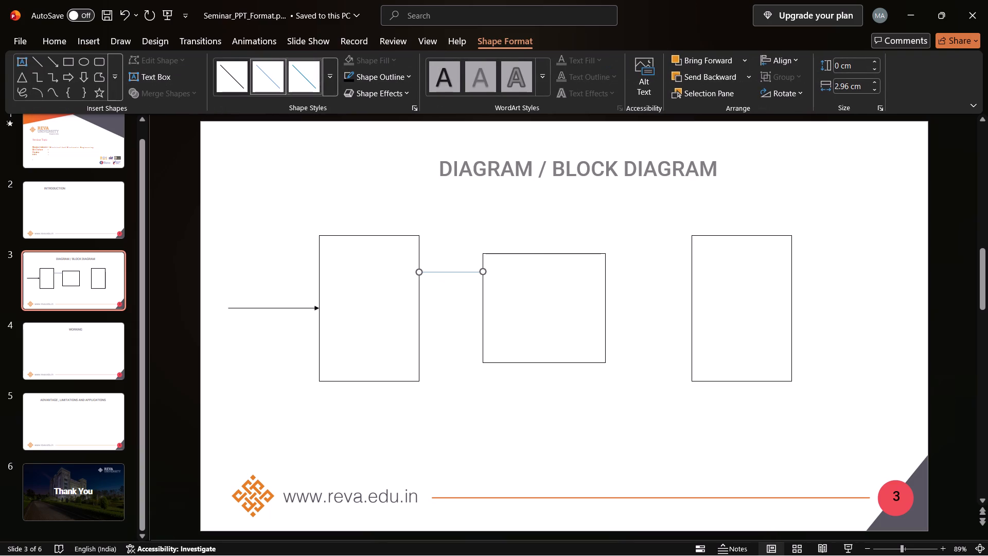
{"action": "left_click", "coordinate": [351, 74]}
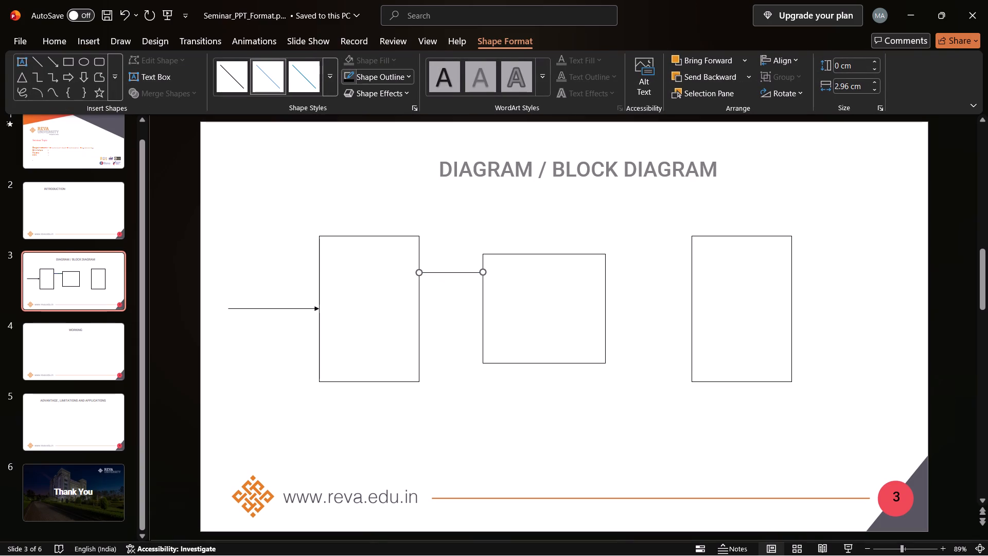
Duplicate the connecting line and place the copy lower down between the left and middle rectangles, aligned with the original's ends.
{"action": "key", "text": "ctrl+c"}
{"action": "key", "text": "ctrl+v"}
{"action": "key", "text": "Down"}
{"action": "key", "text": "Down"}
{"action": "key", "text": "Down"}
{"action": "key", "text": "Down"}
{"action": "key", "text": "Down"}
{"action": "key", "text": "Down"}
{"action": "key", "text": "Down"}
{"action": "key", "text": "Down"}
{"action": "key", "text": "Down"}
{"action": "key", "text": "Left"}
{"action": "key", "text": "Left"}
{"action": "key", "text": "Down"}
{"action": "key", "text": "Down"}
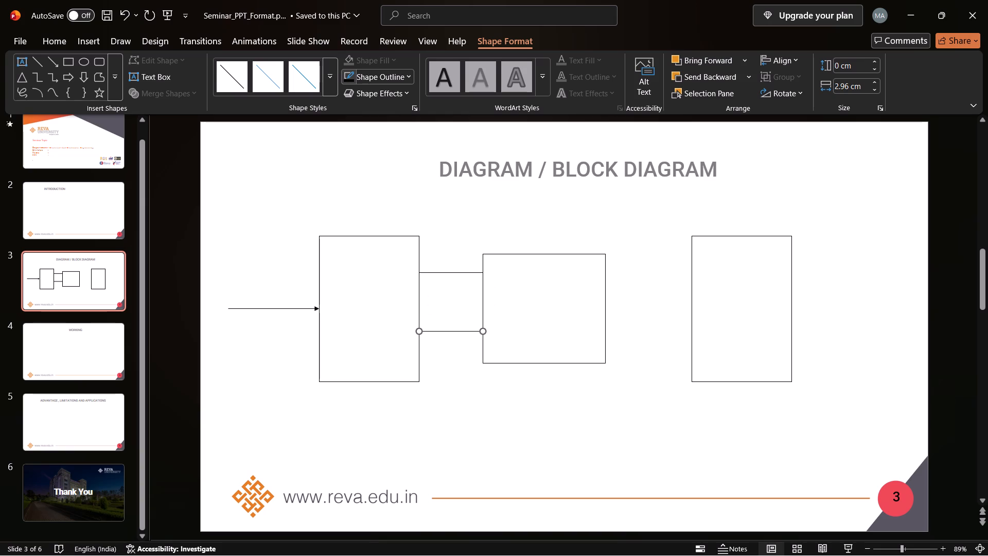
Paste another black copy of the line, starting at the middle rectangle's right edge and level with the upper connecting line.
{"action": "key", "text": "ctrl+v"}
{"action": "left_click", "coordinate": [351, 74]}
{"action": "key", "text": "Up"}
{"action": "key", "text": "Right"}
{"action": "key", "text": "Right"}
{"action": "key", "text": "Right"}
{"action": "key", "text": "Right"}
{"action": "key", "text": "Right"}
{"action": "key", "text": "Right"}
{"action": "key", "text": "Right"}
{"action": "key", "text": "Right"}
{"action": "key", "text": "Right"}
{"action": "key", "text": "Right"}
{"action": "key", "text": "Right"}
{"action": "key", "text": "Right"}
{"action": "key", "text": "Right"}
{"action": "key", "text": "Right"}
{"action": "key", "text": "Right"}
{"action": "key", "text": "Right"}
{"action": "key", "text": "Right"}
{"action": "key", "text": "Right"}
{"action": "key", "text": "Right"}
{"action": "key", "text": "Right"}
{"action": "key", "text": "Right"}
{"action": "key", "text": "Right"}
{"action": "key", "text": "Right"}
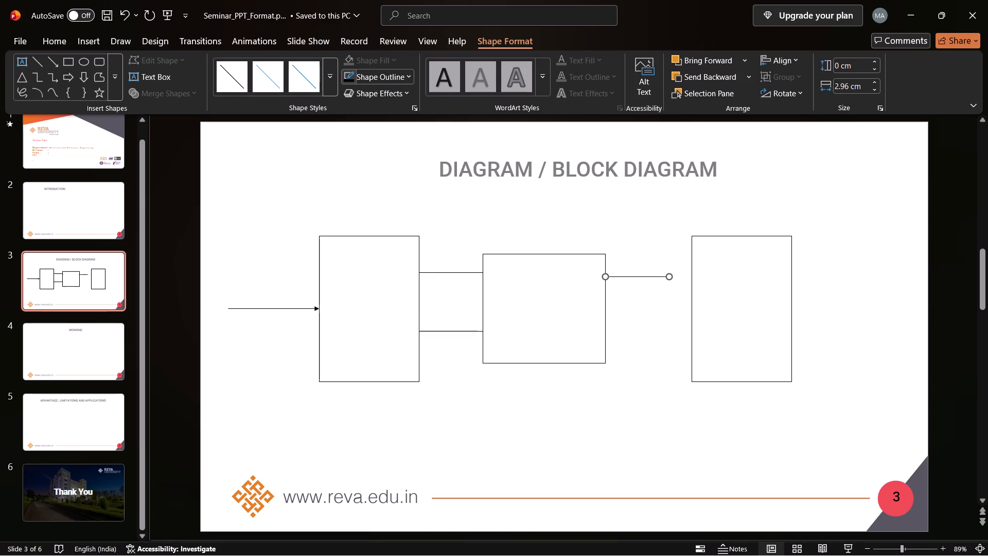
{"action": "key", "text": "Up"}
{"action": "key", "text": "Up"}
{"action": "key", "text": "Down"}
{"action": "key", "text": "Left"}
{"action": "key", "text": "Up"}
{"action": "key", "text": "Down"}
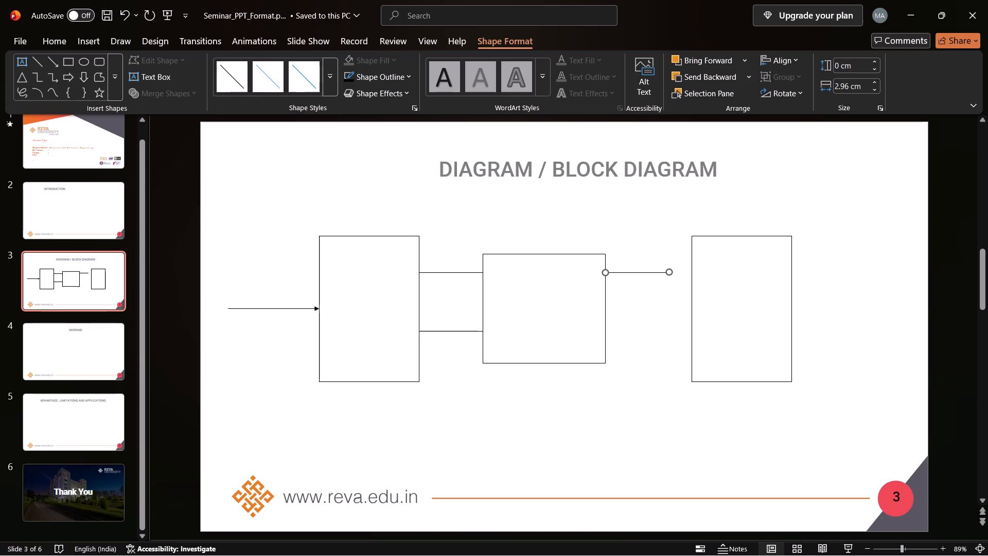
Extend the new line horizontally to the right rectangle's left edge, making it about 4.02 cm long.
{"action": "left_click_drag", "start_coordinate": [668, 272], "coordinate": [692, 273]}
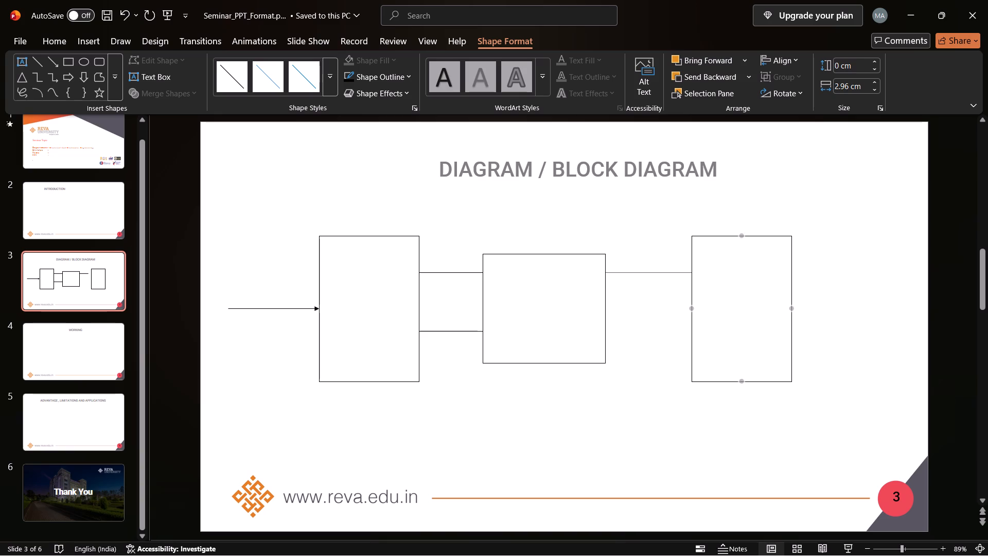
{"action": "left_click_drag", "start_coordinate": [692, 273], "coordinate": [691, 272]}
{"action": "left_click_drag", "start_coordinate": [691, 272], "coordinate": [692, 272]}
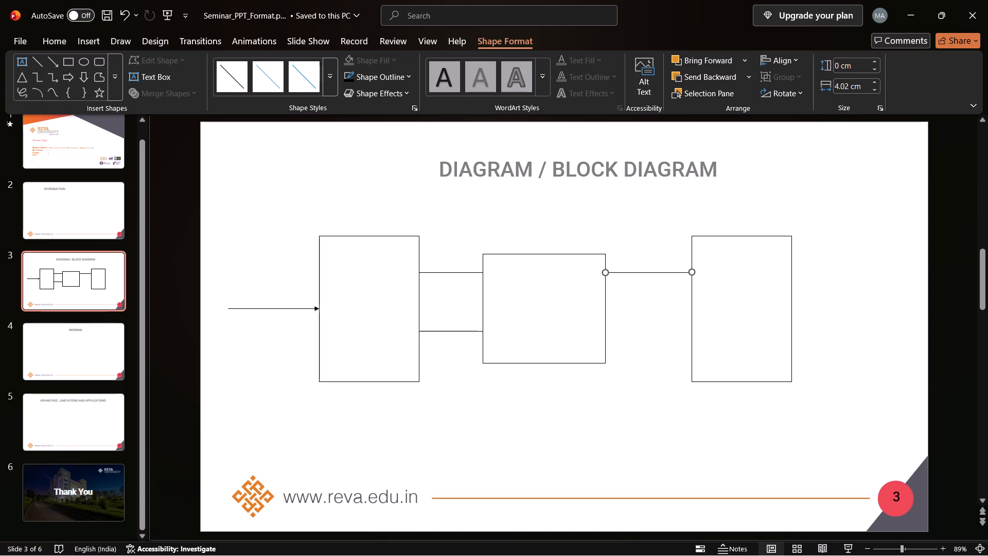
Duplicate the line between the middle and right rectangles and place the copy level with the lower connecting line.
{"action": "key", "text": "ctrl+c"}
{"action": "key", "text": "ctrl+v"}
{"action": "key", "text": "Down"}
{"action": "key", "text": "Down"}
{"action": "key", "text": "Down"}
{"action": "key", "text": "Down"}
{"action": "key", "text": "Down"}
{"action": "key", "text": "Down"}
{"action": "key", "text": "Down"}
{"action": "key", "text": "Down"}
{"action": "key", "text": "Down"}
{"action": "key", "text": "Down"}
{"action": "key", "text": "Left"}
{"action": "key", "text": "Up"}
{"action": "key", "text": "Down"}
{"action": "key", "text": "Left"}
{"action": "key", "text": "Up"}
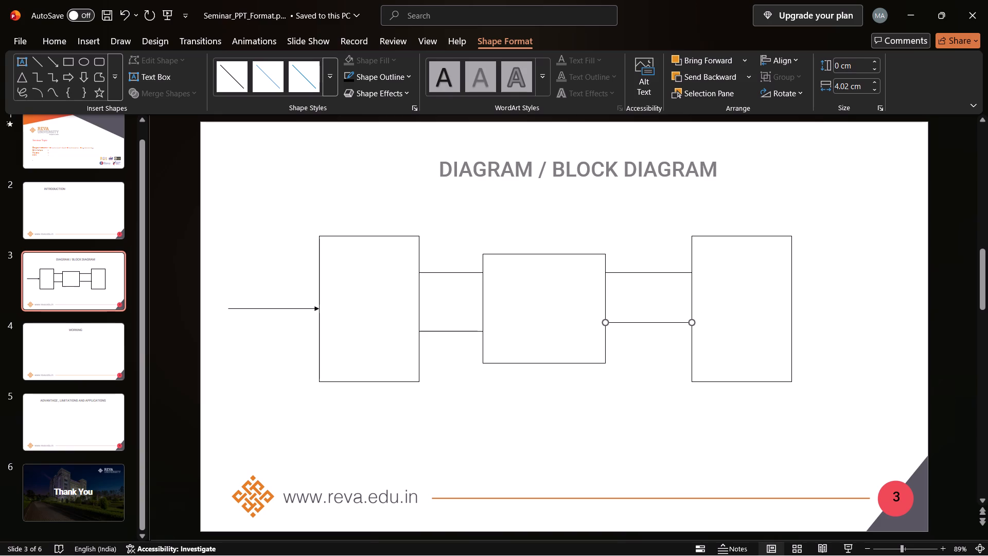
{"action": "key", "text": "Down"}
{"action": "key", "text": "Down"}
{"action": "key", "text": "Up"}
{"action": "key", "text": "Down"}
{"action": "left_click", "coordinate": [867, 328]}
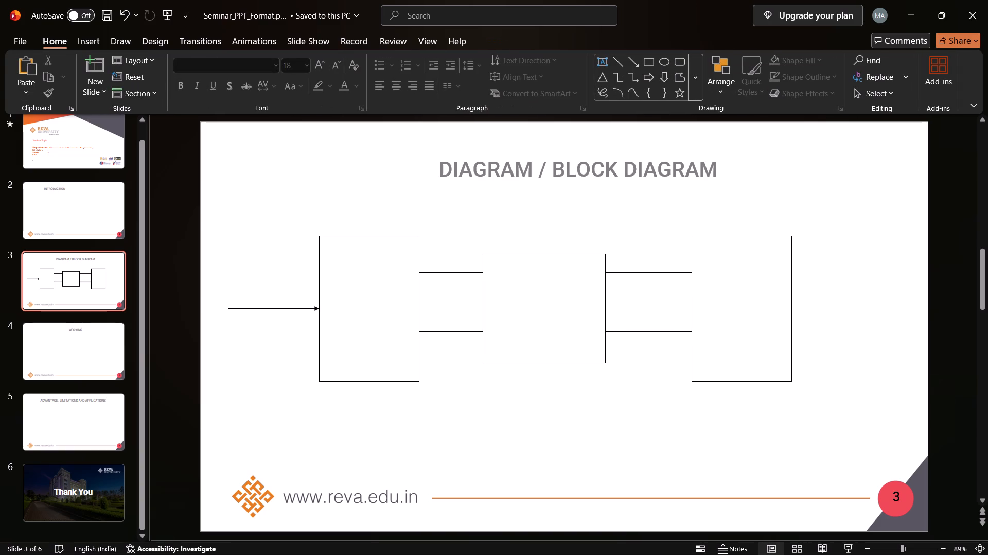
Draw a white, black-outlined ellipse about 5.5 cm high and 1.06 cm wide across the two lines between the left and middle rectangles.
{"action": "left_click", "coordinate": [96, 45]}
{"action": "left_click", "coordinate": [245, 83]}
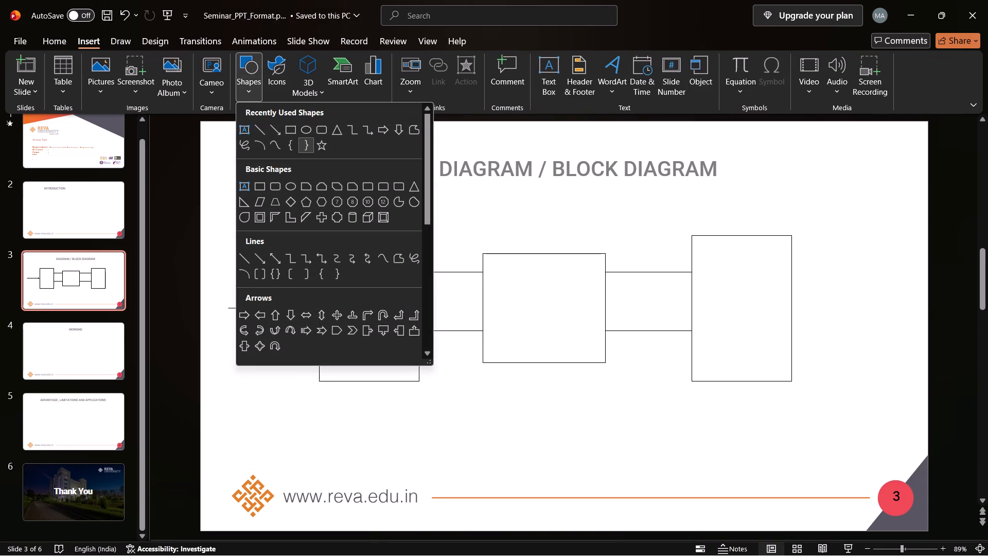
{"action": "left_click", "coordinate": [307, 133]}
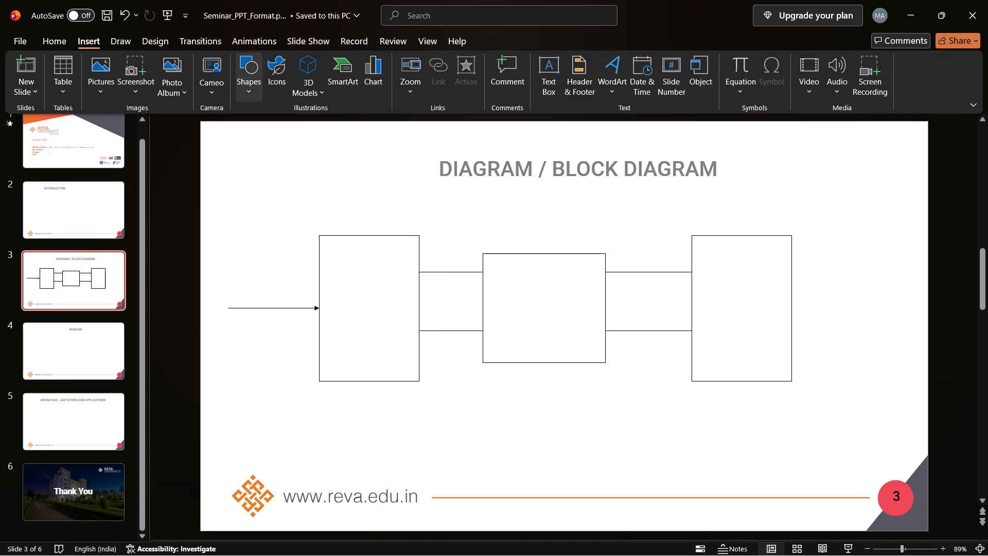
{"action": "left_click_drag", "start_coordinate": [447, 246], "coordinate": [429, 365]}
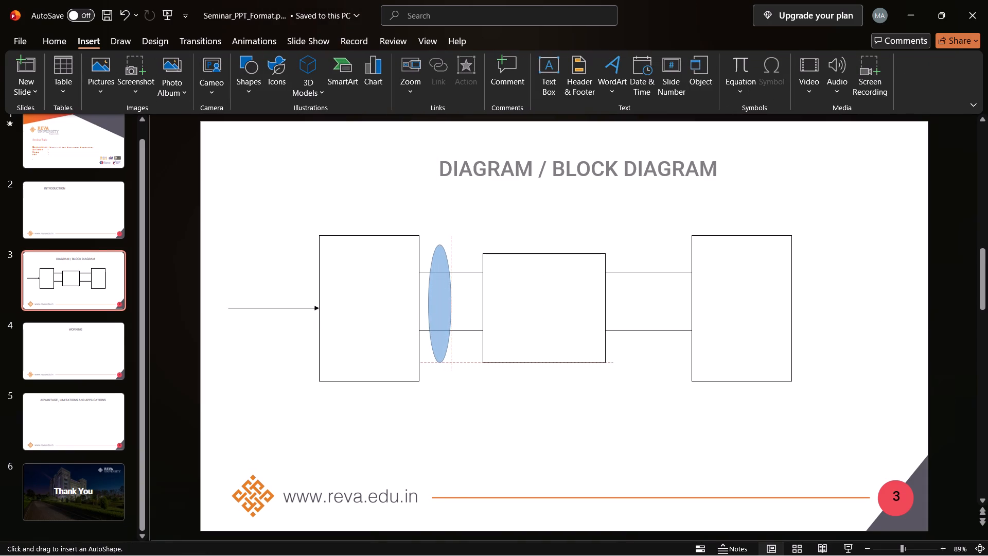
{"action": "left_click_drag", "start_coordinate": [429, 365], "coordinate": [428, 365]}
{"action": "key", "text": "Right"}
{"action": "key", "text": "Right"}
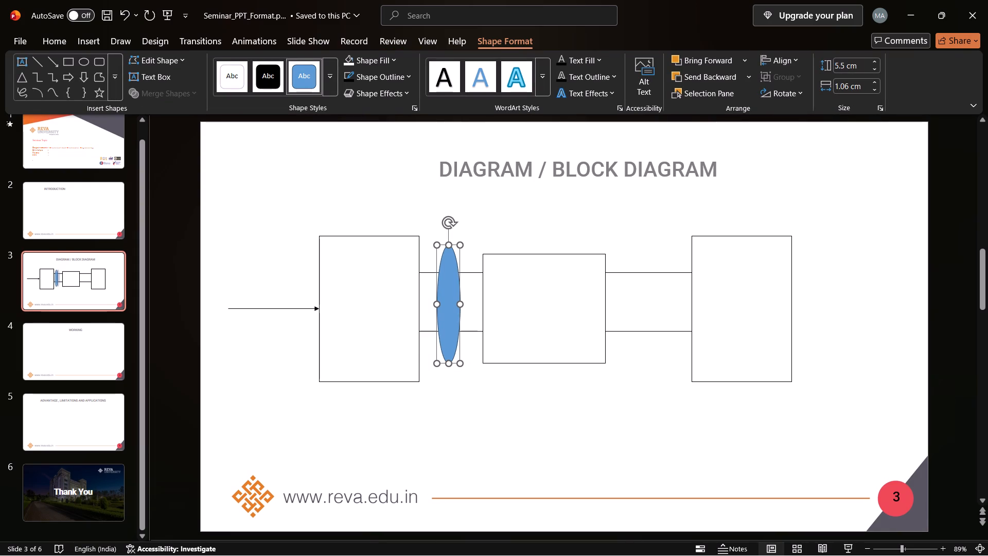
{"action": "left_click", "coordinate": [351, 60]}
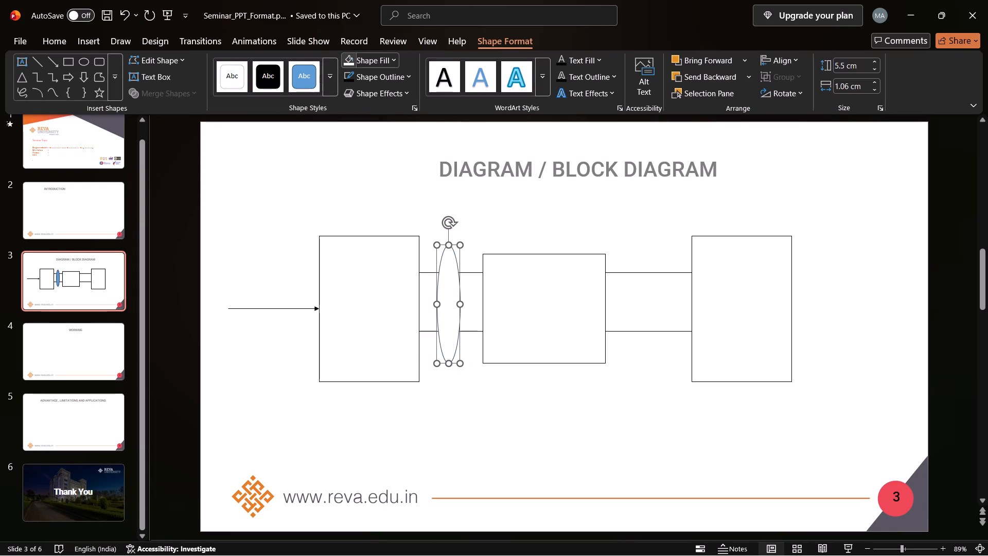
{"action": "left_click", "coordinate": [347, 80]}
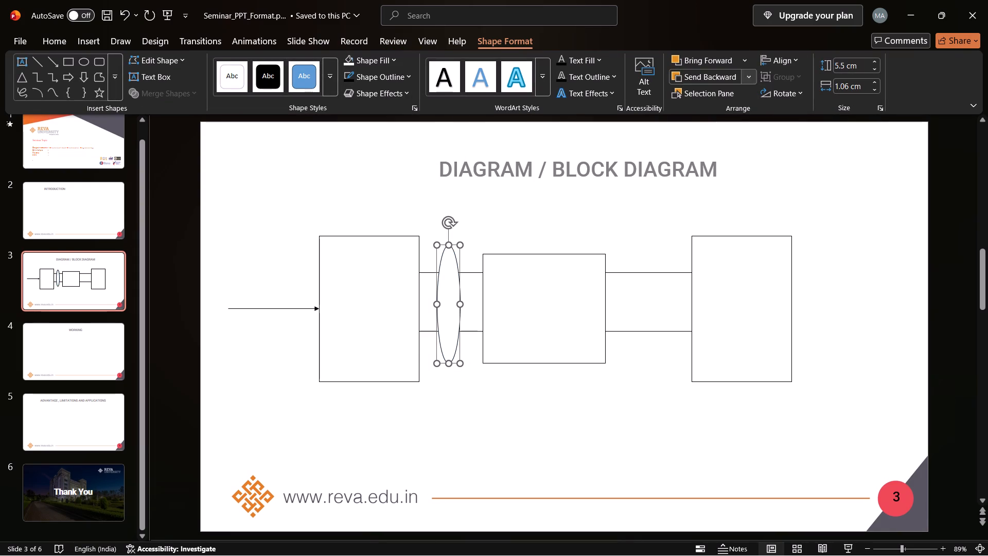
Send the ellipse between the left and middle rectangles backward until it sits behind the two connecting lines.
{"action": "left_click", "coordinate": [675, 75]}
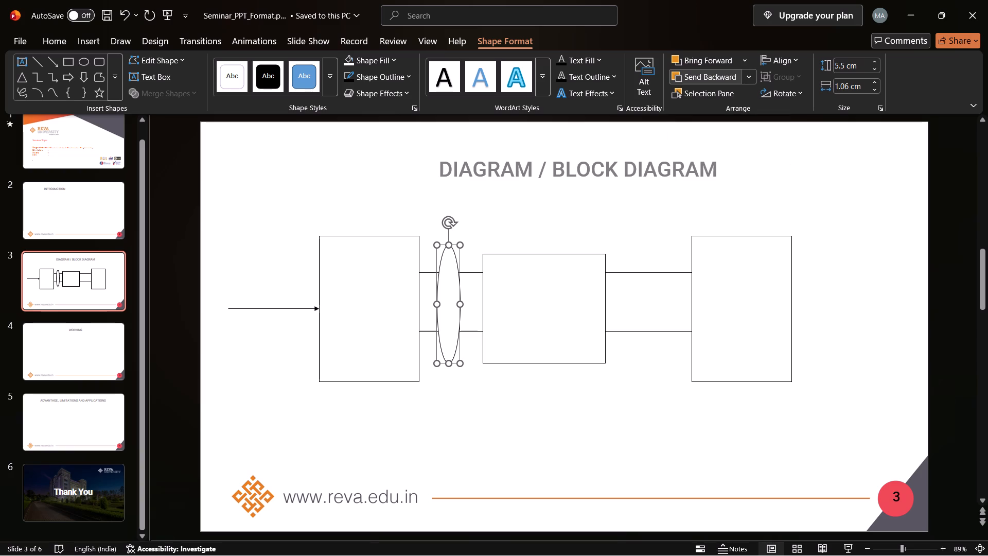
{"action": "left_click", "coordinate": [675, 75]}
{"action": "left_click", "coordinate": [675, 75]}
{"action": "left_click", "coordinate": [675, 75]}
Duplicate the ellipse and place the copy level with the original, across the two lines between the middle and right rectangles.
{"action": "key", "text": "ctrl+c"}
{"action": "key", "text": "ctrl+v"}
{"action": "key", "text": "Up"}
{"action": "key", "text": "Right"}
{"action": "key", "text": "Up"}
{"action": "key", "text": "Right"}
{"action": "key", "text": "Right"}
{"action": "key", "text": "Right"}
{"action": "key", "text": "Right"}
{"action": "key", "text": "Right"}
{"action": "key", "text": "Right"}
{"action": "key", "text": "Right"}
{"action": "key", "text": "Right"}
{"action": "key", "text": "Right"}
{"action": "key", "text": "Right"}
{"action": "key", "text": "Right"}
{"action": "key", "text": "Right"}
{"action": "key", "text": "Right"}
{"action": "key", "text": "Right"}
{"action": "key", "text": "Right"}
{"action": "key", "text": "Right"}
{"action": "key", "text": "Right"}
{"action": "key", "text": "Right"}
{"action": "key", "text": "Right"}
{"action": "key", "text": "Right"}
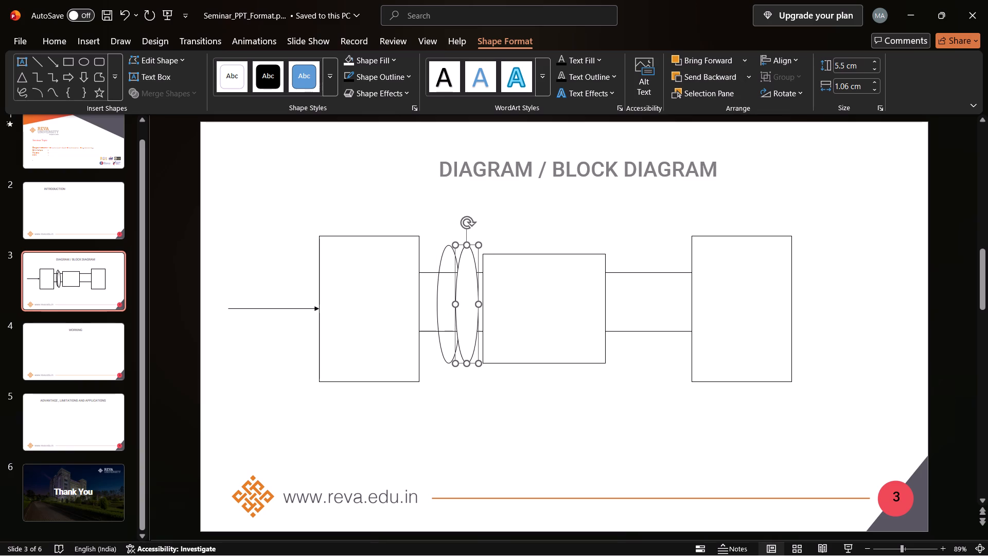
{"action": "key", "text": "Right"}
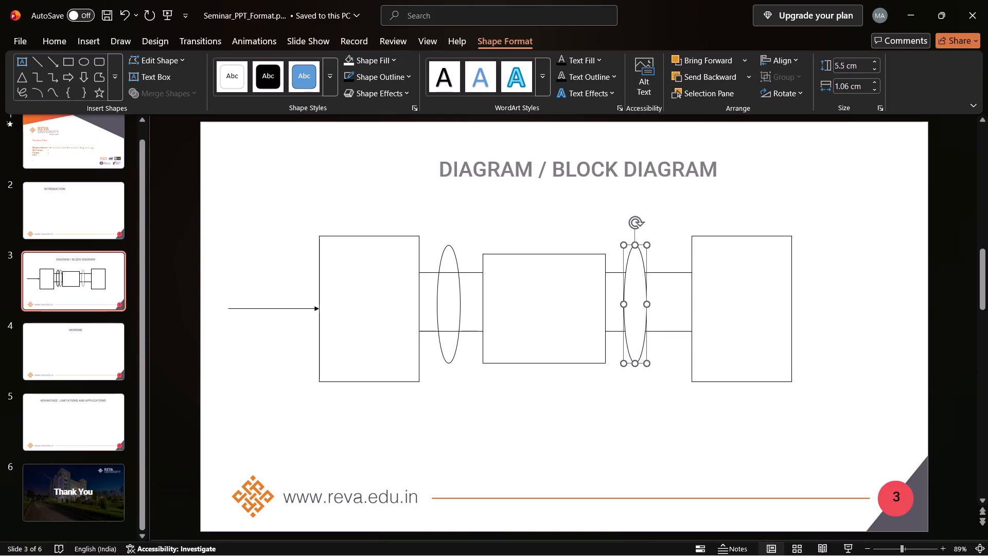
{"action": "key", "text": "Right"}
{"action": "key", "text": "Right"}
{"action": "key", "text": "Right"}
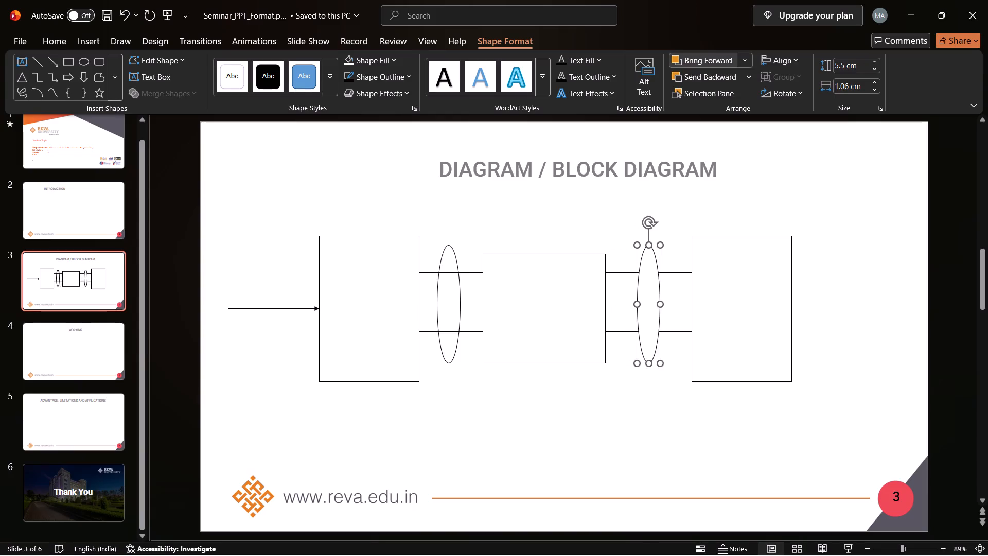
Send the copied ellipse backward behind the two connecting lines and deselect it.
{"action": "double_click", "coordinate": [675, 79]}
{"action": "left_click", "coordinate": [961, 206]}
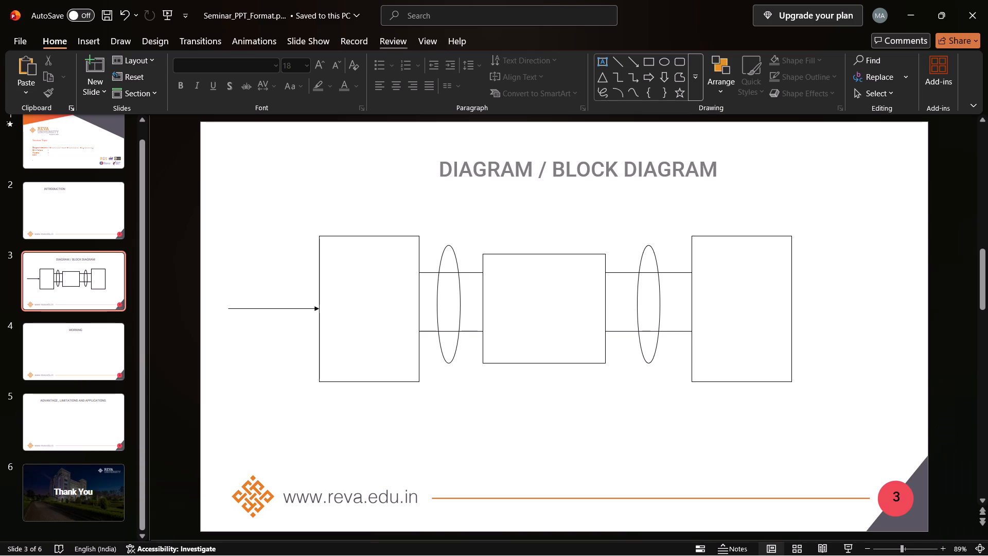
Choose the straight line arrow shape for drawing another arrow in the block diagram.
{"action": "left_click", "coordinate": [82, 48]}
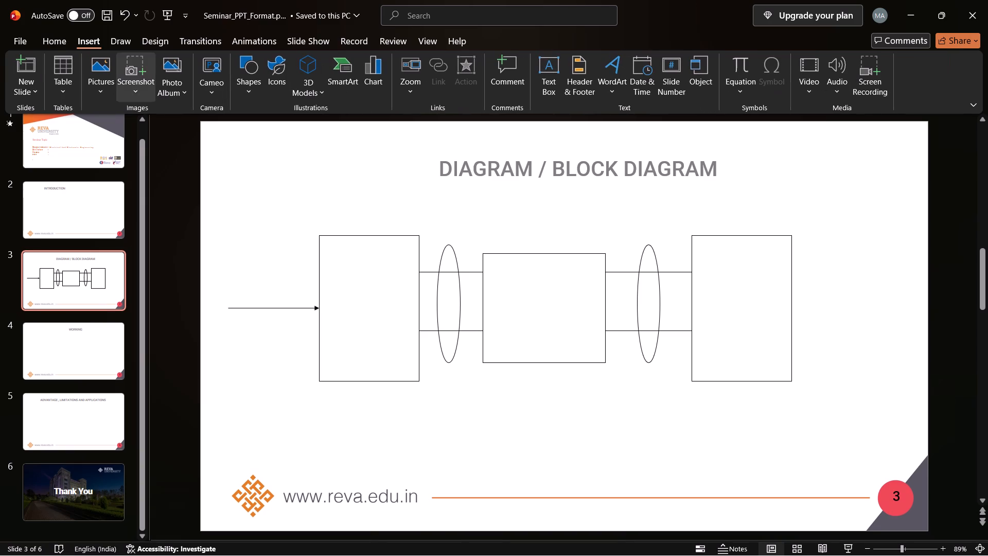
{"action": "left_click", "coordinate": [248, 90]}
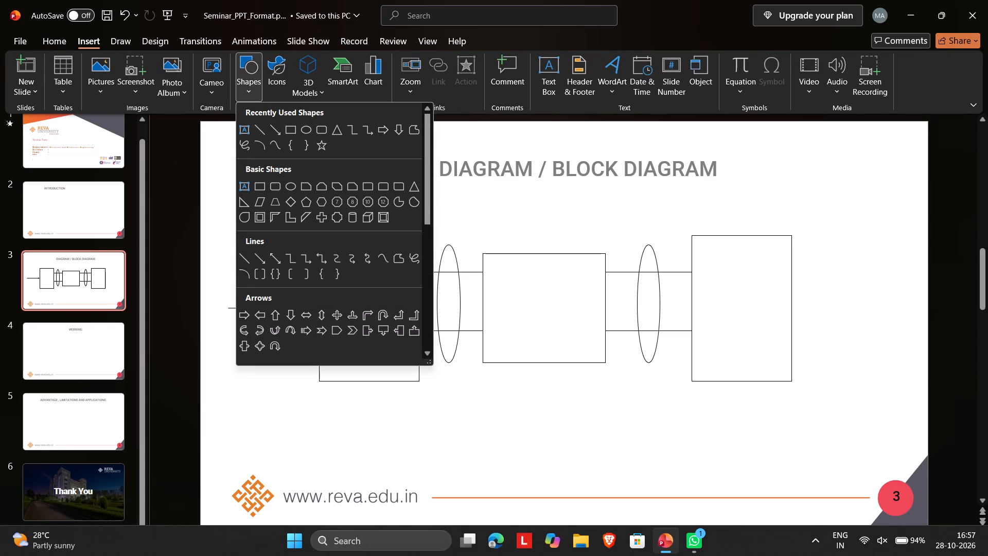
{"action": "left_click", "coordinate": [279, 130]}
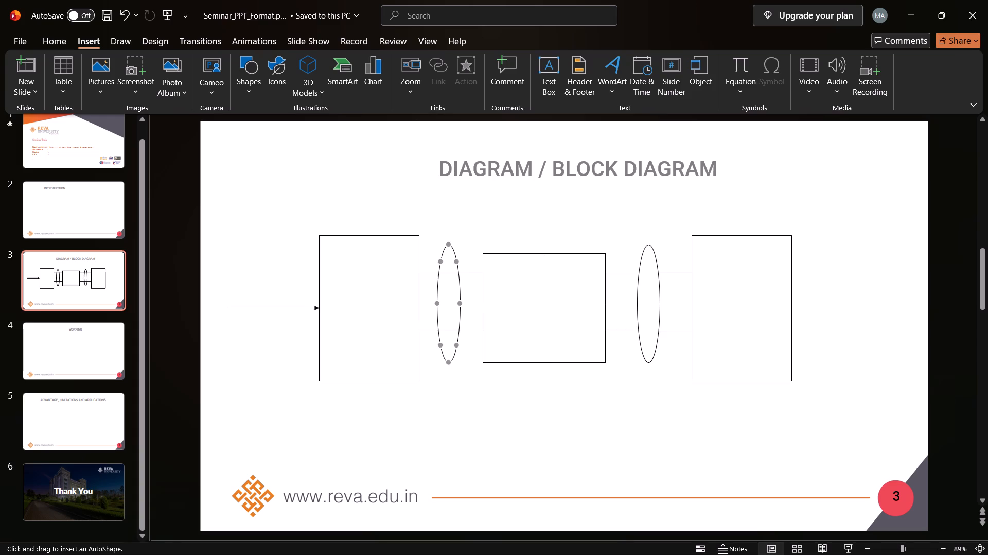
Draw a black arrow from the left ellipse's top point up and to the right, about 1.48 cm high and 2.65 cm wide.
{"action": "left_click_drag", "start_coordinate": [448, 243], "coordinate": [493, 212]}
{"action": "left_click_drag", "start_coordinate": [493, 212], "coordinate": [504, 214]}
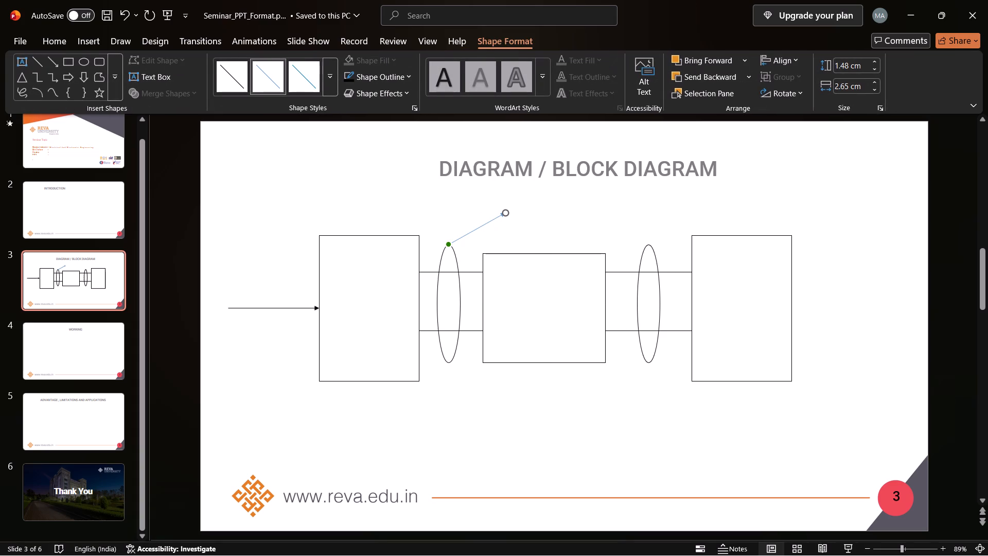
{"action": "left_click", "coordinate": [351, 76]}
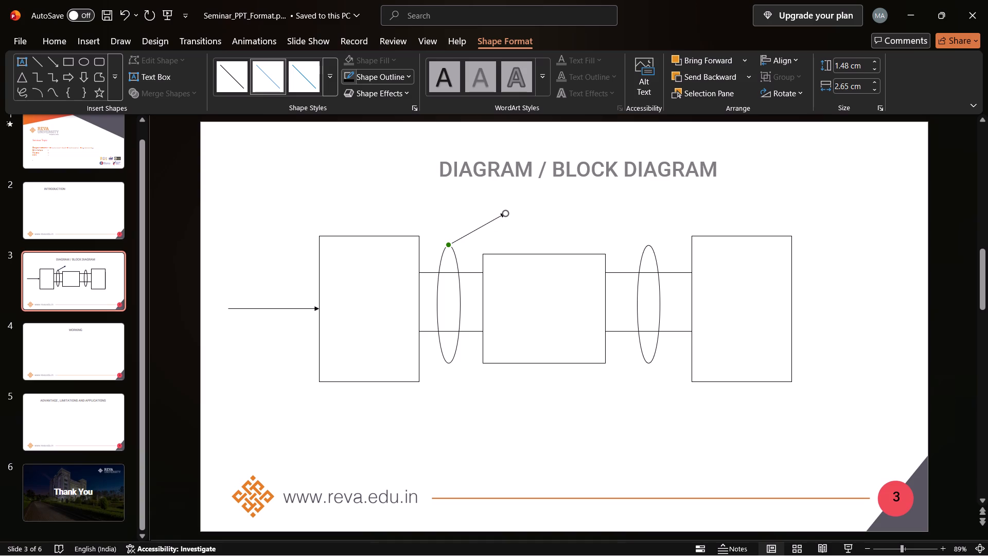
Duplicate the slanted arrow and place the copy with its tail at the top of the right ellipse, level with the original.
{"action": "key", "text": "ctrl+c"}
{"action": "key", "text": "ctrl+v"}
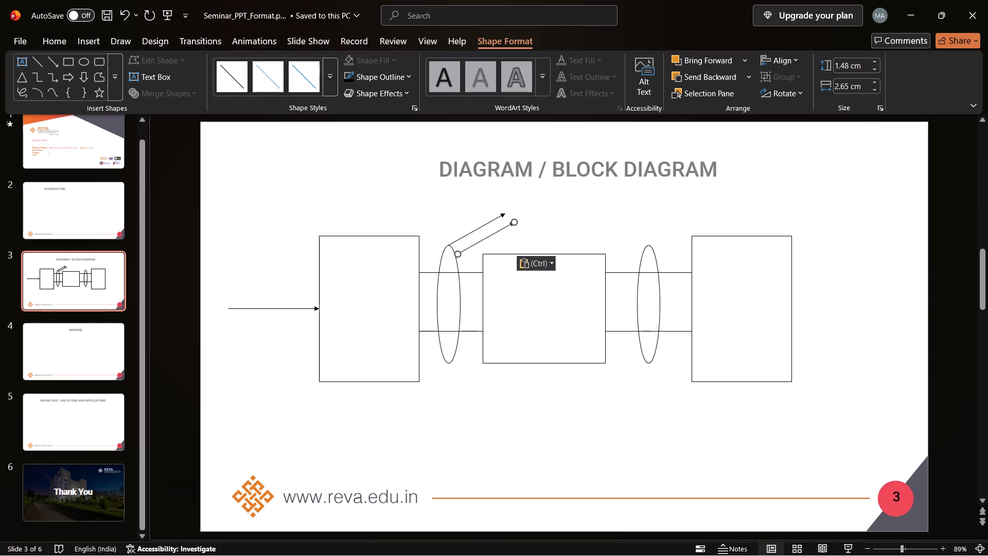
{"action": "key", "text": "Up"}
{"action": "key", "text": "Up"}
{"action": "key", "text": "Up"}
{"action": "key", "text": "Up"}
{"action": "key", "text": "Up"}
{"action": "key", "text": "Up"}
{"action": "key", "text": "Up"}
{"action": "key", "text": "Up"}
{"action": "key", "text": "Up"}
{"action": "key", "text": "Up"}
{"action": "key", "text": "Up"}
{"action": "key", "text": "Up"}
{"action": "key", "text": "Down"}
{"action": "key", "text": "Down"}
{"action": "key", "text": "Down"}
{"action": "key", "text": "Down"}
{"action": "key", "text": "Down"}
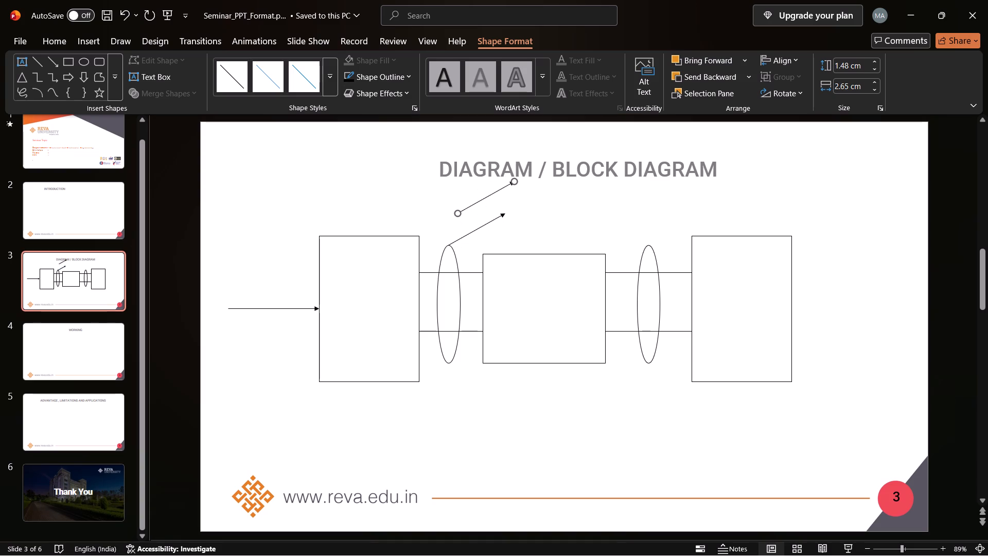
{"action": "key", "text": "Right"}
{"action": "key", "text": "Right"}
{"action": "key", "text": "Right"}
{"action": "key", "text": "Right"}
{"action": "key", "text": "Right"}
{"action": "key", "text": "Right"}
{"action": "key", "text": "Right"}
{"action": "key", "text": "Right"}
{"action": "key", "text": "Right"}
{"action": "key", "text": "Right"}
{"action": "key", "text": "Right"}
{"action": "key", "text": "Right"}
{"action": "key", "text": "Right"}
{"action": "key", "text": "Right"}
{"action": "key", "text": "Right"}
{"action": "key", "text": "Right"}
{"action": "key", "text": "Right"}
{"action": "key", "text": "Right"}
{"action": "key", "text": "Right"}
{"action": "key", "text": "Right"}
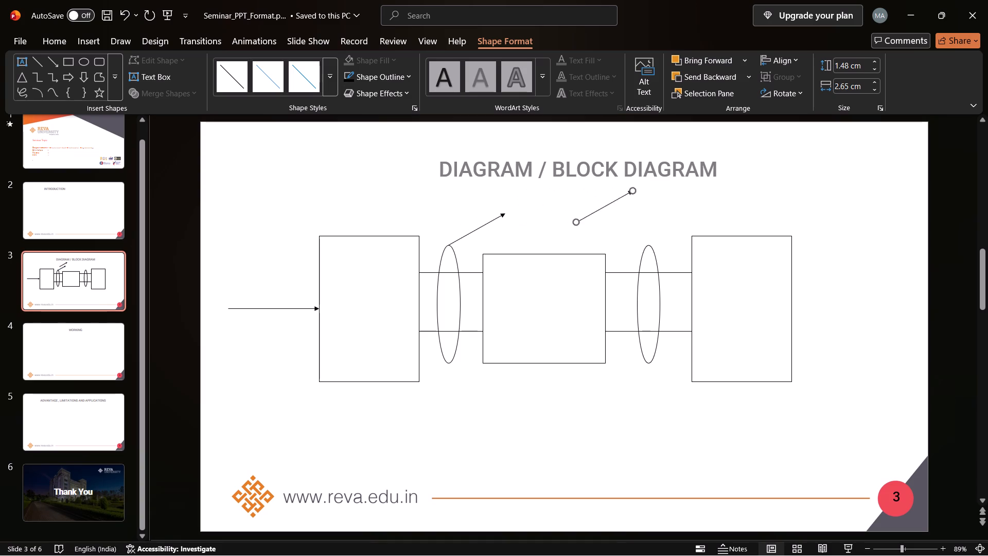
{"action": "key", "text": "Down"}
{"action": "key", "text": "Down"}
{"action": "key", "text": "Down"}
{"action": "key", "text": "Down"}
{"action": "key", "text": "Down"}
{"action": "key", "text": "Down"}
{"action": "key", "text": "Right"}
{"action": "key", "text": "Right"}
{"action": "key", "text": "Up"}
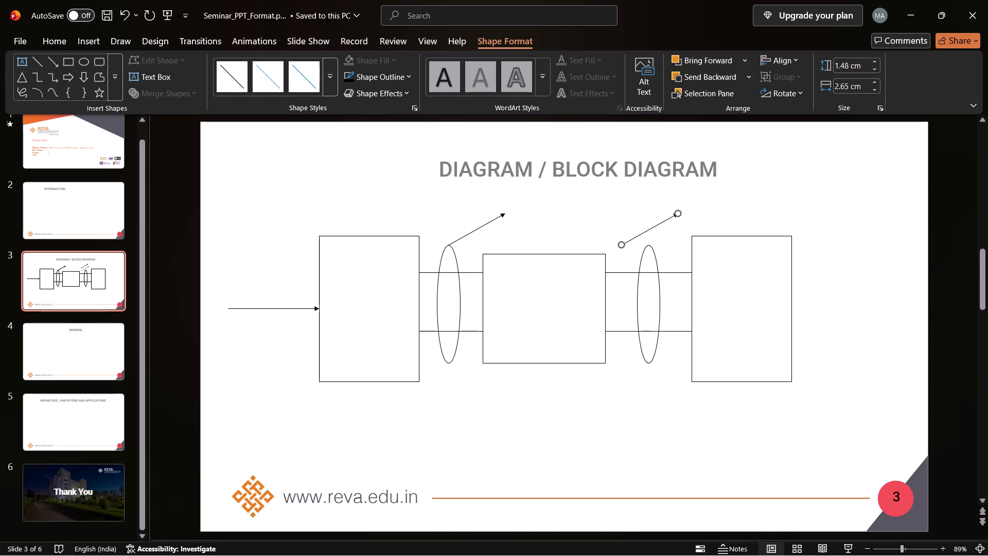
{"action": "key", "text": "Right"}
{"action": "key", "text": "Right"}
{"action": "key", "text": "Right"}
{"action": "key", "text": "Right"}
{"action": "key", "text": "Right"}
{"action": "key", "text": "Right"}
{"action": "key", "text": "Right"}
{"action": "key", "text": "Left"}
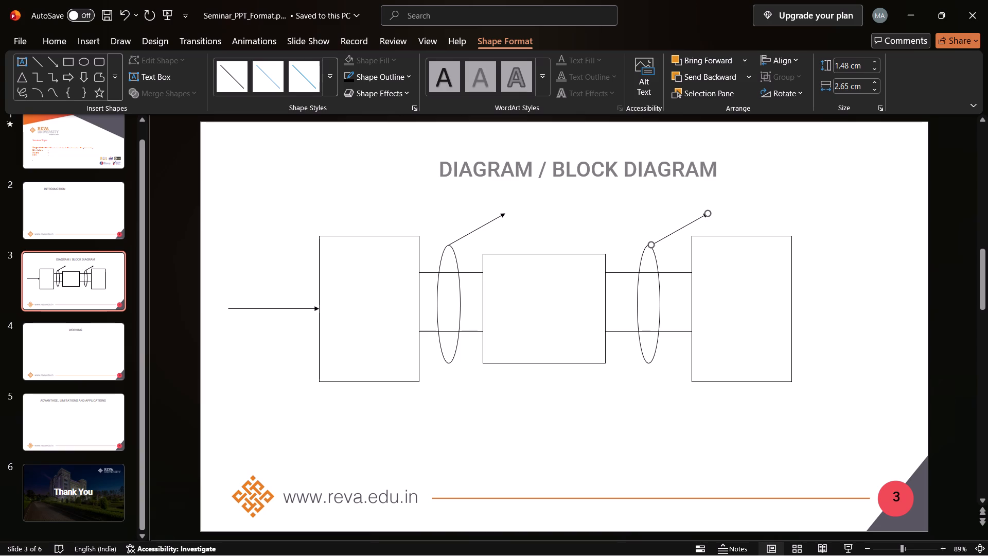
Redirect the right ellipse's arrow up and to the left, about 1.48 cm high and 2.12 cm wide, and nudge its tail onto the ellipse's top.
{"action": "left_click_drag", "start_coordinate": [708, 215], "coordinate": [604, 219]}
{"action": "left_click_drag", "start_coordinate": [604, 219], "coordinate": [602, 210]}
{"action": "left_click_drag", "start_coordinate": [602, 210], "coordinate": [602, 211]}
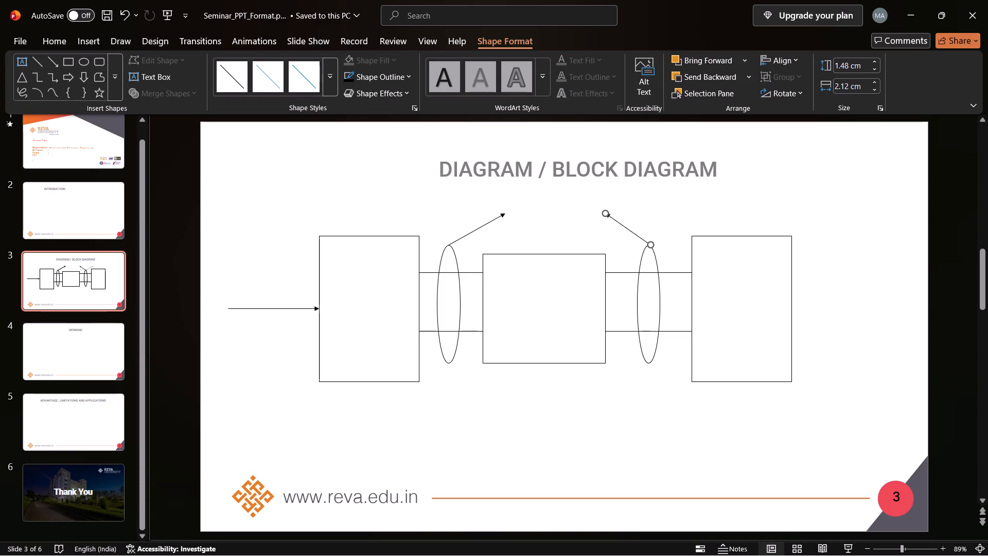
{"action": "left_click", "coordinate": [944, 237]}
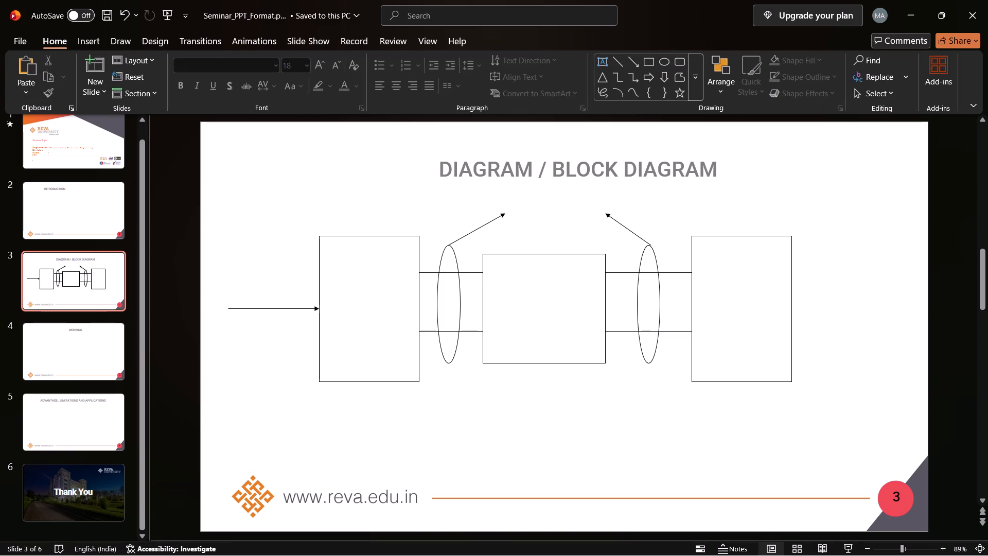
{"action": "left_click", "coordinate": [627, 224]}
{"action": "key", "text": "Down"}
{"action": "key", "text": "Left"}
{"action": "key", "text": "Up"}
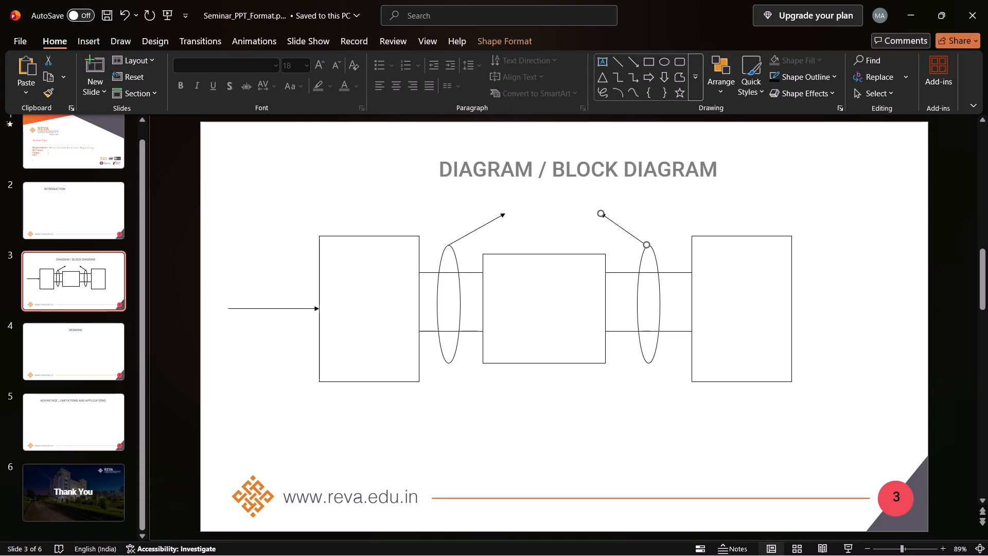
{"action": "left_click", "coordinate": [965, 204]}
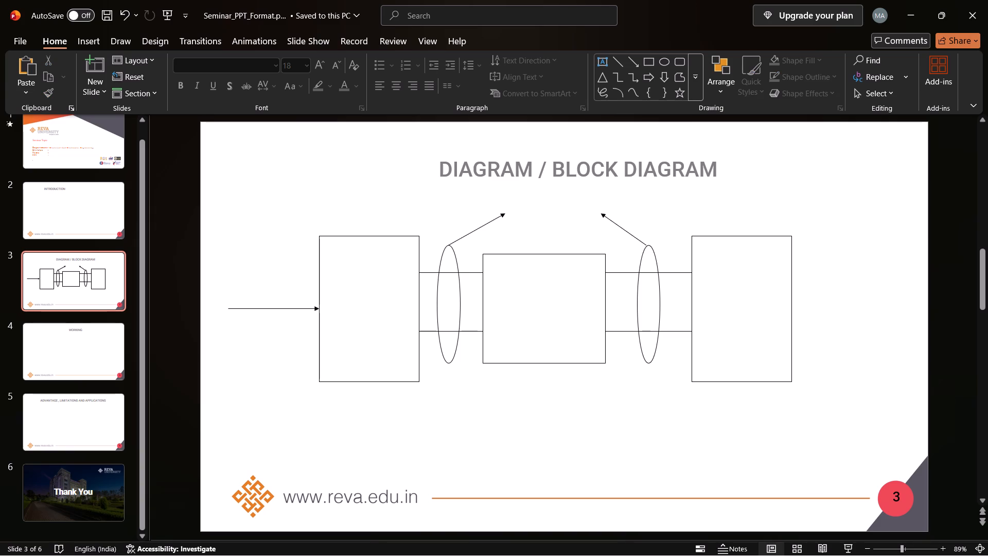
Insert a text box in the upper part of the left rectangle reading "Input stage".
{"action": "left_click", "coordinate": [86, 35]}
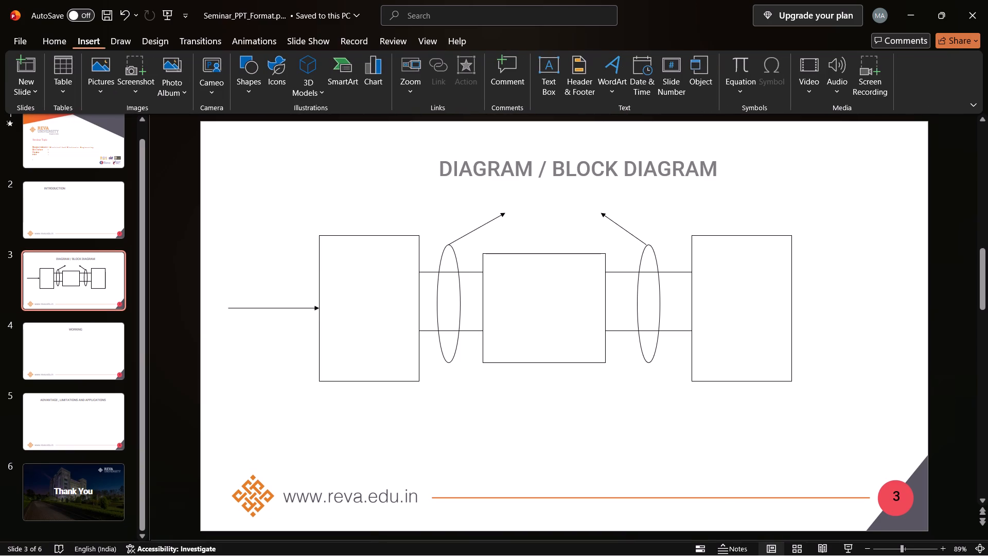
{"action": "left_click", "coordinate": [554, 85]}
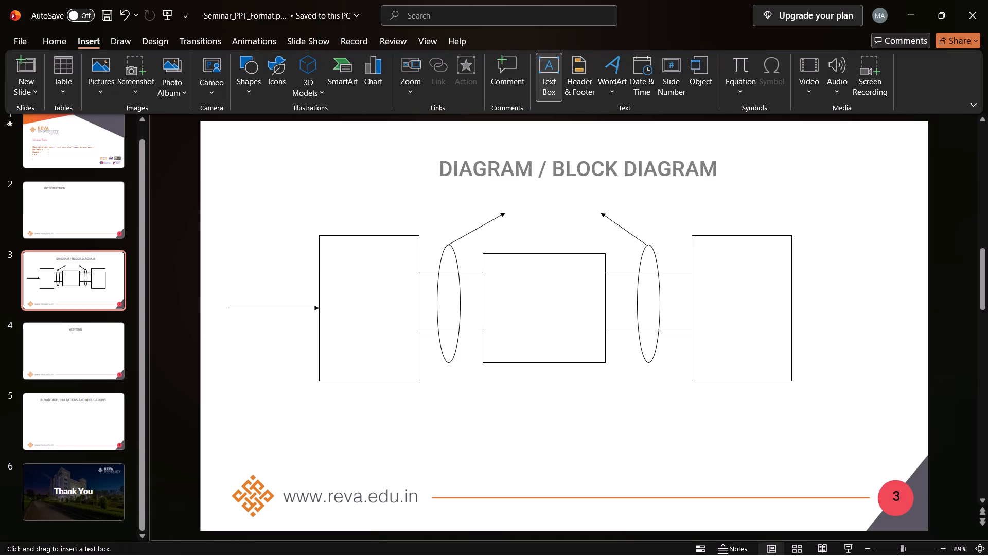
{"action": "left_click_drag", "start_coordinate": [327, 251], "coordinate": [365, 276]}
{"action": "left_click_drag", "start_coordinate": [365, 276], "coordinate": [407, 293]}
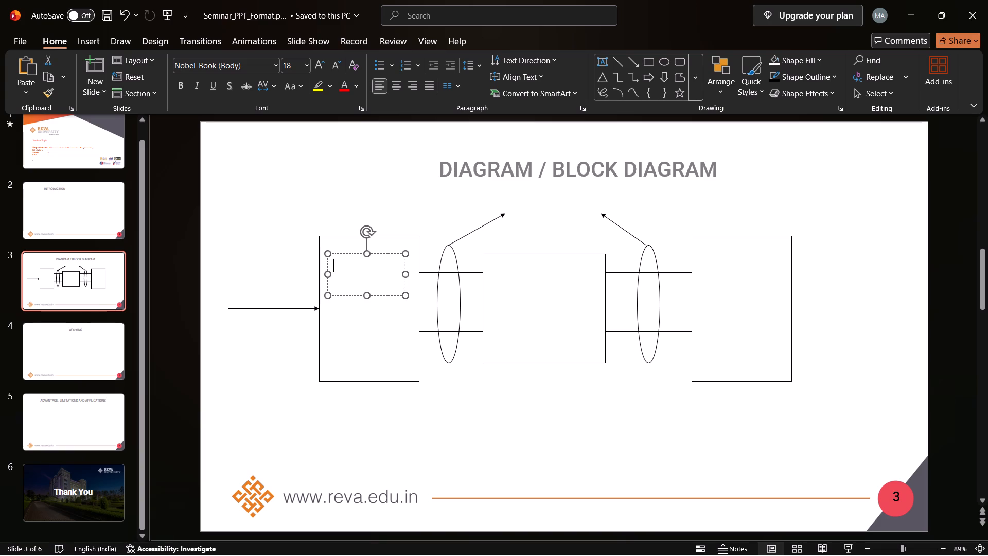
{"action": "key", "text": "i"}
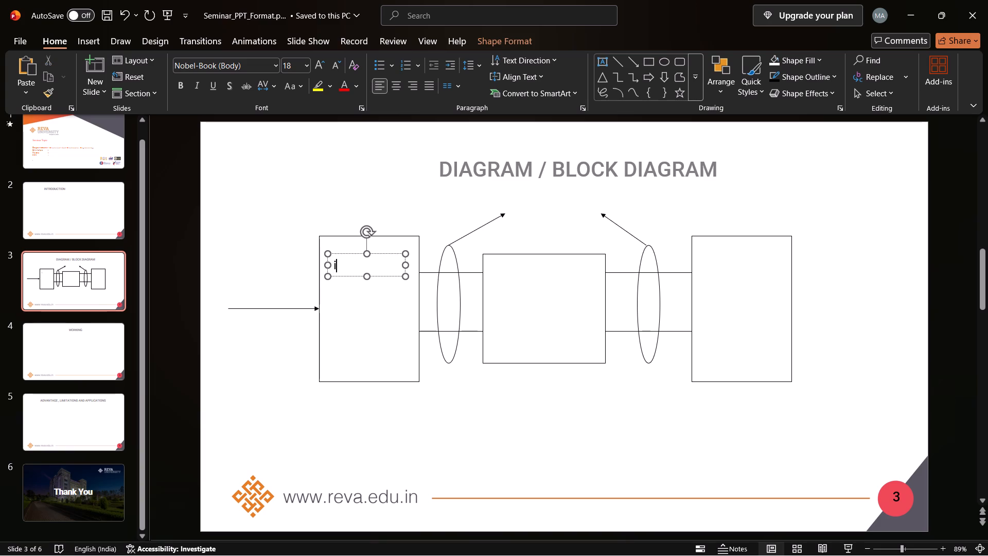
{"action": "key", "text": "n"}
{"action": "type", "text": "put"}
{"action": "key", "text": "space"}
{"action": "type", "text": "stage"}
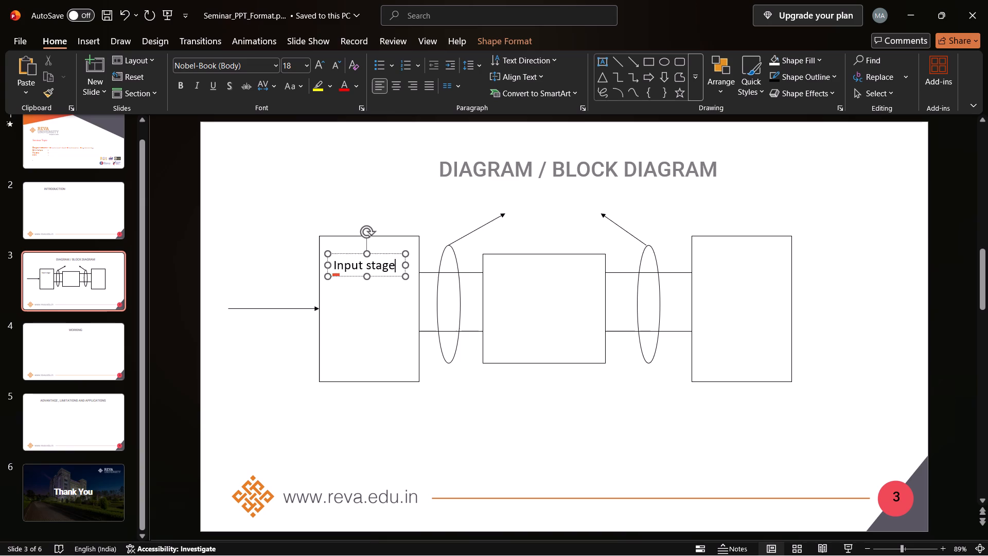
{"action": "key", "text": "Return"}
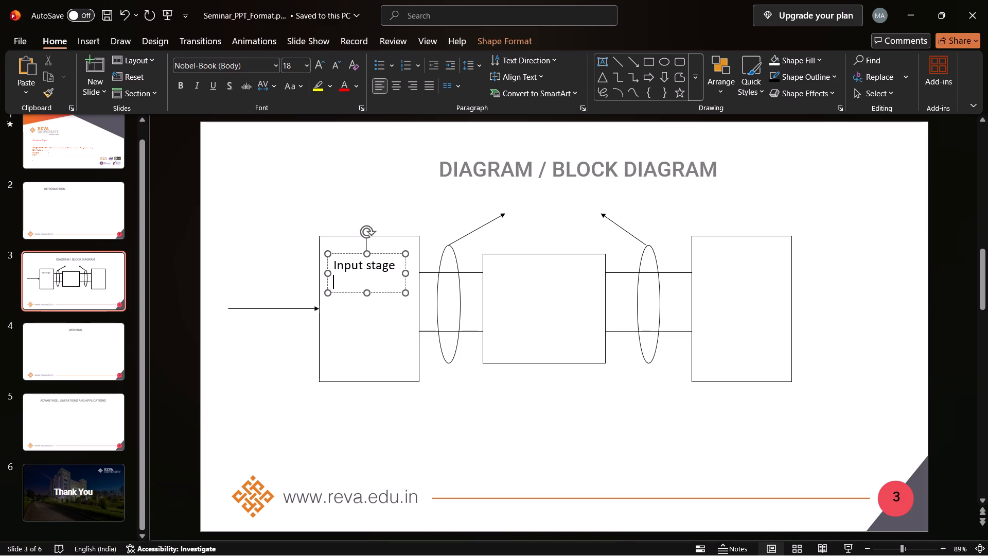
{"action": "key", "text": "BackSpace"}
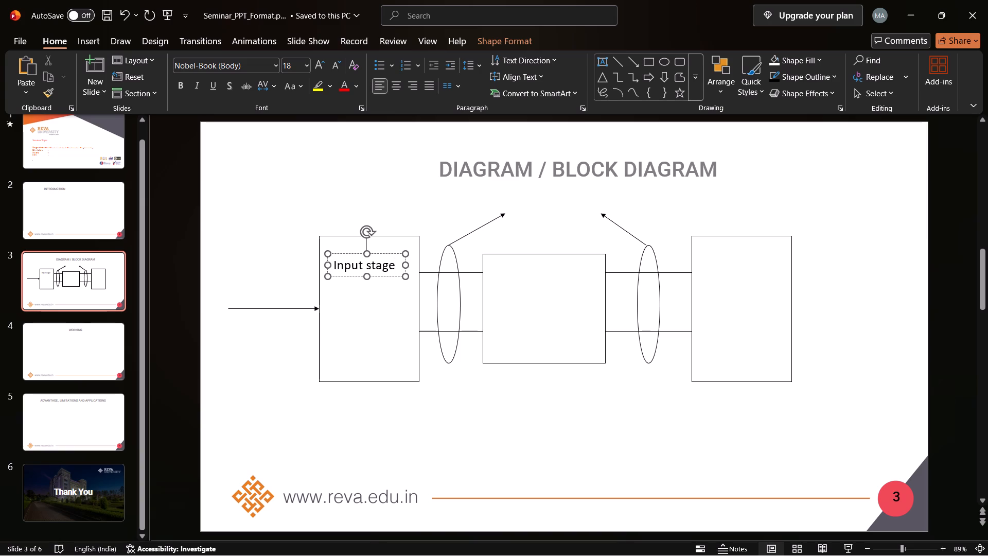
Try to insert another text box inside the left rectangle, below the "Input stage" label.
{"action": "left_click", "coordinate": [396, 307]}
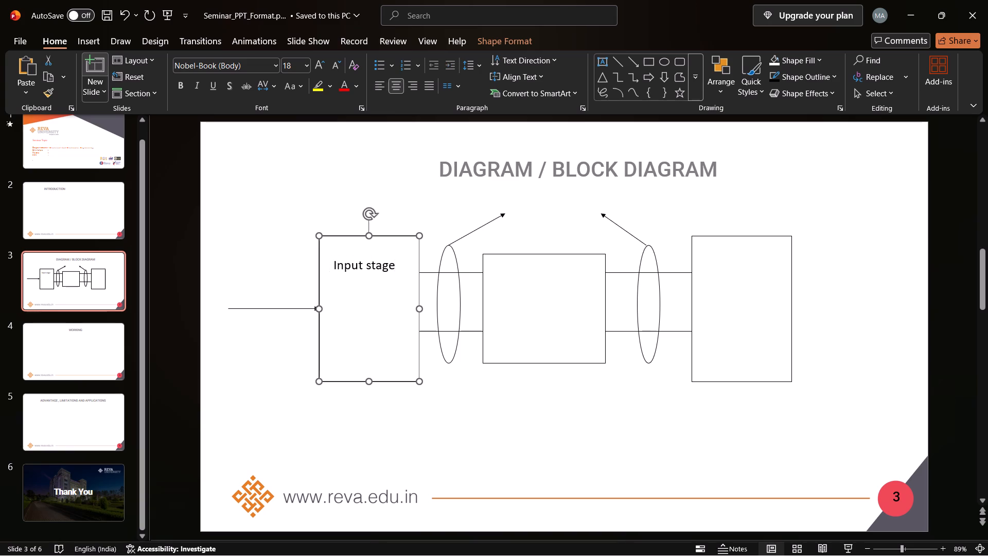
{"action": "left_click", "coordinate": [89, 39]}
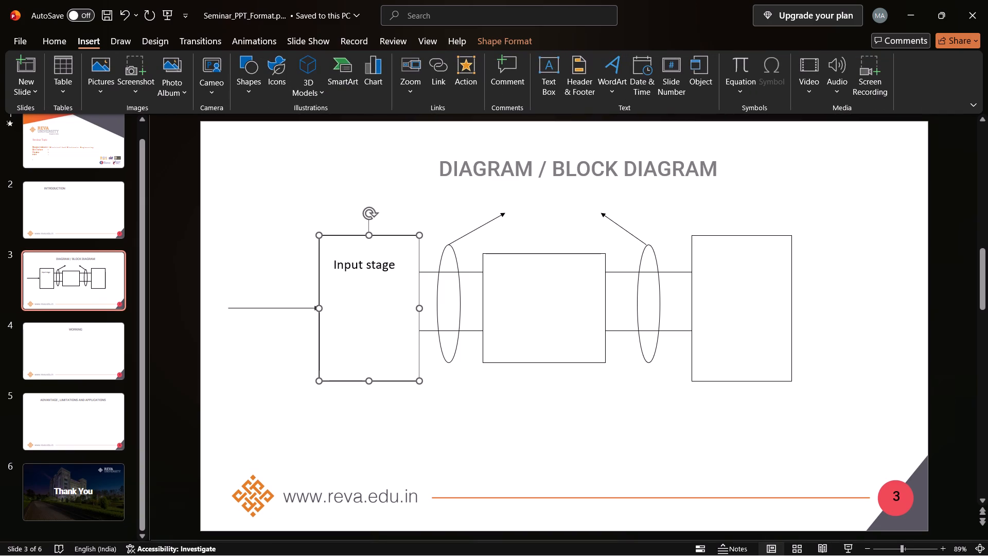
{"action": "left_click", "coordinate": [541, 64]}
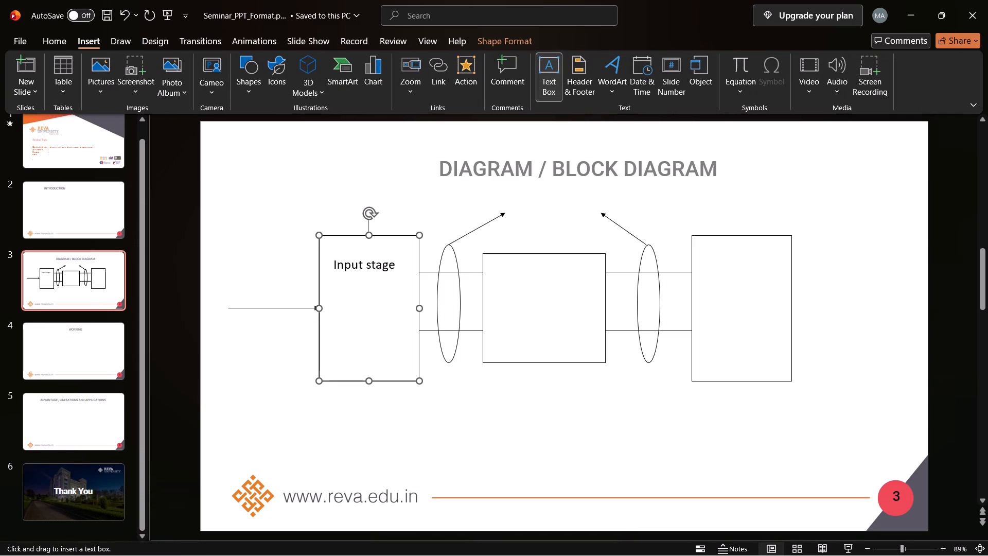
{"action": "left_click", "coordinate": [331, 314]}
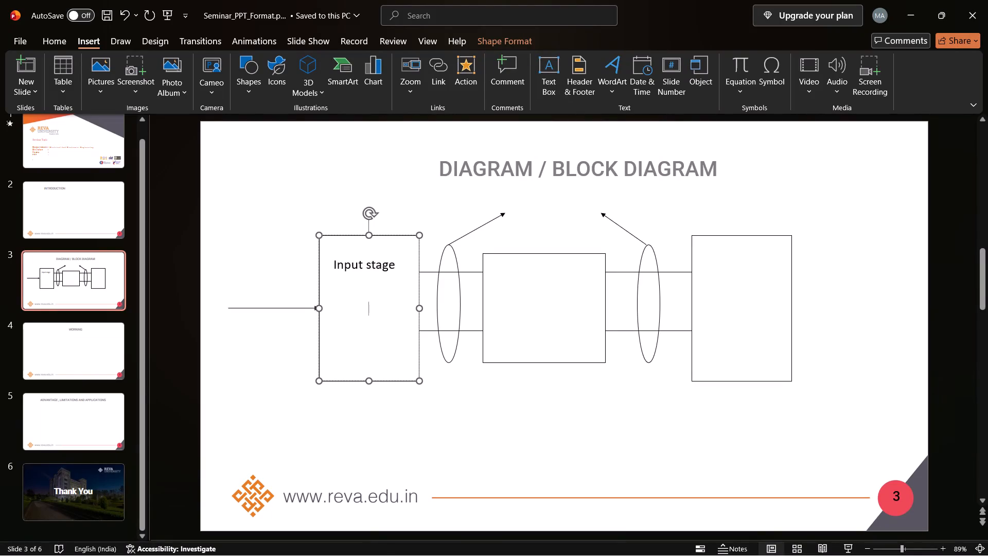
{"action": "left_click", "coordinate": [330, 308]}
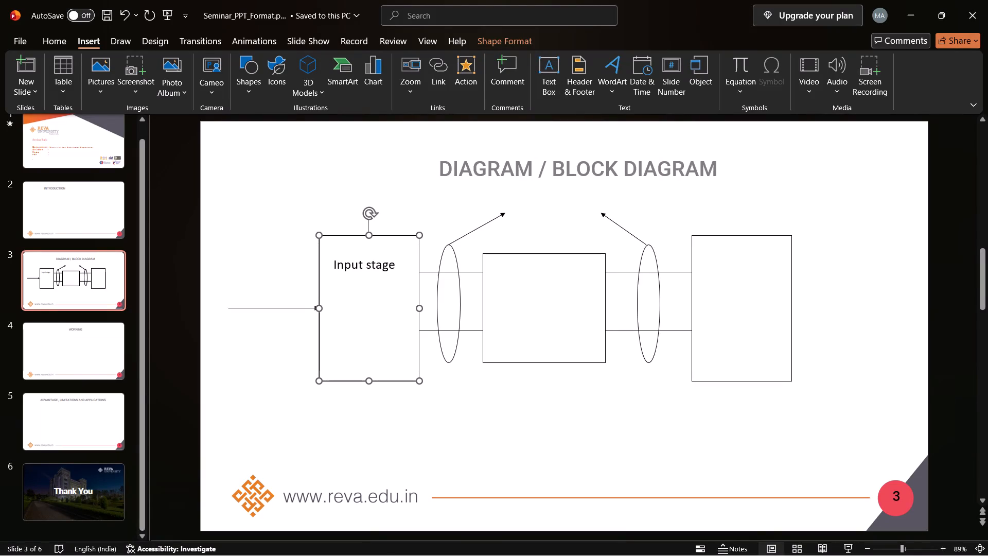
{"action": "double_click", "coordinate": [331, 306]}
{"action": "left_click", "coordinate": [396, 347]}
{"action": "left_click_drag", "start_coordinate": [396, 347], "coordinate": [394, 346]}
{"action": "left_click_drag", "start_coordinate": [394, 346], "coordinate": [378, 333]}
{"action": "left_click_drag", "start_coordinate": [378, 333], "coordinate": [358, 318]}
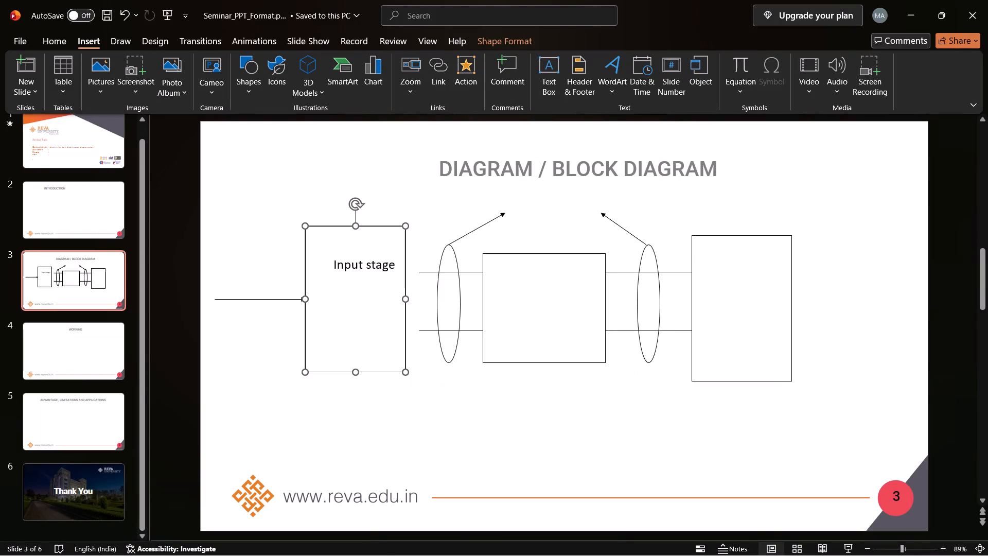
Move the left rectangle with its incoming arrow back against the ends of the two connecting lines.
{"action": "double_click", "coordinate": [344, 310]}
{"action": "left_click_drag", "start_coordinate": [344, 310], "coordinate": [353, 316]}
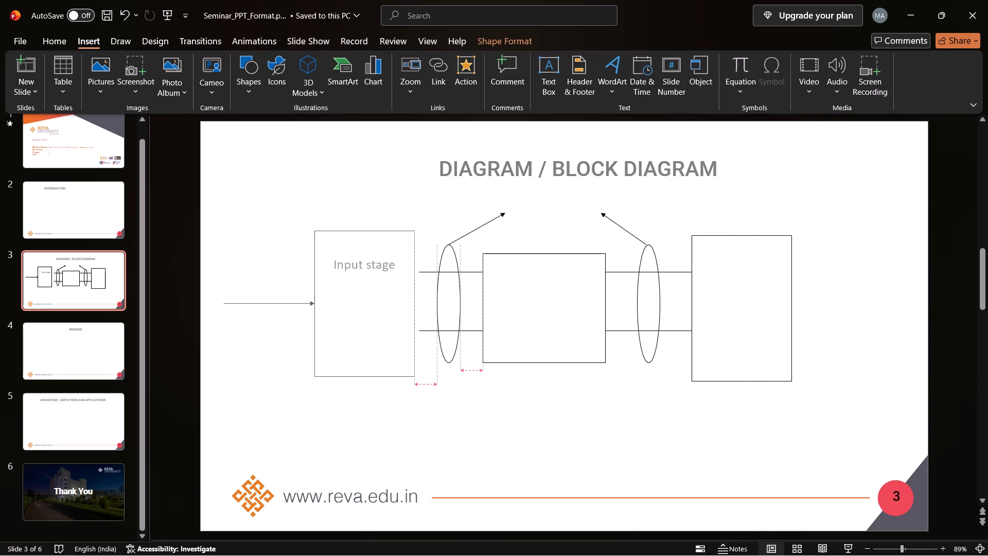
{"action": "left_click_drag", "start_coordinate": [353, 316], "coordinate": [361, 323]}
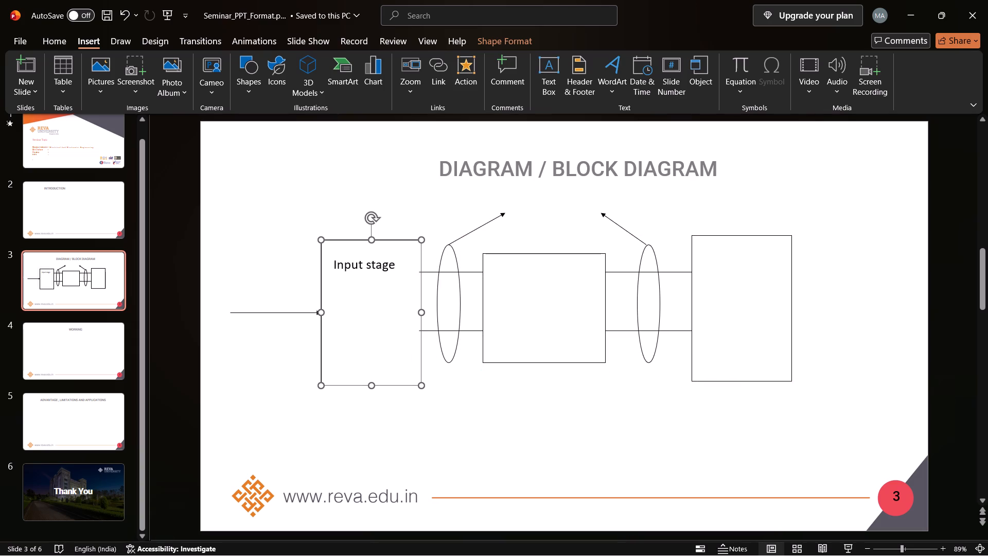
{"action": "double_click", "coordinate": [381, 323]}
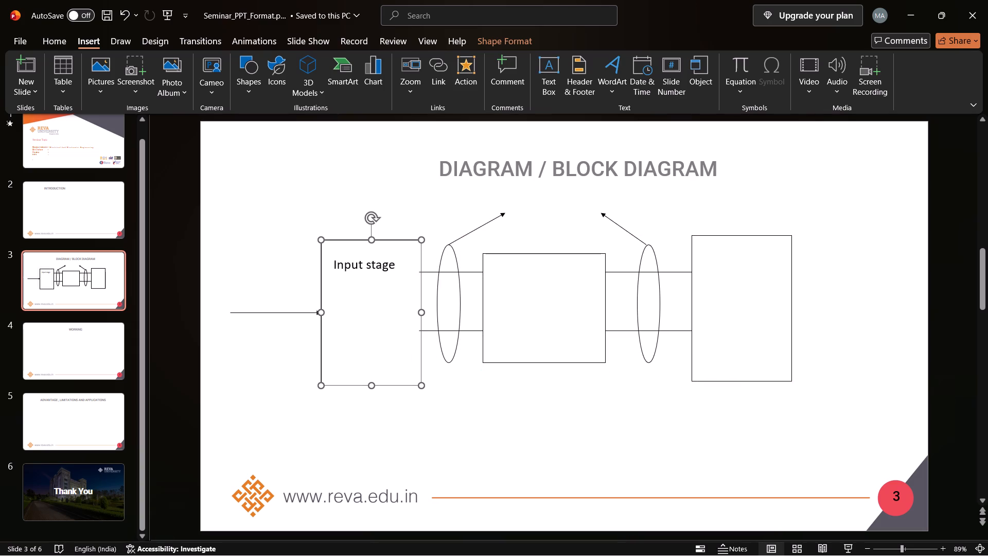
{"action": "left_click", "coordinate": [379, 323]}
{"action": "left_click_drag", "start_coordinate": [379, 323], "coordinate": [356, 315]}
{"action": "left_click_drag", "start_coordinate": [356, 315], "coordinate": [362, 317]}
Nudge the "Input stage" text box slightly right so it is horizontally centred in the left rectangle.
{"action": "left_click", "coordinate": [349, 266]}
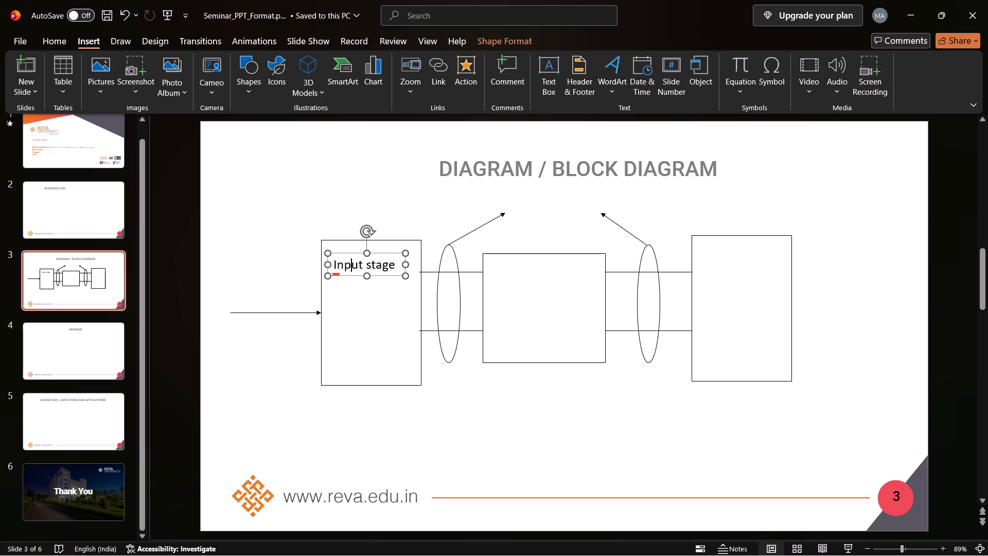
{"action": "left_click_drag", "start_coordinate": [349, 266], "coordinate": [369, 266]}
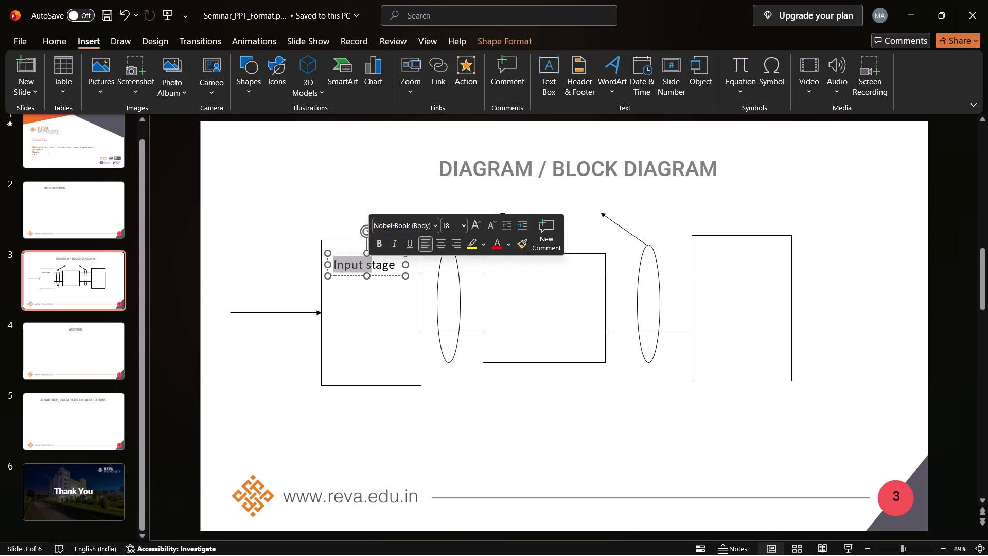
{"action": "left_click", "coordinate": [407, 263]}
{"action": "left_click", "coordinate": [407, 263]}
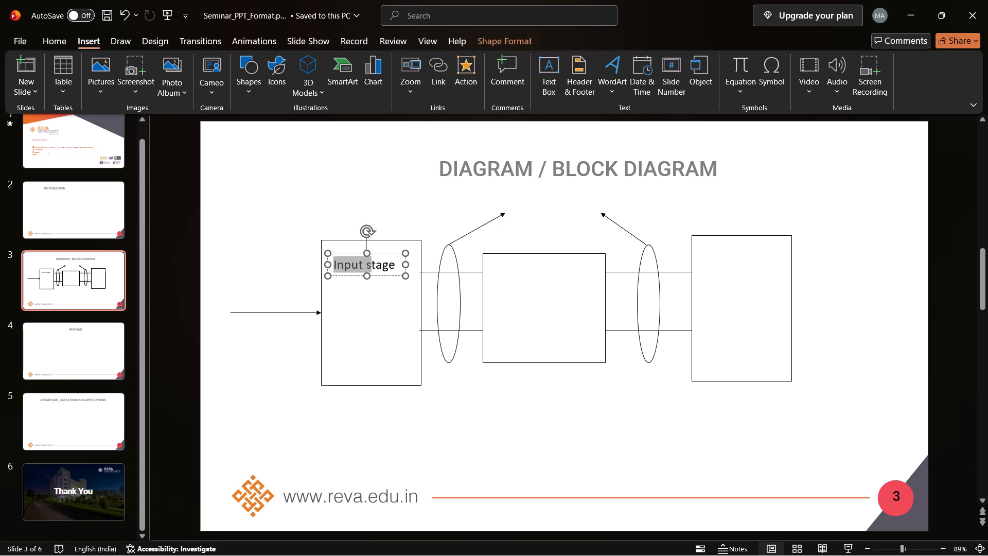
{"action": "key", "text": "Right"}
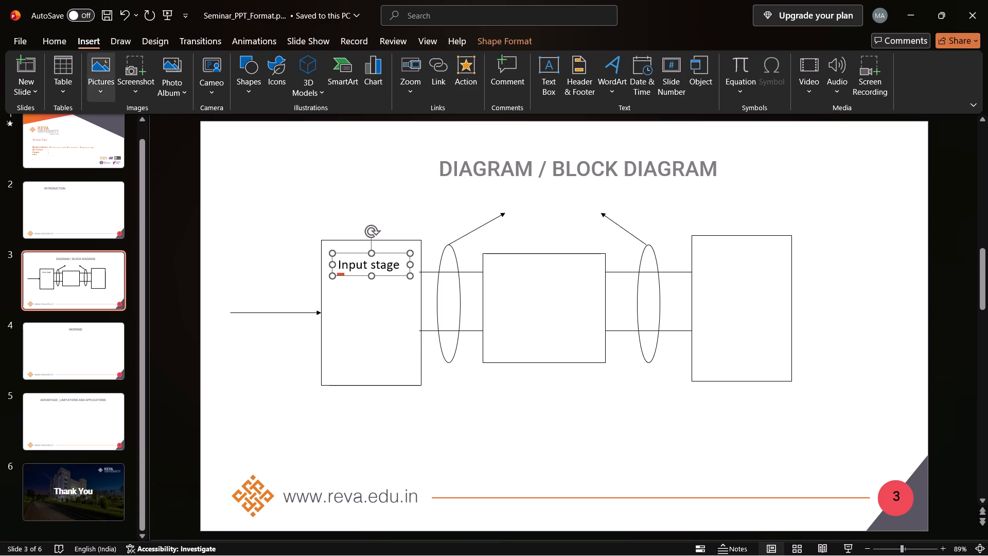
Move the "Input stage" text box down to about mid-height of the left rectangle.
{"action": "left_click", "coordinate": [553, 64]}
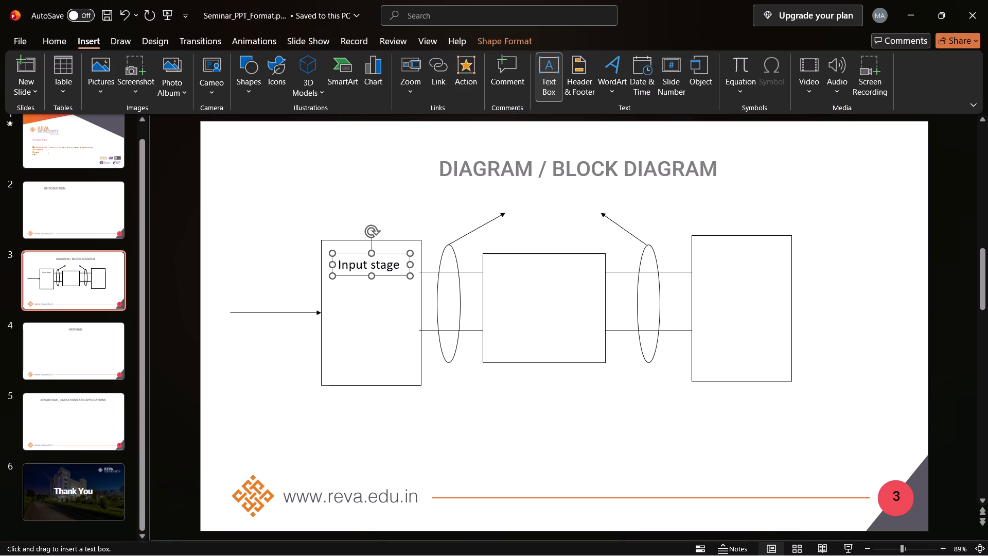
{"action": "key", "text": "Down"}
{"action": "key", "text": "Down"}
{"action": "key", "text": "Down"}
{"action": "key", "text": "Down"}
{"action": "key", "text": "Down"}
{"action": "key", "text": "Down"}
{"action": "key", "text": "Down"}
{"action": "key", "text": "Down"}
{"action": "key", "text": "Down"}
{"action": "key", "text": "Down"}
{"action": "key", "text": "Down"}
{"action": "key", "text": "Down"}
{"action": "key", "text": "Down"}
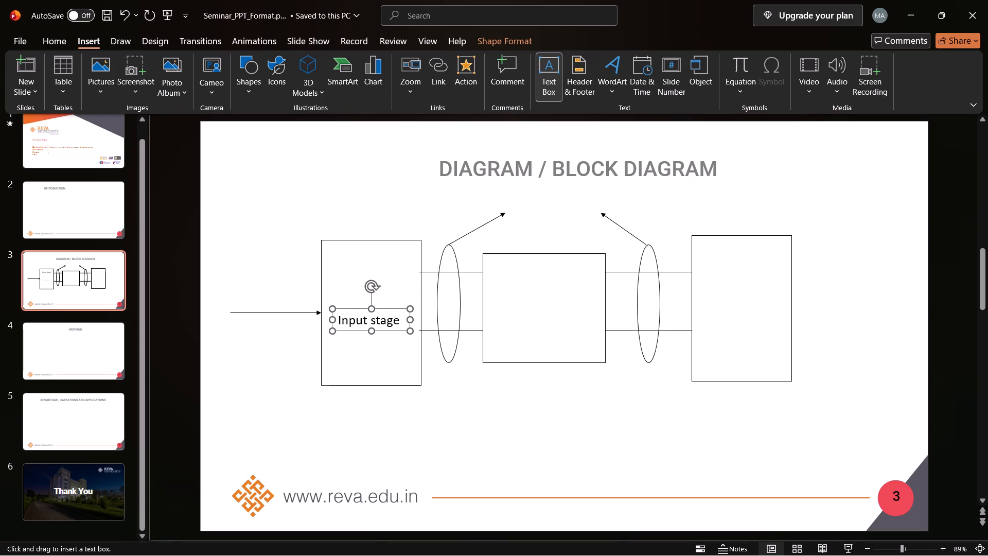
Move the "Input stage" text box up from mid-height to near the top edge inside the left rectangle.
{"action": "key", "text": "Up"}
{"action": "key", "text": "Up"}
{"action": "key", "text": "Up"}
{"action": "key", "text": "Up"}
{"action": "key", "text": "Up"}
{"action": "key", "text": "Up"}
{"action": "key", "text": "Up"}
{"action": "key", "text": "Up"}
{"action": "key", "text": "Up"}
{"action": "key", "text": "Up"}
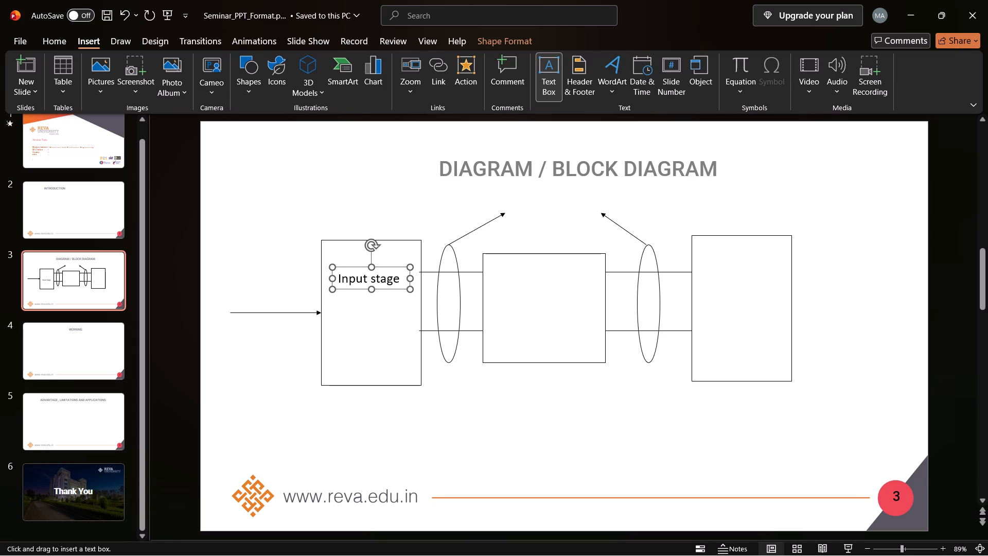
{"action": "key", "text": "Up"}
{"action": "key", "text": "Up"}
{"action": "key", "text": "Up"}
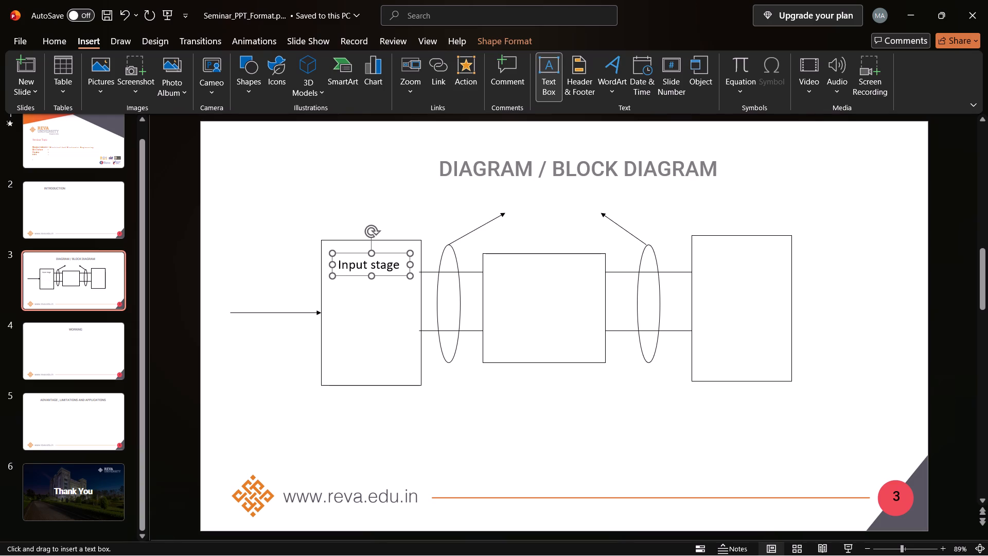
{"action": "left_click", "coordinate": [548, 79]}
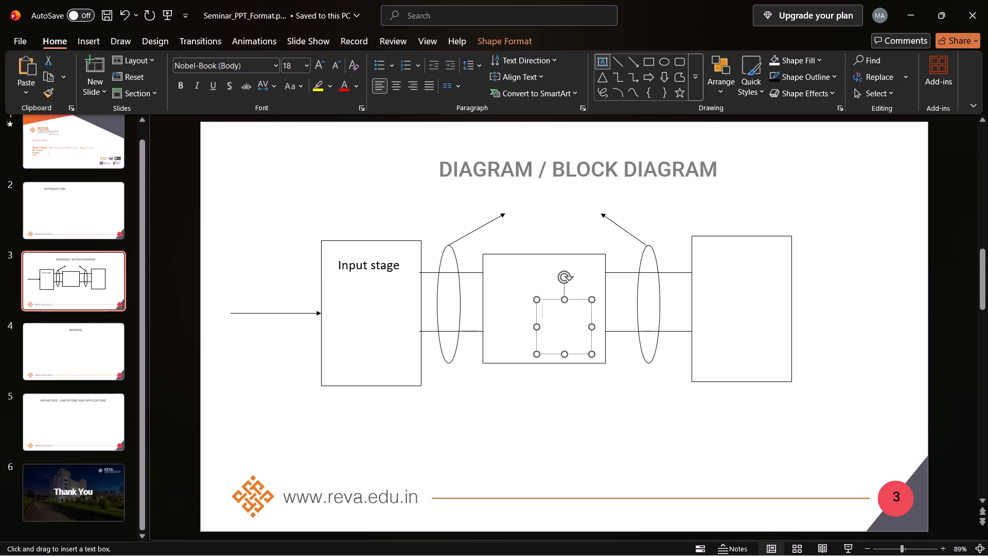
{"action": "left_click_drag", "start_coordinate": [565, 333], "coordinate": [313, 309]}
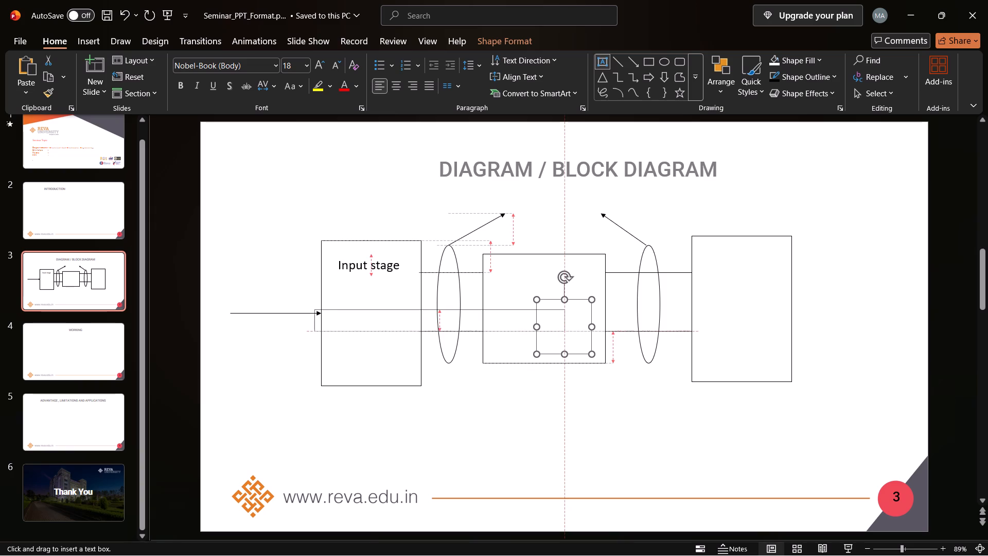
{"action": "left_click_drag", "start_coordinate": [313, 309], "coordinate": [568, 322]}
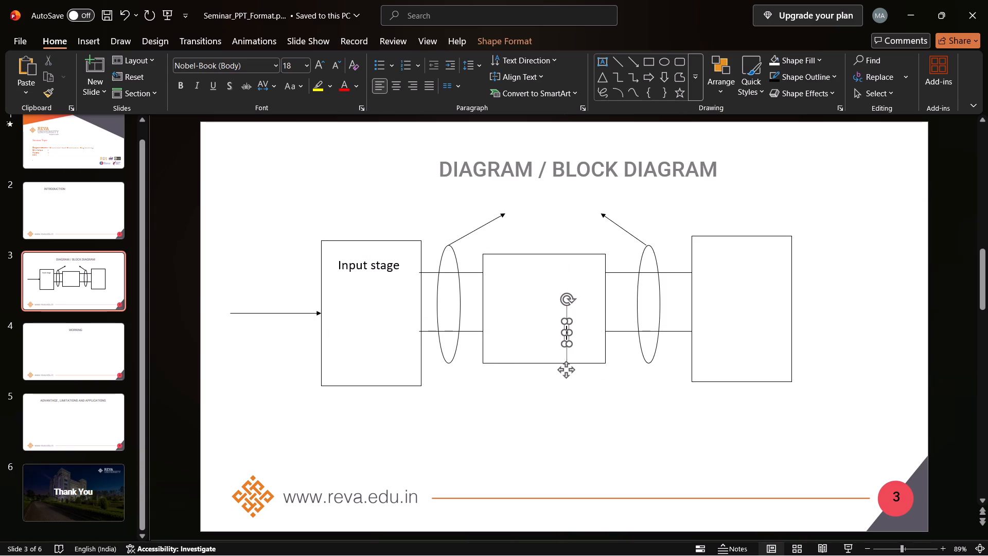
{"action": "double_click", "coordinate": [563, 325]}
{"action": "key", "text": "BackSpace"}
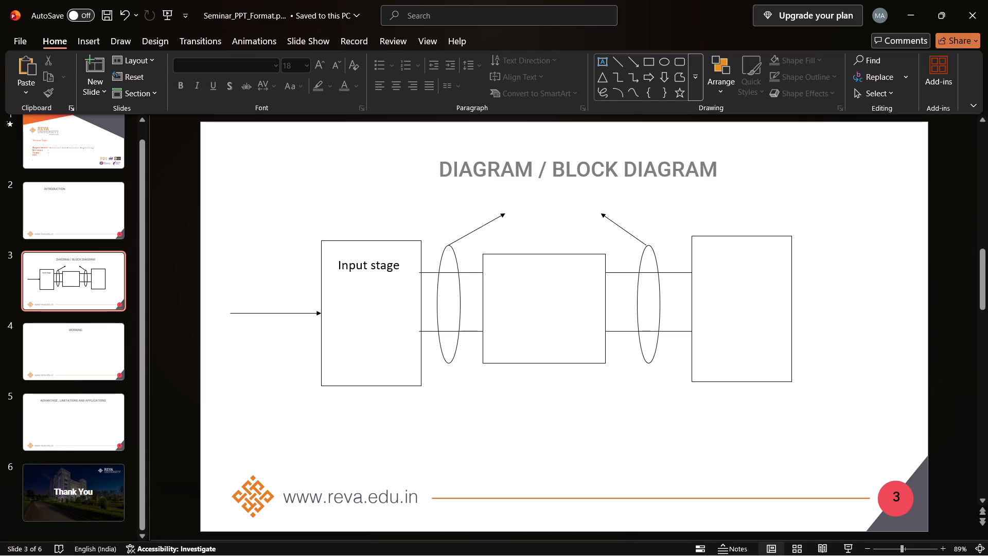
Shift the left rectangle with its incoming arrow slightly up and left, level with the top of the right rectangle.
{"action": "left_click", "coordinate": [94, 41]}
{"action": "left_click", "coordinate": [545, 62]}
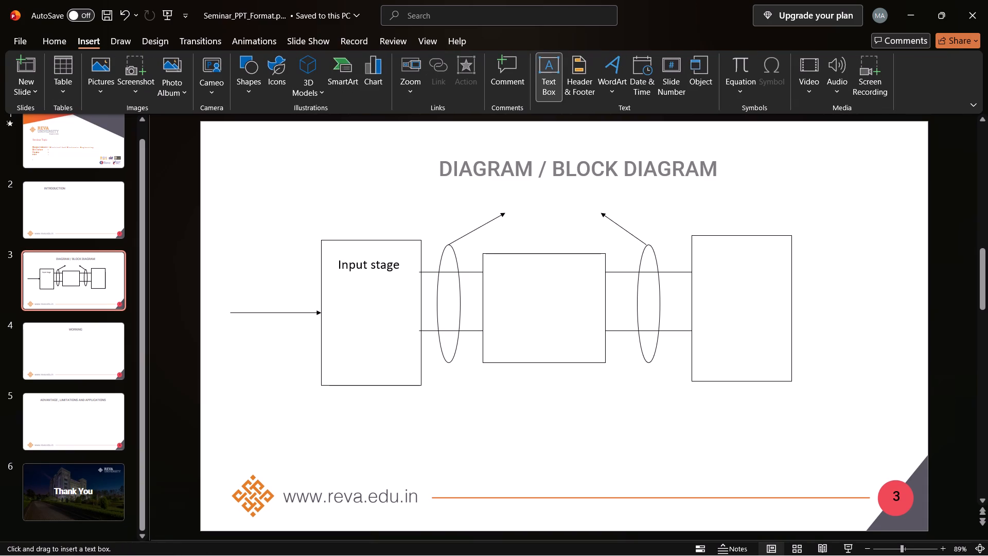
{"action": "double_click", "coordinate": [333, 307]}
{"action": "left_click", "coordinate": [333, 307]}
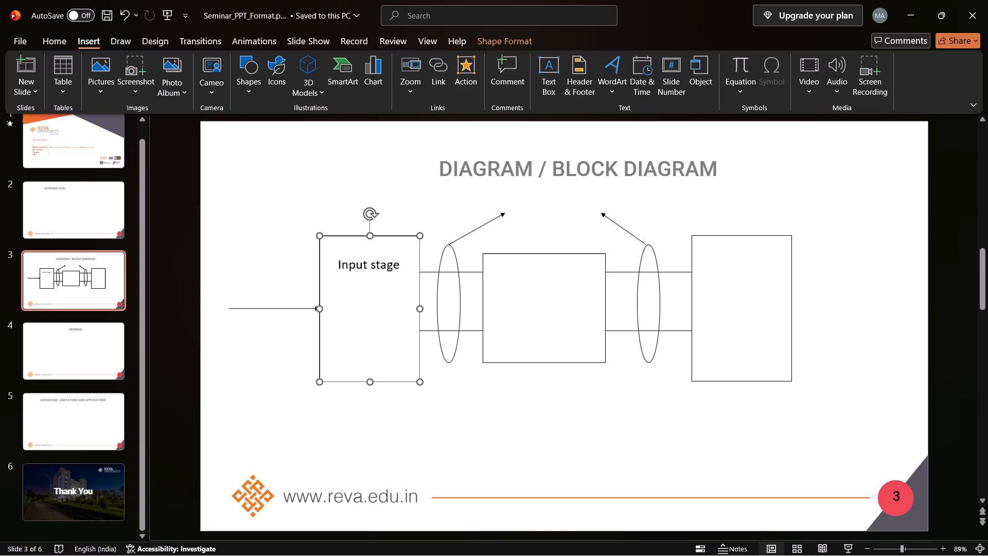
{"action": "left_click", "coordinate": [548, 72]}
{"action": "left_click", "coordinate": [331, 314]}
{"action": "left_click", "coordinate": [364, 334]}
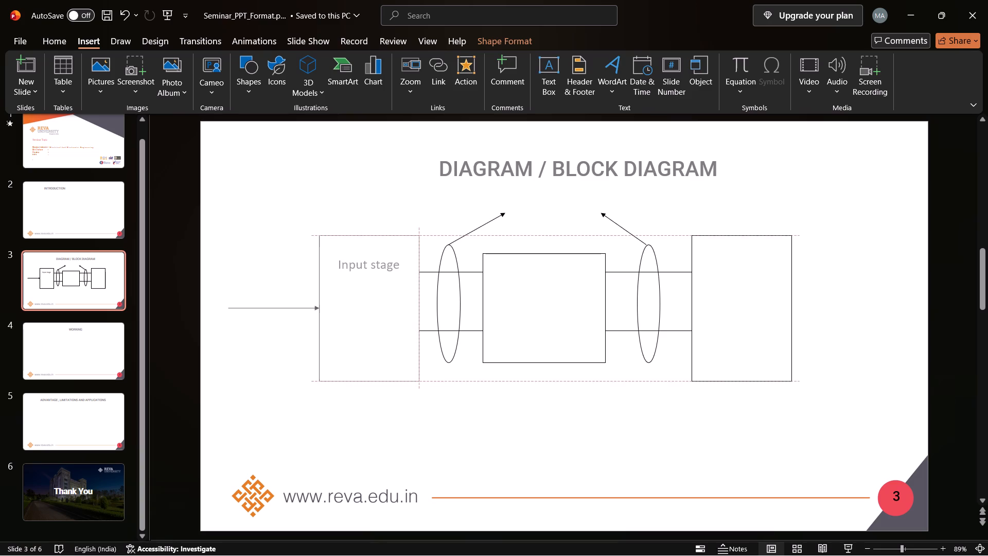
Insert a text box reading "Transducer" in the lower half of the left rectangle, centred below the "Input stage" label.
{"action": "double_click", "coordinate": [550, 80]}
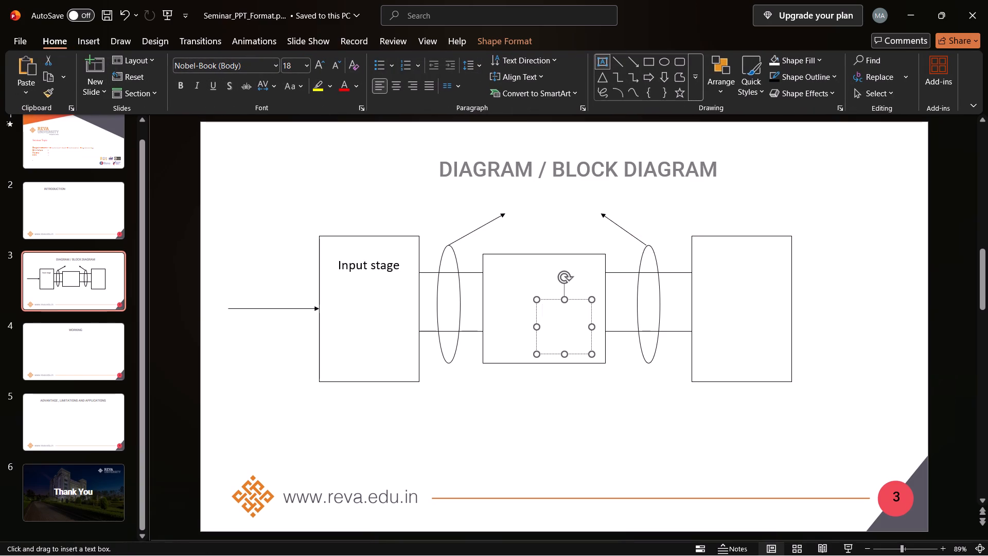
{"action": "left_click", "coordinate": [535, 300]}
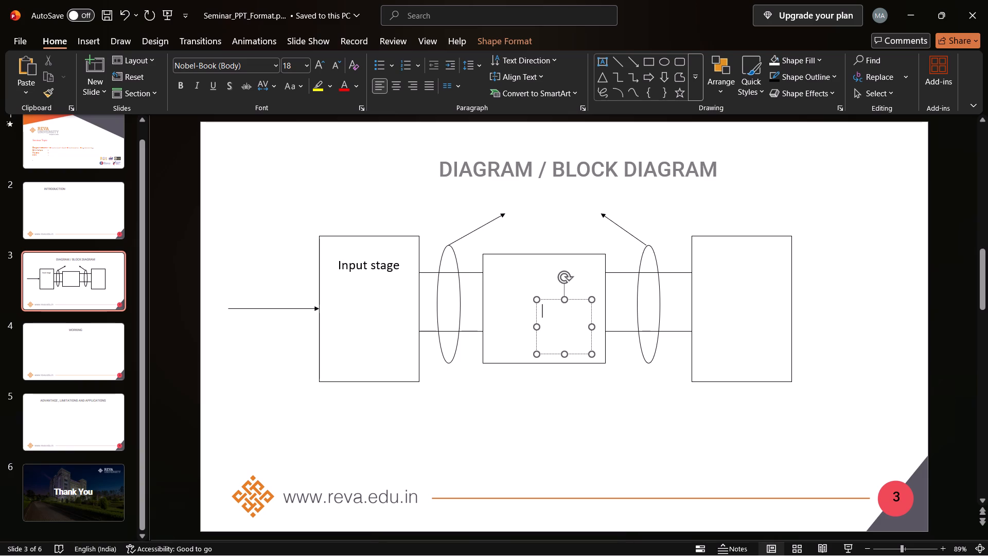
{"action": "left_click_drag", "start_coordinate": [541, 299], "coordinate": [350, 300]}
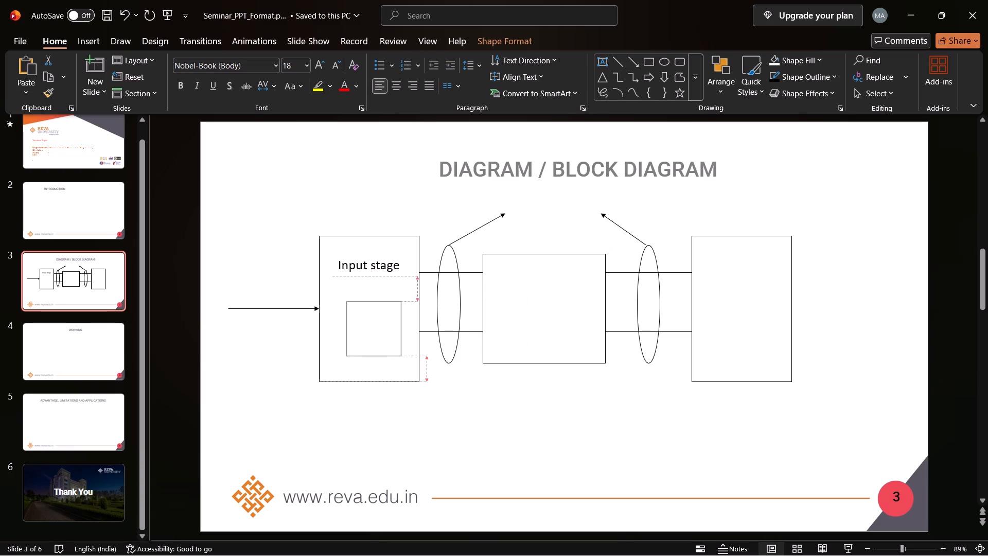
{"action": "left_click_drag", "start_coordinate": [350, 300], "coordinate": [341, 296]}
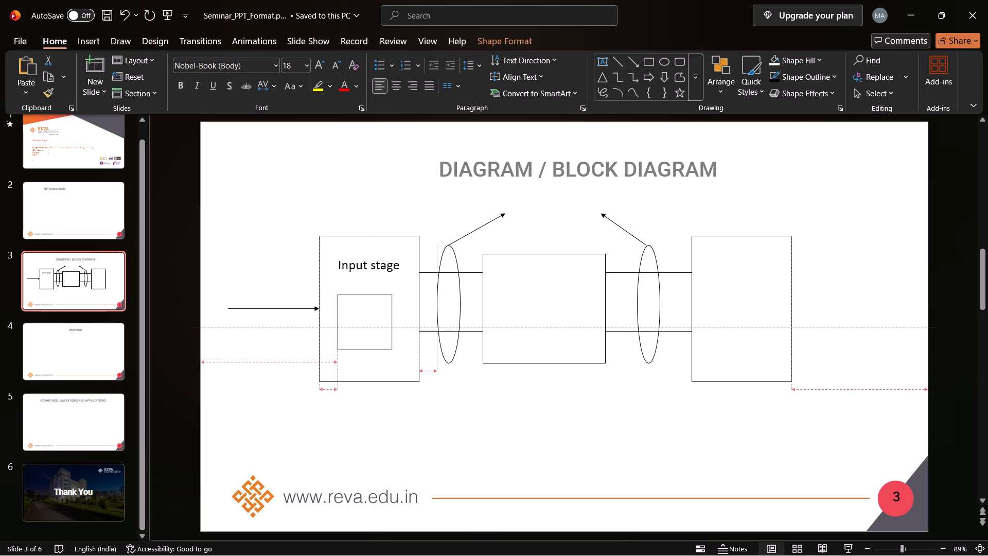
{"action": "left_click_drag", "start_coordinate": [341, 296], "coordinate": [345, 310]}
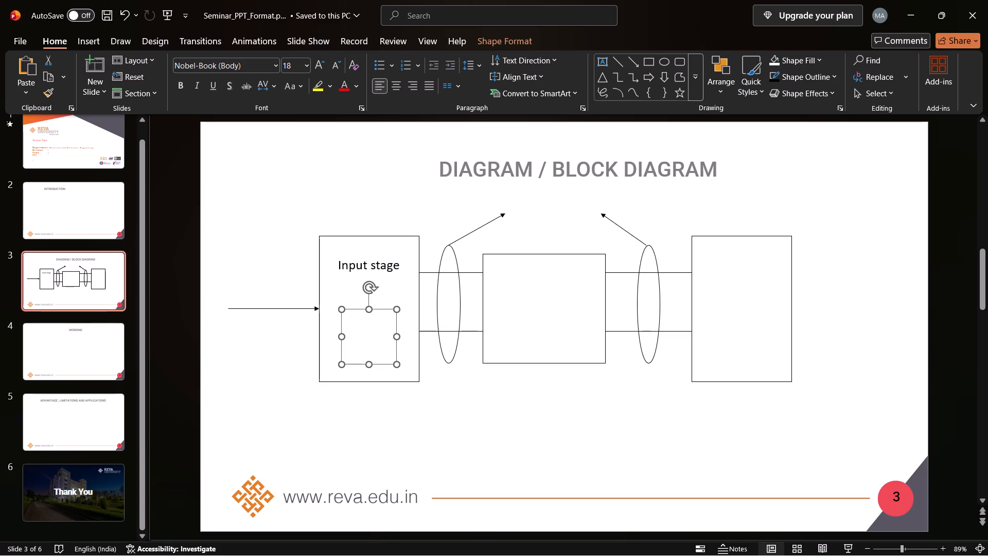
{"action": "left_click", "coordinate": [355, 325]}
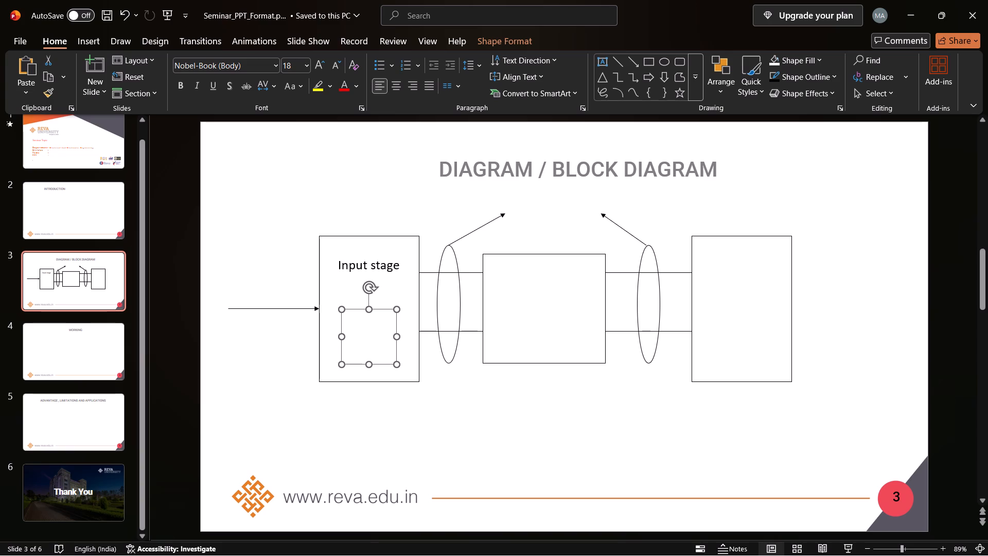
{"action": "left_click", "coordinate": [349, 323]}
{"action": "key", "text": "f"}
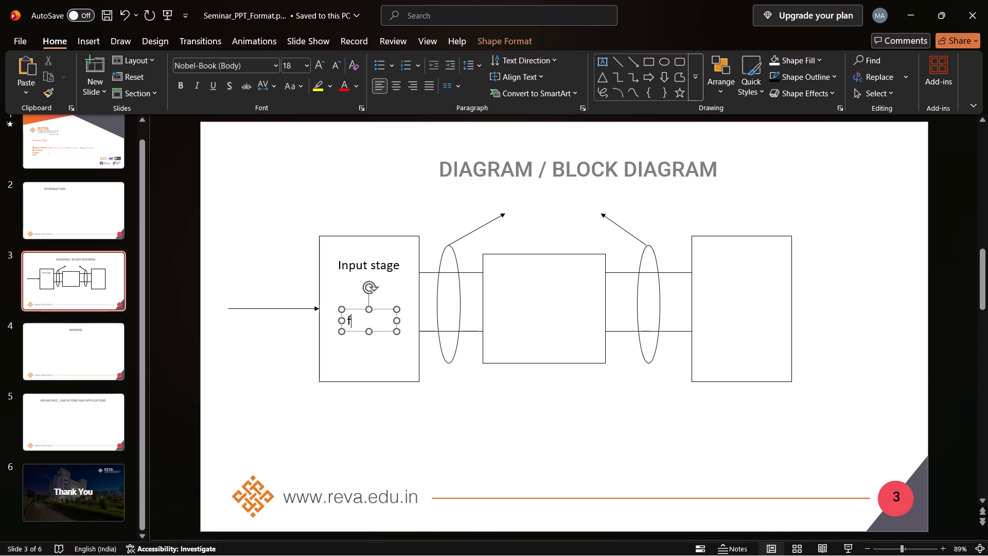
{"action": "key", "text": "BackSpace"}
Complete the text of the label in the lower half of the left rectangle as "Transducer".
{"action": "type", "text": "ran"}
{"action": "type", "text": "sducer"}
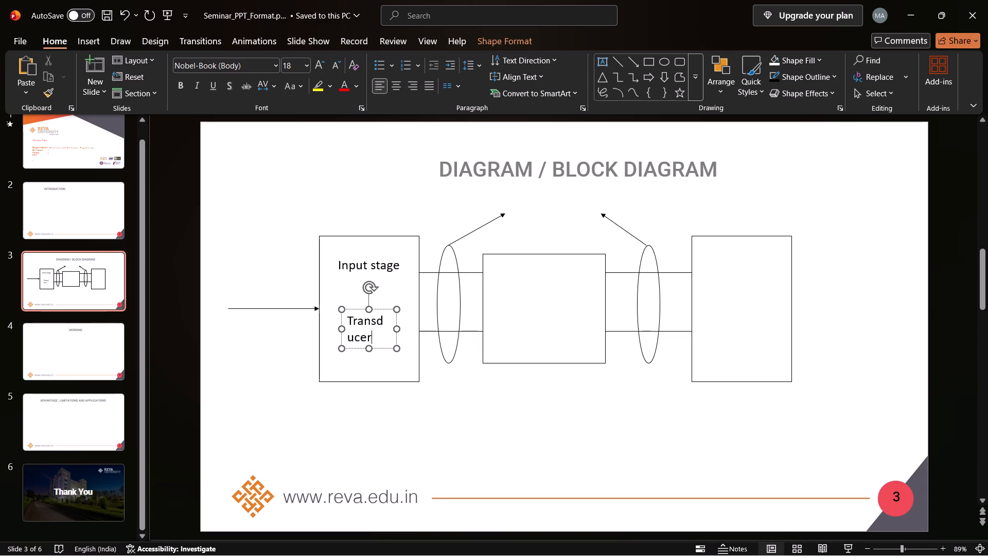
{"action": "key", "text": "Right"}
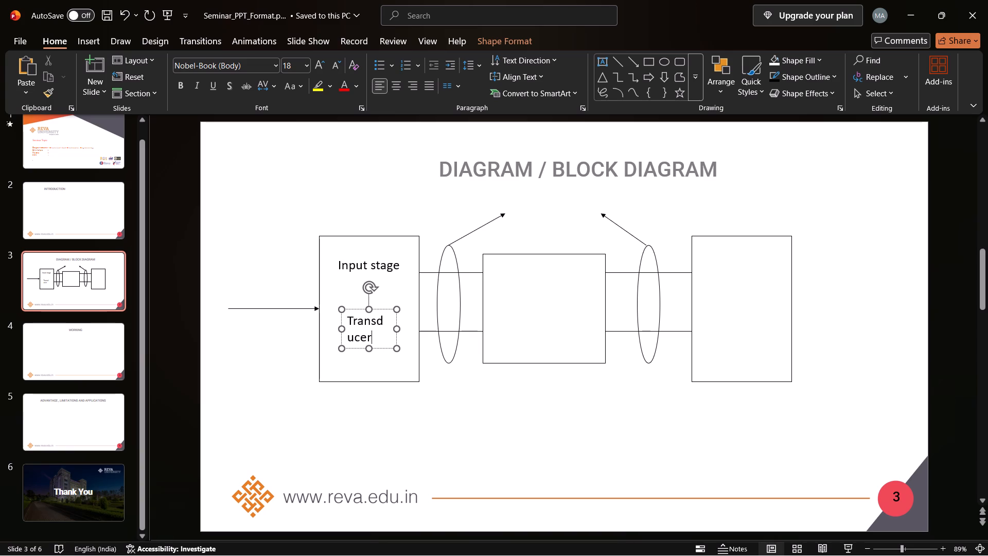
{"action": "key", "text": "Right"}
Widen the "Transducer" text box until the word fits on a single line.
{"action": "double_click", "coordinate": [395, 327]}
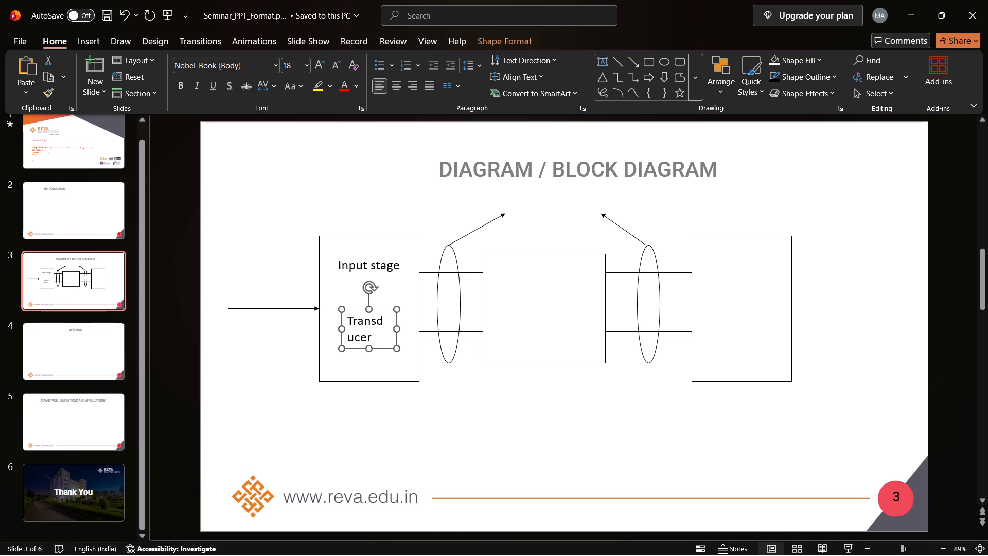
{"action": "left_click", "coordinate": [395, 328]}
{"action": "left_click", "coordinate": [395, 328]}
{"action": "left_click_drag", "start_coordinate": [395, 328], "coordinate": [415, 327]}
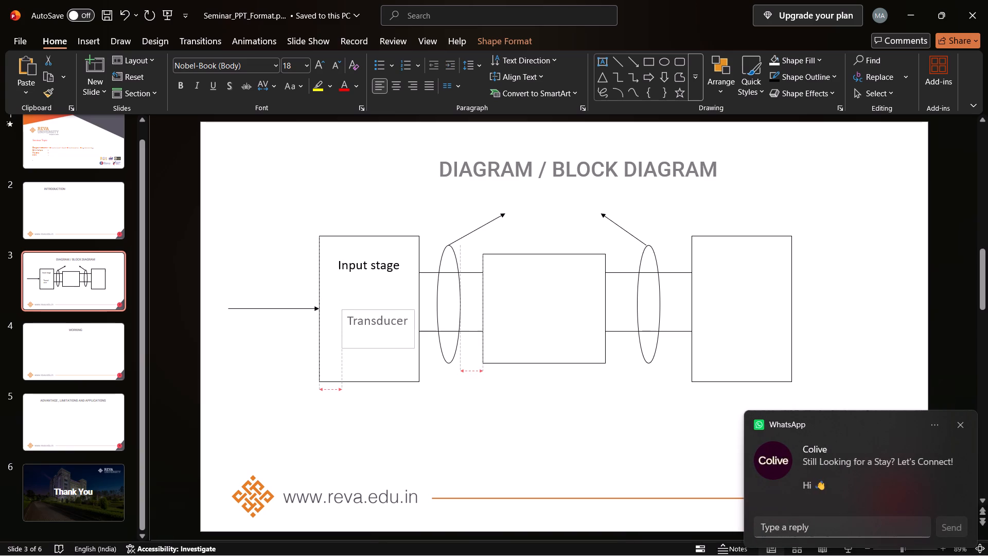
{"action": "left_click_drag", "start_coordinate": [415, 327], "coordinate": [415, 325]}
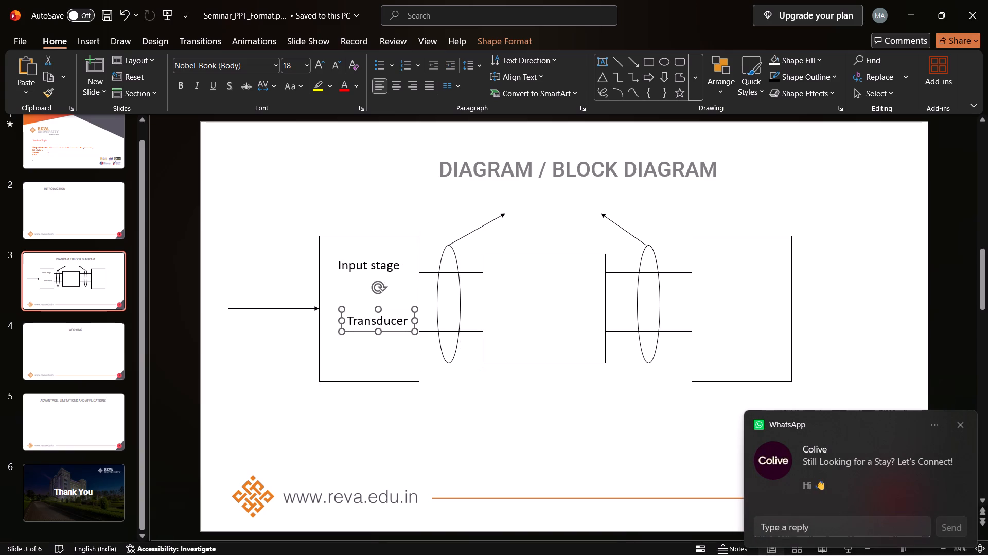
Nudge the "Transducer" text box left until it is centred in the left rectangle beneath "Input stage".
{"action": "left_click", "coordinate": [368, 319]}
{"action": "left_click", "coordinate": [368, 319]}
{"action": "key", "text": "Left"}
{"action": "key", "text": "Left"}
{"action": "key", "text": "Left"}
{"action": "key", "text": "Left"}
{"action": "key", "text": "Left"}
{"action": "key", "text": "Left"}
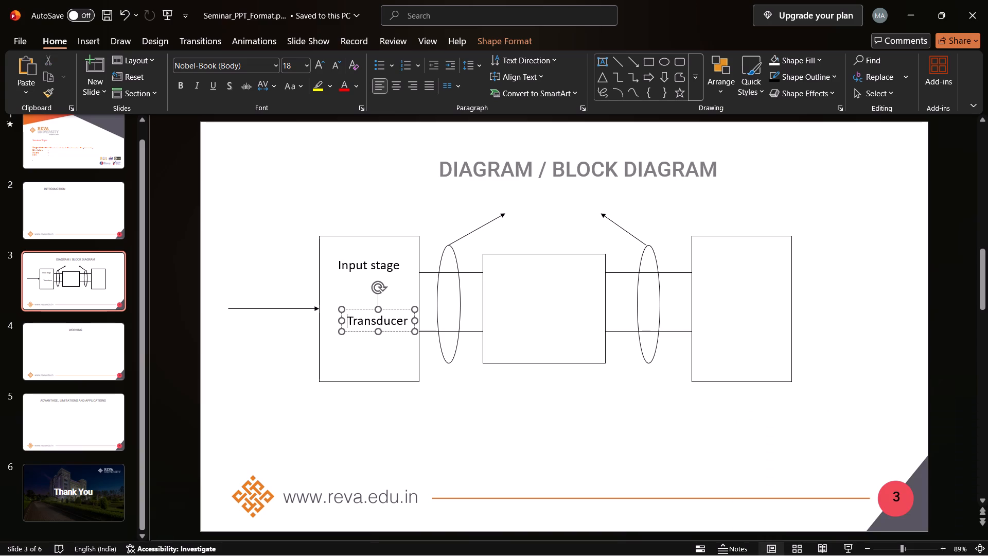
{"action": "left_click", "coordinate": [375, 311]}
{"action": "key", "text": "Left"}
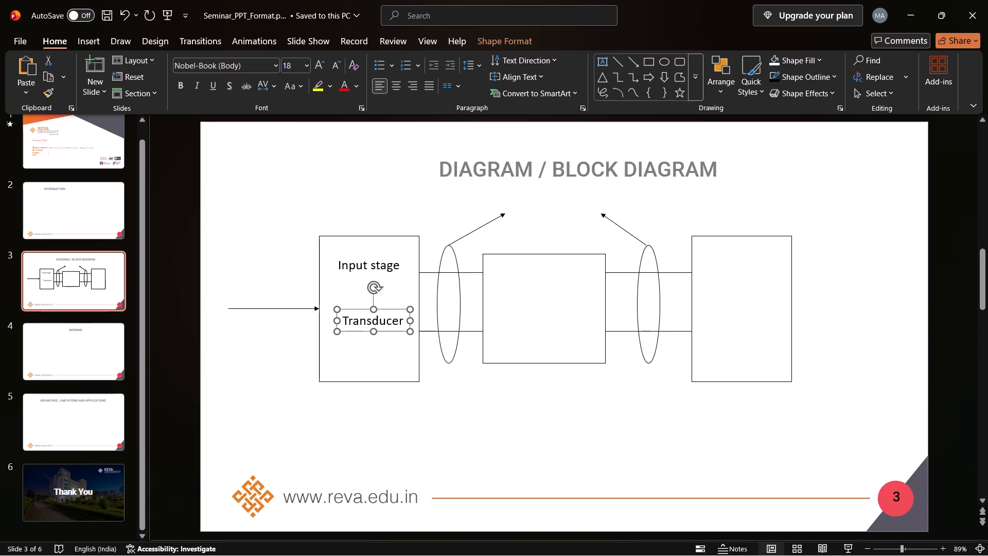
{"action": "key", "text": "Left"}
{"action": "key", "text": "Right"}
{"action": "key", "text": "Left"}
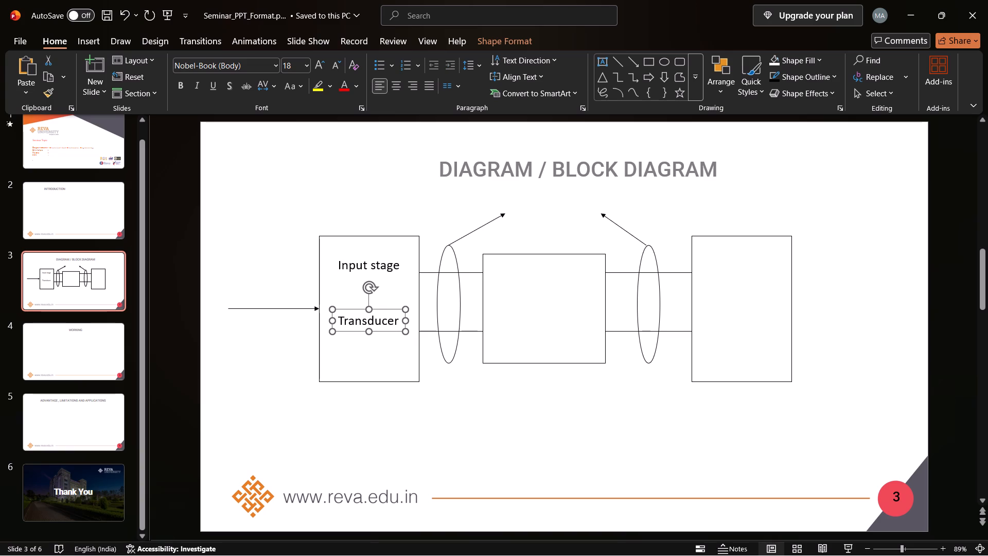
{"action": "left_click", "coordinate": [368, 346]}
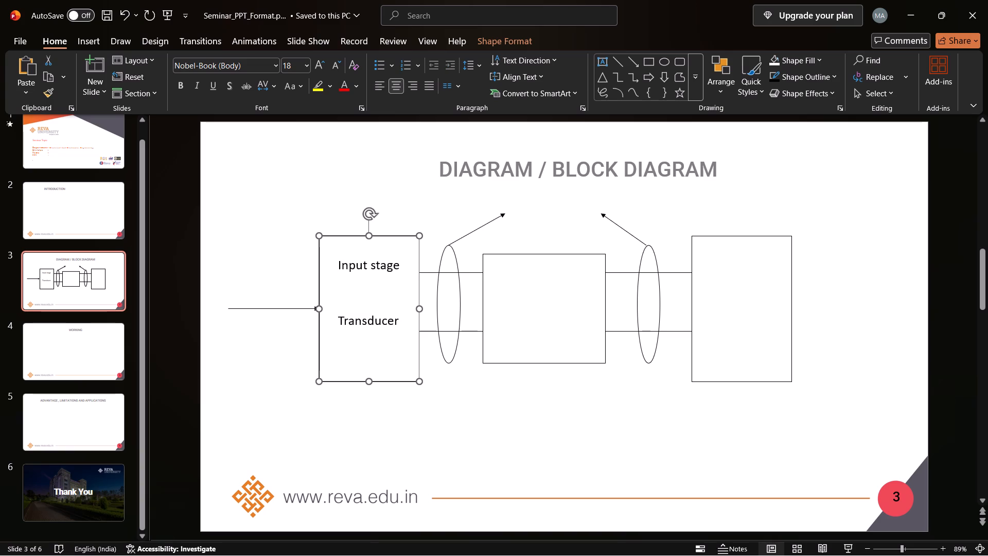
{"action": "left_click", "coordinate": [370, 321]}
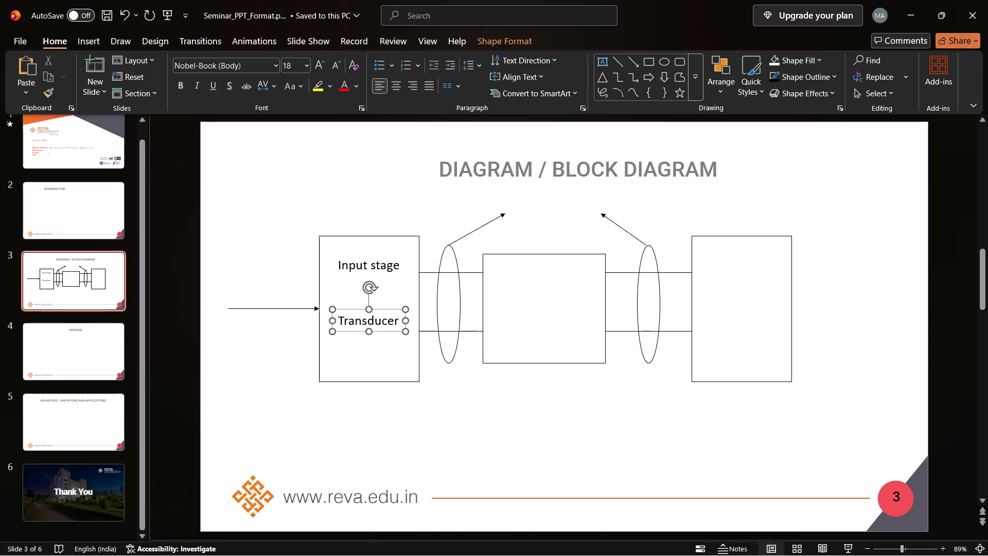
Add a second line below "Transducer" with a "+" spaced to the middle of the text box.
{"action": "left_click", "coordinate": [397, 322]}
{"action": "key", "text": "Return"}
{"action": "key", "text": "space"}
{"action": "key", "text": "space"}
{"action": "key", "text": "space"}
{"action": "key", "text": "space"}
{"action": "key", "text": "space"}
{"action": "key", "text": "space"}
{"action": "key", "text": "space"}
{"action": "key", "text": "space"}
{"action": "key", "text": "space"}
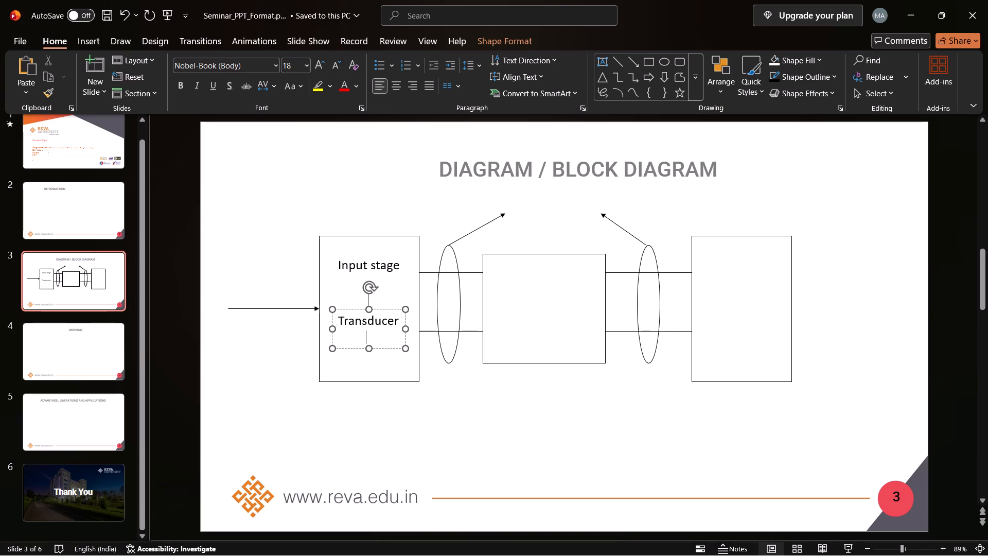
{"action": "key", "text": "shift+plus"}
Add a third line reading "Preamplifier" below the "+".
{"action": "key", "text": "Return"}
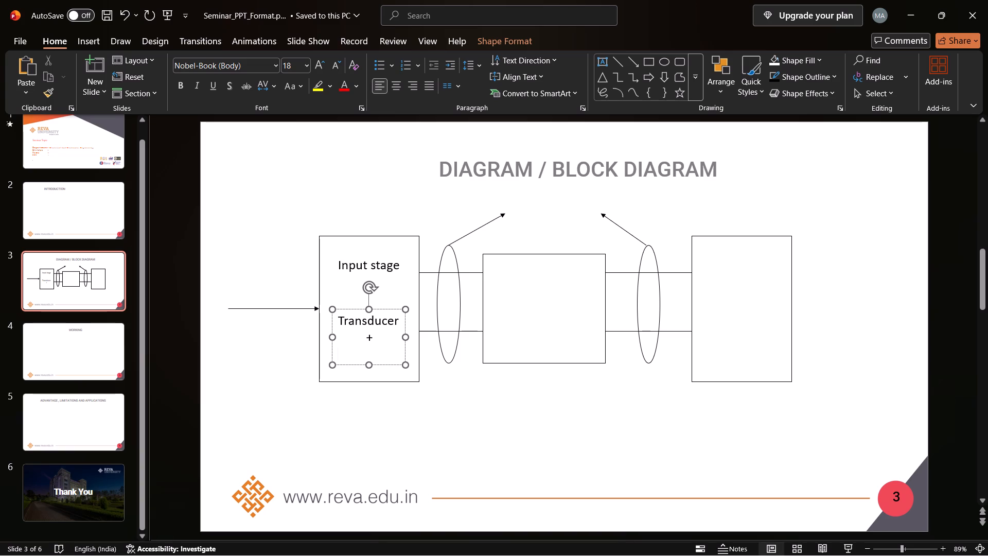
{"action": "type", "text": "pr"}
{"action": "key", "text": "BackSpace"}
{"action": "key", "text": "BackSpace"}
{"action": "key", "text": "p"}
{"action": "type", "text": "reampli"}
{"action": "type", "text": "fier"}
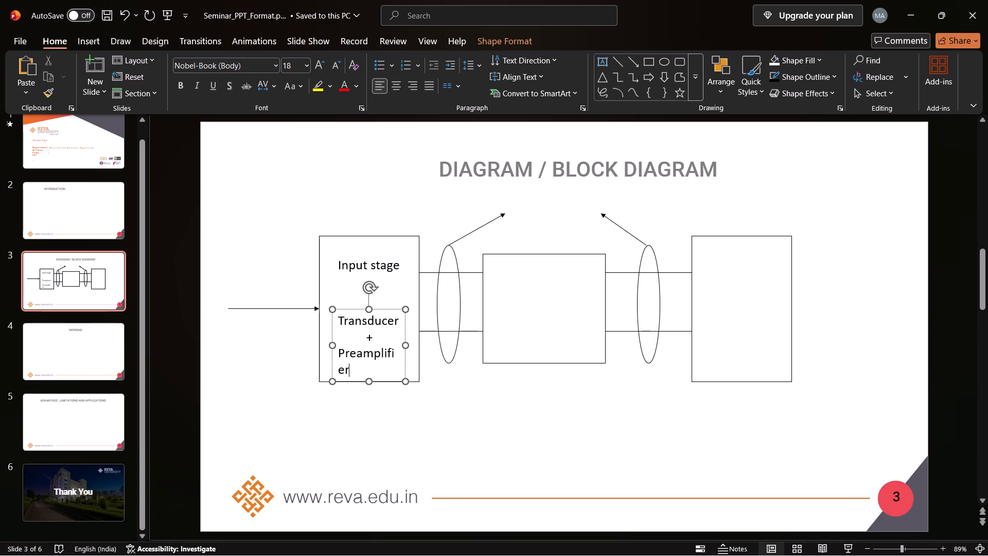
Widen the "Transducer + Preamplifier" text box to the left until "Preamplifier" fits on one line.
{"action": "left_click", "coordinate": [328, 344]}
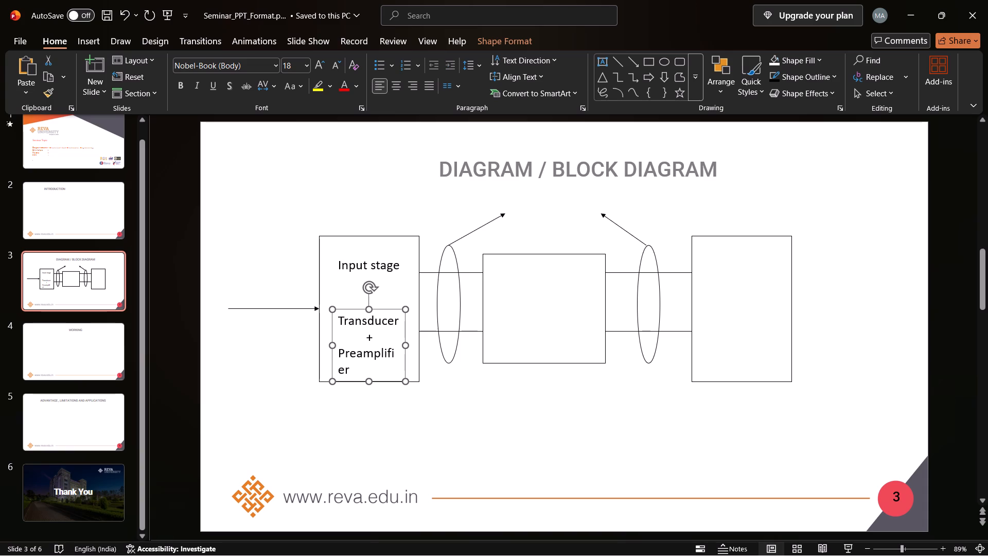
{"action": "left_click", "coordinate": [334, 344]}
{"action": "left_click_drag", "start_coordinate": [334, 344], "coordinate": [323, 342]}
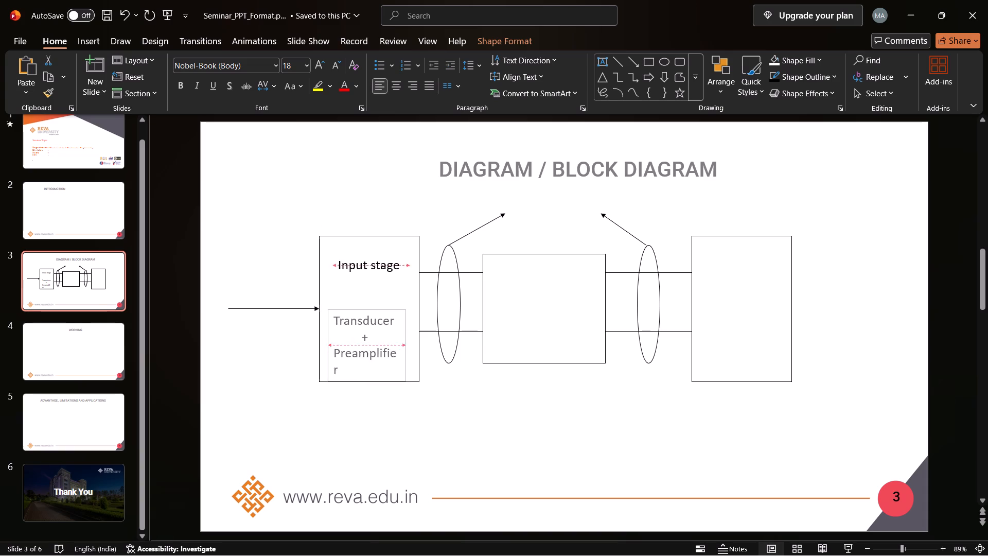
{"action": "left_click_drag", "start_coordinate": [323, 342], "coordinate": [316, 338]}
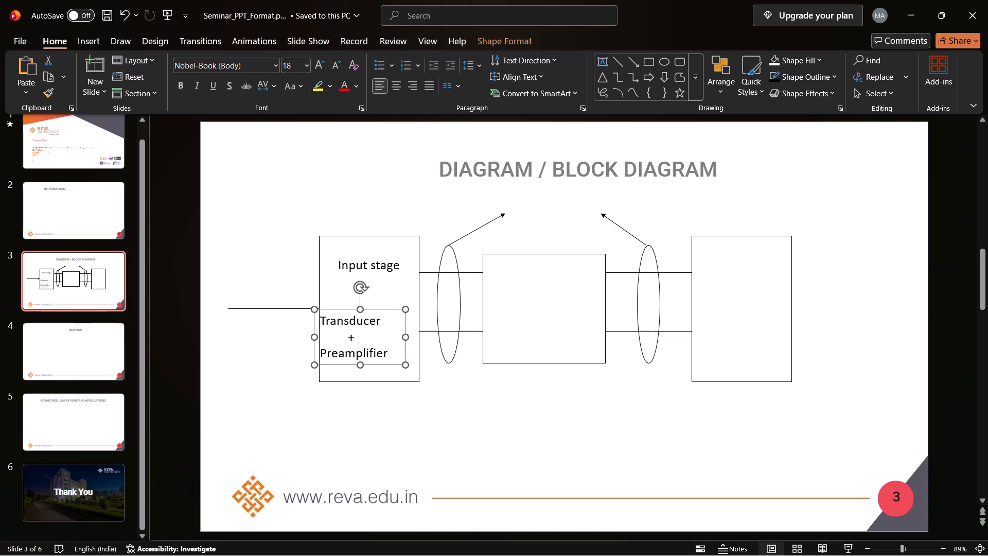
Nudge the "Transducer + Preamplifier" text box right so its text sits centred within the left rectangle.
{"action": "left_click", "coordinate": [406, 337]}
{"action": "key", "text": "Right"}
{"action": "key", "text": "Right"}
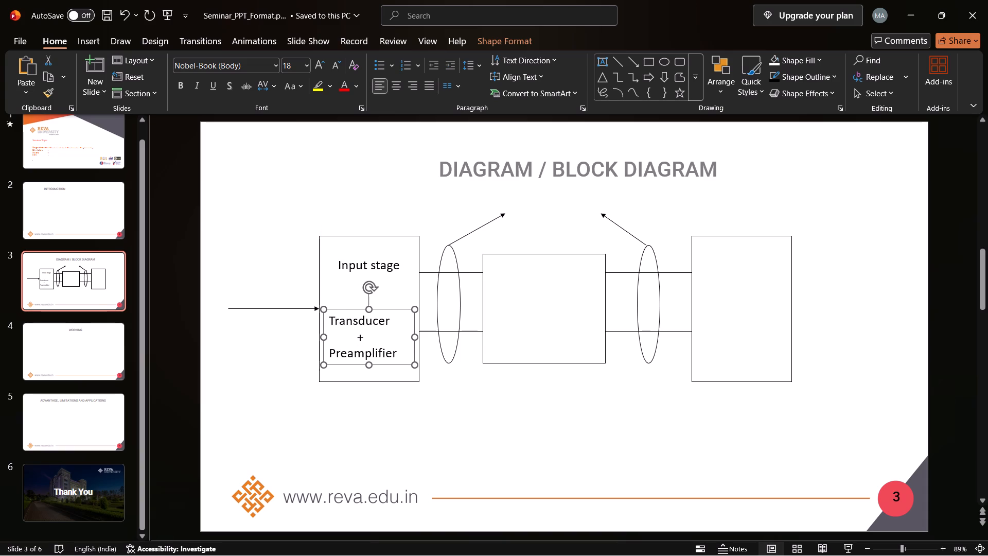
{"action": "key", "text": "Right"}
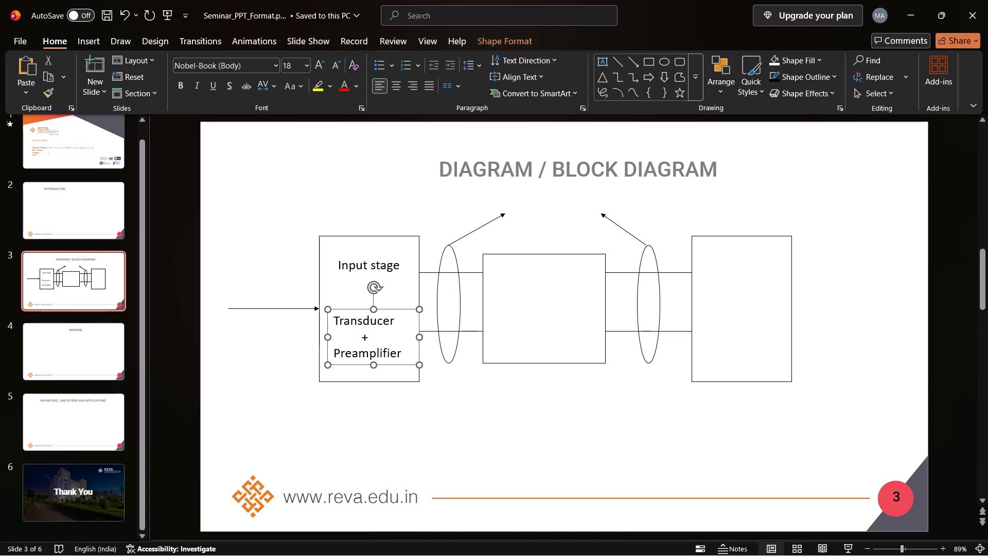
Add a text box over the input arrow of the left rectangle reading "Physical quantity".
{"action": "left_click", "coordinate": [262, 296]}
{"action": "double_click", "coordinate": [253, 295]}
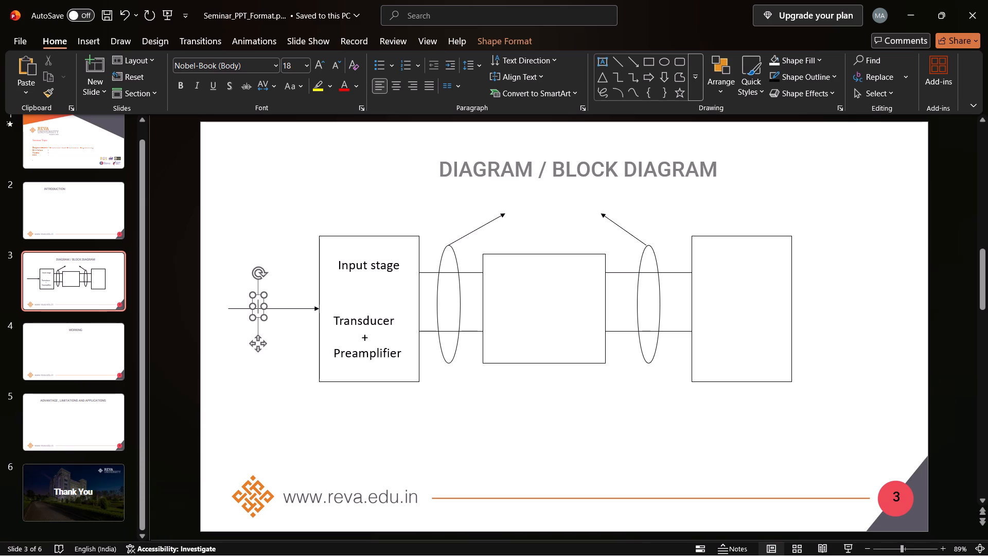
{"action": "type", "text": "hysical"}
{"action": "key", "text": "space"}
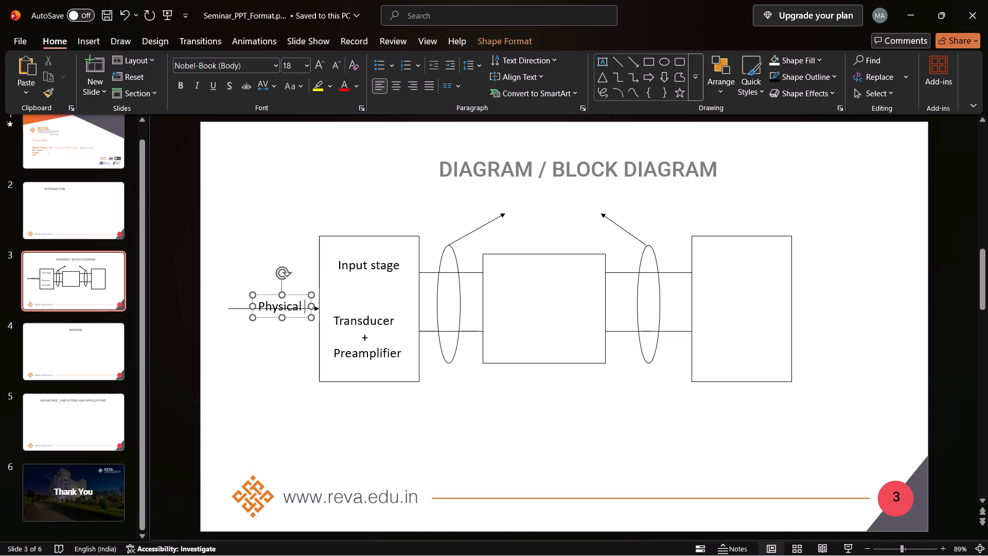
{"action": "type", "text": "qua"}
{"action": "type", "text": "ntity"}
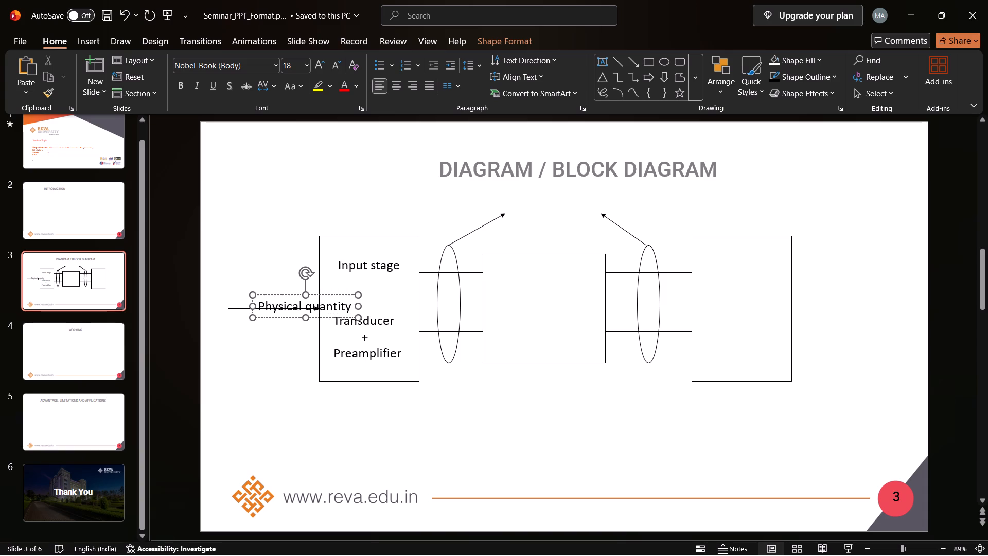
Add a second line reading "to be" below "Physical quantity", indented with spaces towards the middle of the text box.
{"action": "key", "text": "Return"}
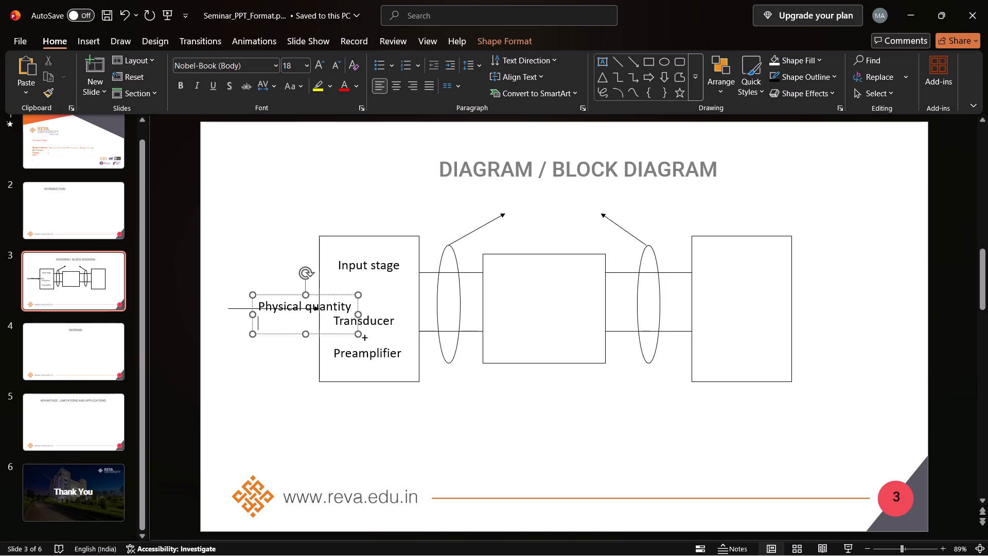
{"action": "key", "text": "space"}
{"action": "key", "text": "space"}
{"action": "key", "text": "space"}
{"action": "key", "text": "space"}
{"action": "key", "text": "space"}
{"action": "key", "text": "space"}
{"action": "key", "text": "space"}
{"action": "key", "text": "space"}
{"action": "key", "text": "space"}
{"action": "key", "text": "space"}
{"action": "key", "text": "space"}
{"action": "key", "text": "space"}
{"action": "key", "text": "space"}
{"action": "type", "text": "to be"}
Add a third line reading "measured" below "to be", indented slightly with spaces.
{"action": "key", "text": "Return"}
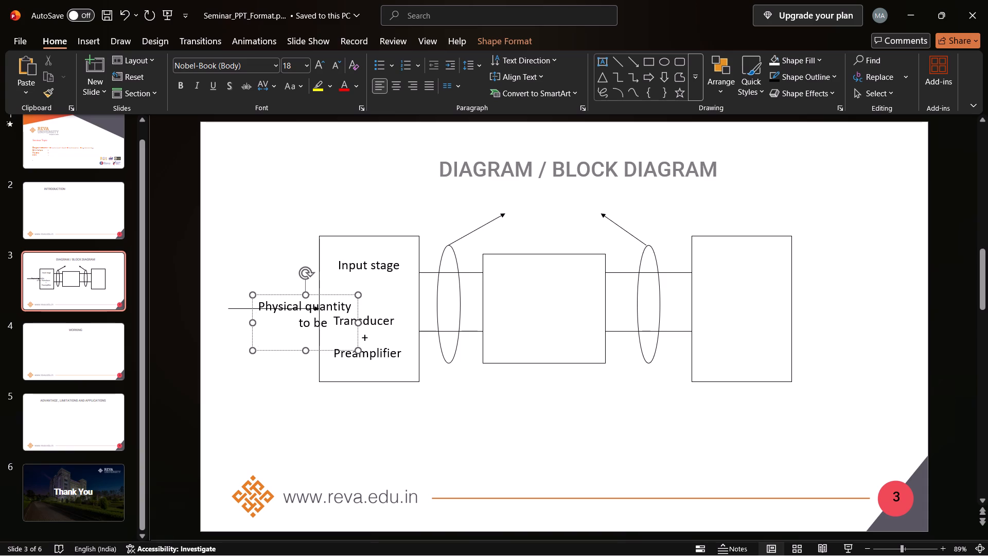
{"action": "key", "text": "m"}
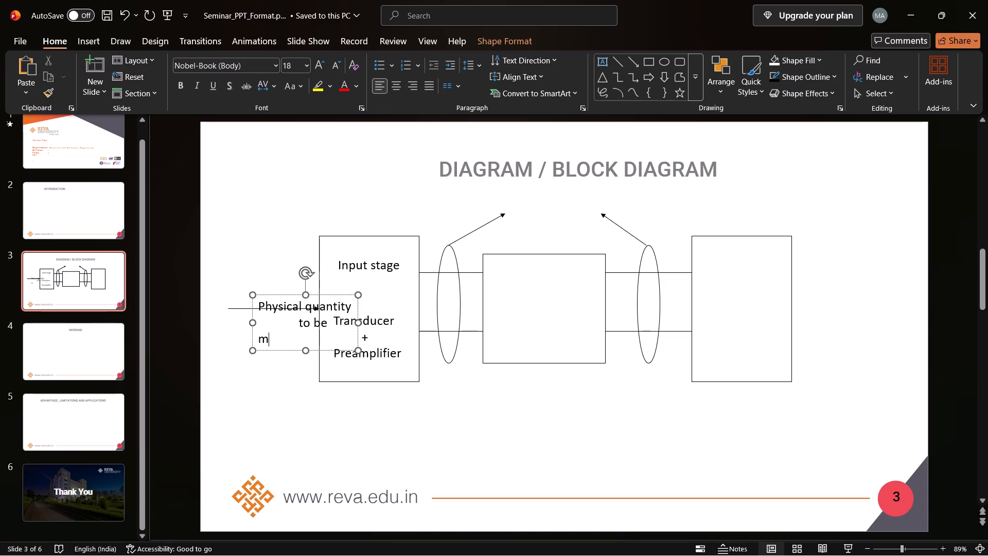
{"action": "key", "text": "BackSpace"}
{"action": "key", "text": "space"}
{"action": "key", "text": "space"}
{"action": "key", "text": "space"}
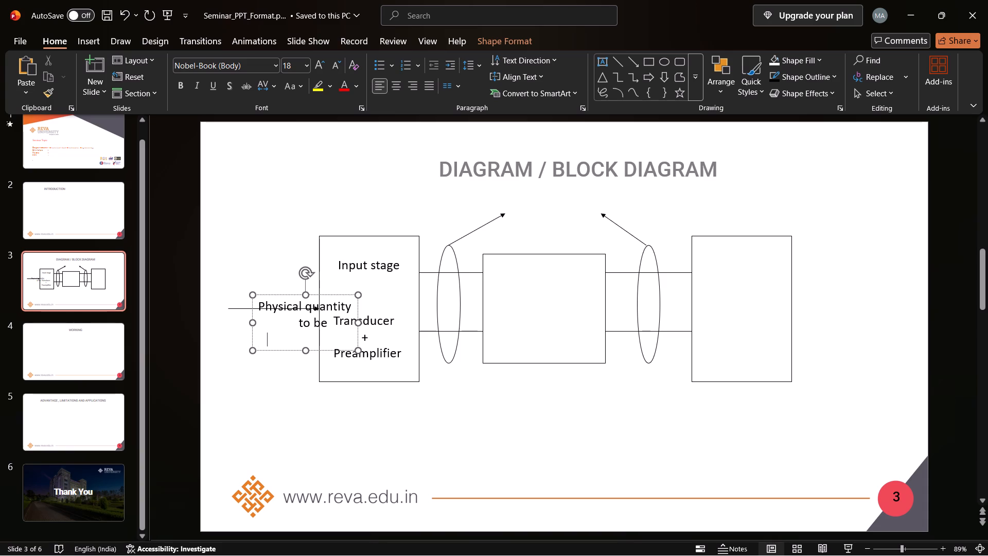
{"action": "type", "text": "measud"}
{"action": "key", "text": "BackSpace"}
{"action": "type", "text": "red"}
Move the "Physical quantity to be measured" text box left until it sits outside the left rectangle.
{"action": "left_click", "coordinate": [284, 321]}
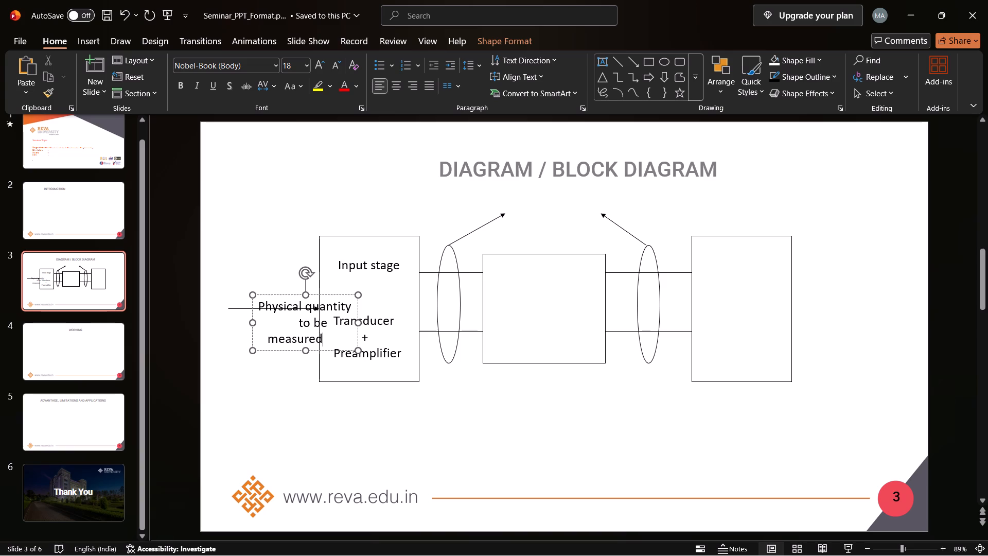
{"action": "left_click", "coordinate": [251, 320]}
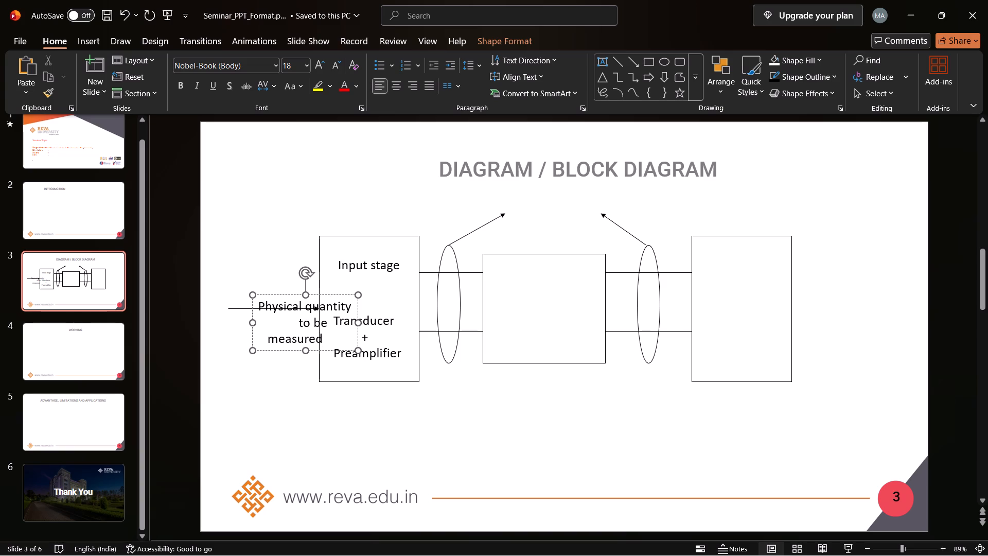
{"action": "key", "text": "Left"}
{"action": "key", "text": "Left"}
{"action": "key", "text": "Left"}
{"action": "key", "text": "Left"}
{"action": "key", "text": "Left"}
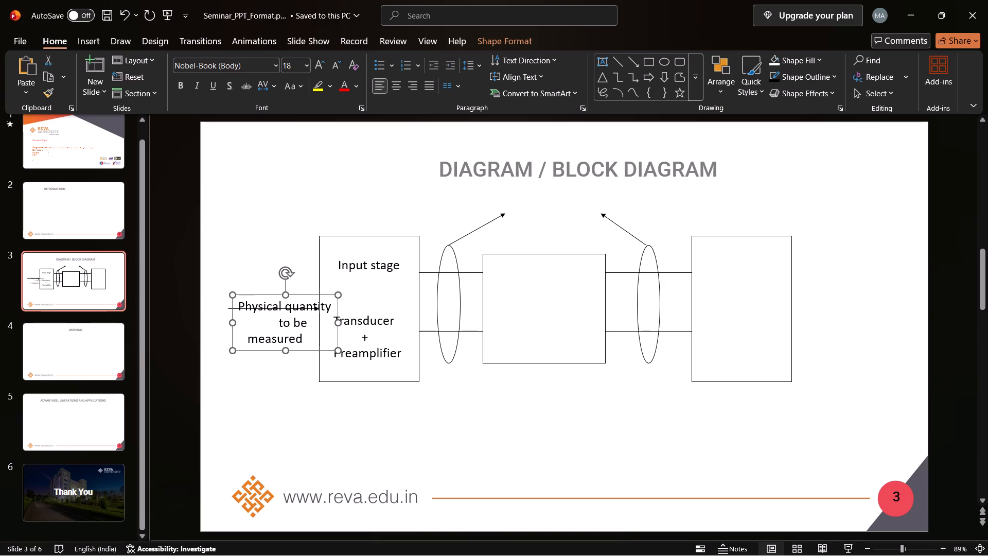
{"action": "key", "text": "Left"}
{"action": "key", "text": "Left"}
{"action": "key", "text": "Left"}
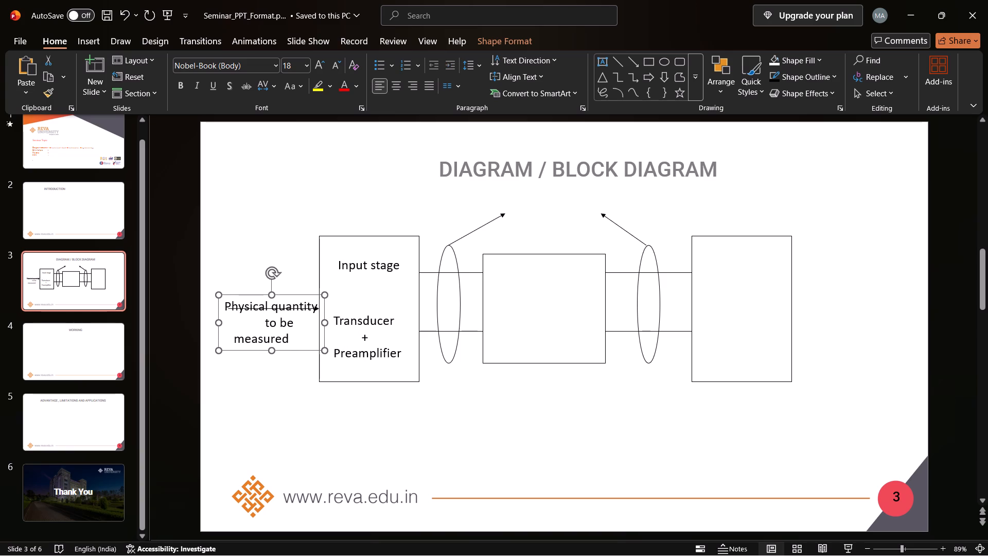
{"action": "key", "text": "Left"}
{"action": "key", "text": "Left"}
{"action": "key", "text": "Right"}
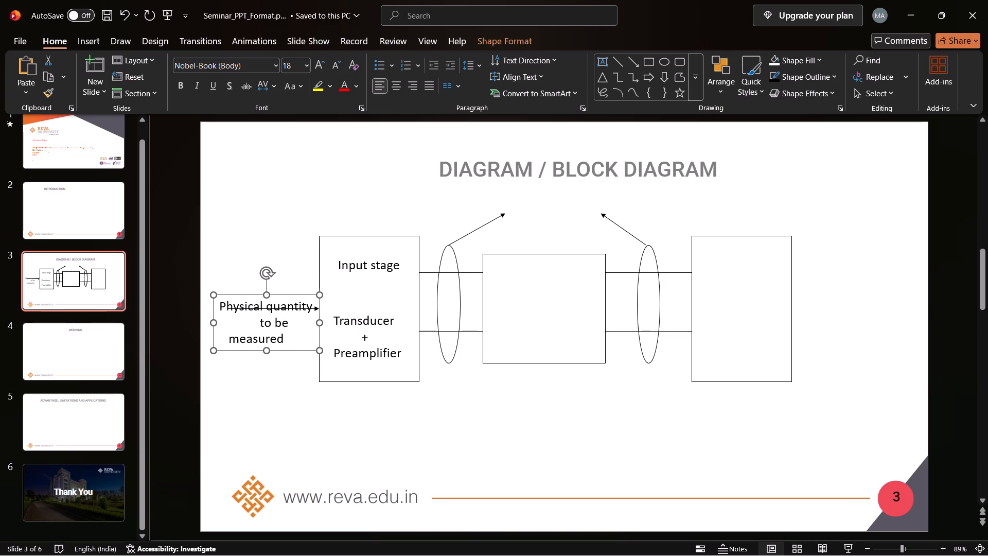
Raise the "Physical quantity to be measured" text box so its first two lines sit above the input arrow.
{"action": "key", "text": "Up"}
{"action": "key", "text": "Up"}
{"action": "key", "text": "Up"}
{"action": "key", "text": "Up"}
{"action": "key", "text": "Up"}
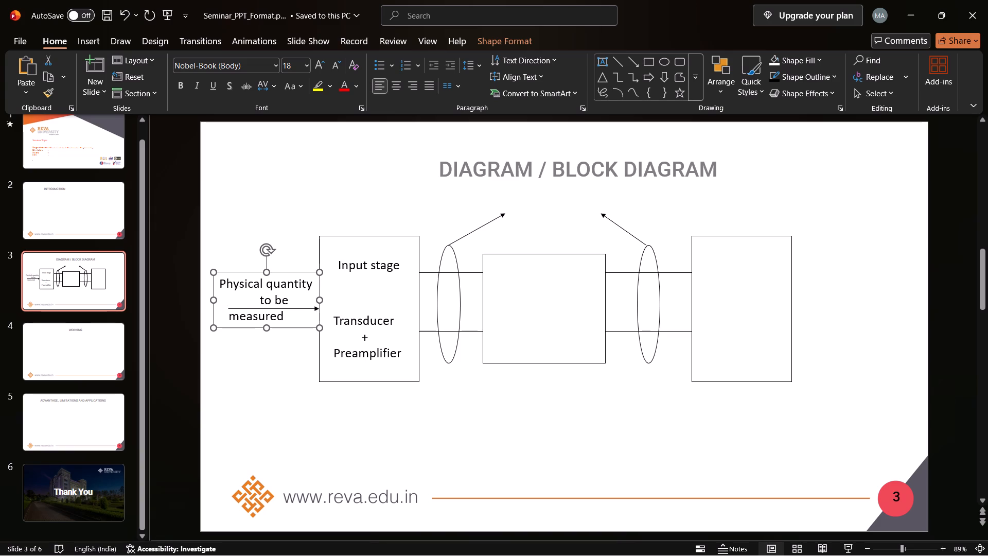
Adjust the leading spaces of the "to be" and "measured" lines so both sit centred under "Physical quantity".
{"action": "left_click", "coordinate": [258, 299]}
{"action": "key", "text": "BackSpace"}
{"action": "key", "text": "BackSpace"}
{"action": "key", "text": "BackSpace"}
{"action": "left_click", "coordinate": [227, 316]}
{"action": "key", "text": "space"}
{"action": "key", "text": "space"}
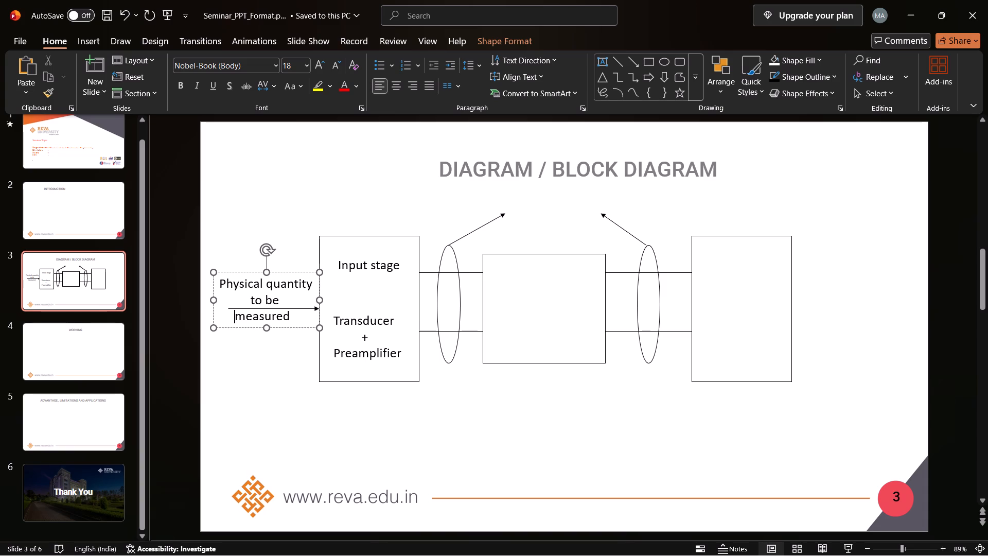
Move the "DIAGRAM / BLOCK DIAGRAM" title box up slightly to free space above the diagram.
{"action": "double_click", "coordinate": [507, 201]}
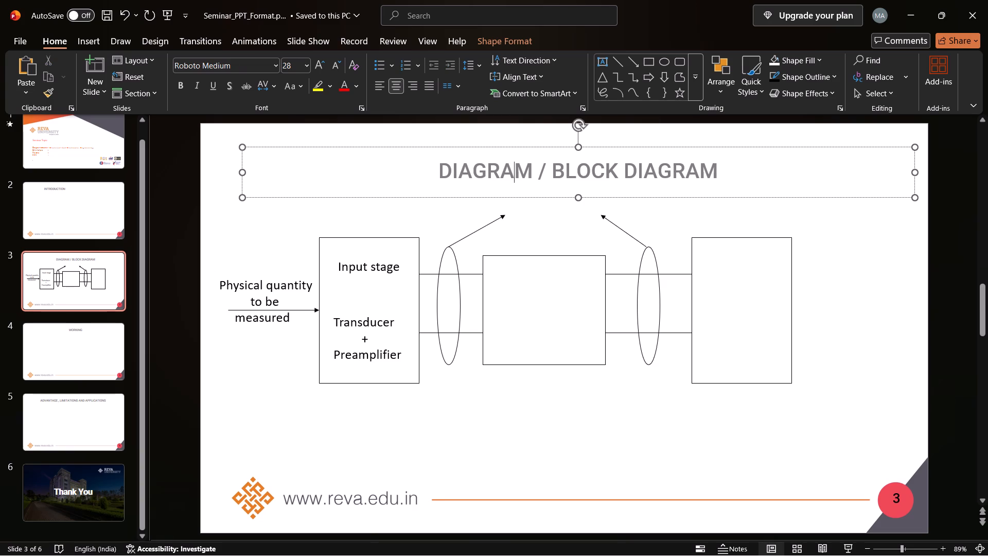
{"action": "key", "text": "Up"}
{"action": "key", "text": "Up"}
{"action": "key", "text": "Up"}
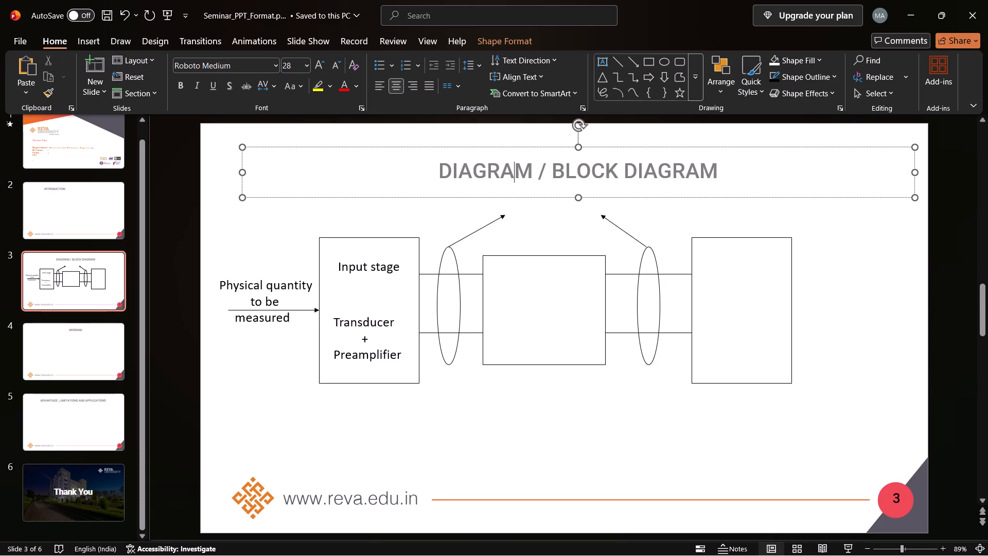
{"action": "double_click", "coordinate": [580, 148]}
{"action": "key", "text": "Up"}
{"action": "key", "text": "Up"}
{"action": "key", "text": "Up"}
{"action": "key", "text": "Up"}
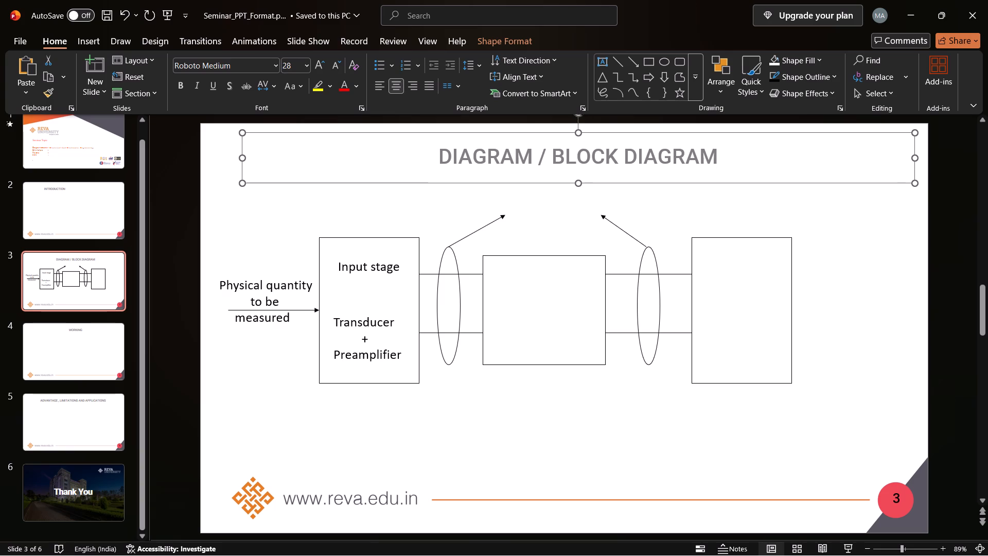
Add a text box above the middle rectangle, between the two slanted arrows, reading "Transmission lines".
{"action": "double_click", "coordinate": [513, 228]}
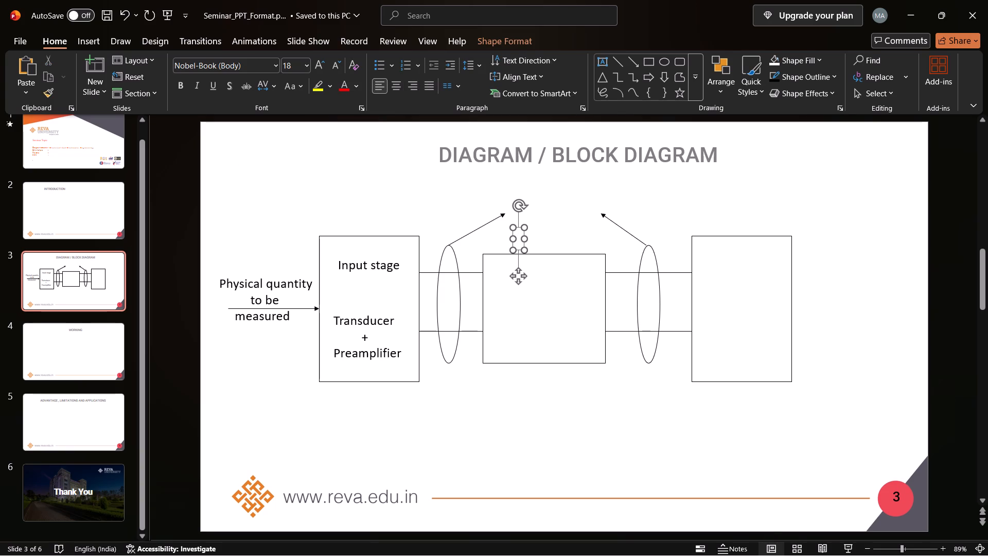
{"action": "key", "text": "t"}
{"action": "key", "text": "r"}
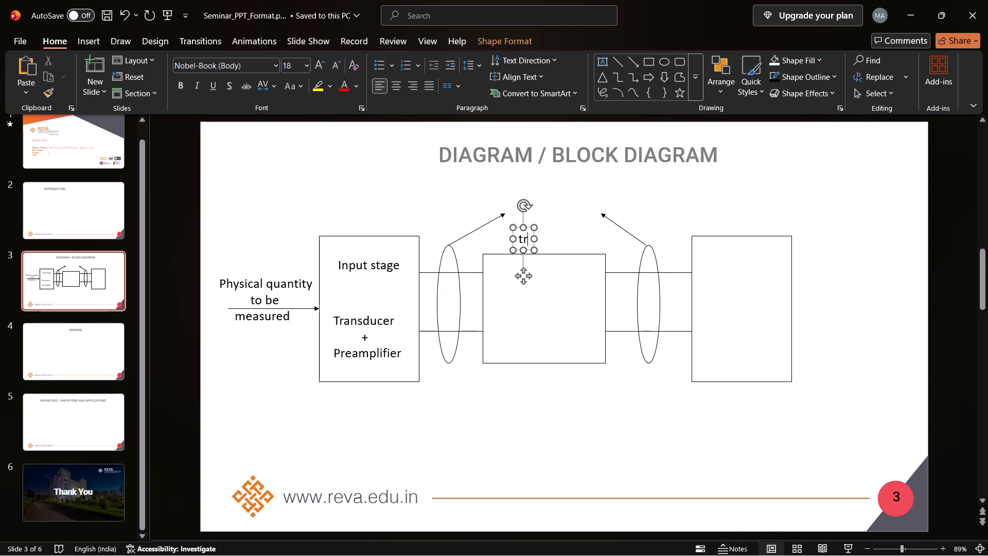
{"action": "key", "text": "BackSpace"}
{"action": "key", "text": "BackSpace"}
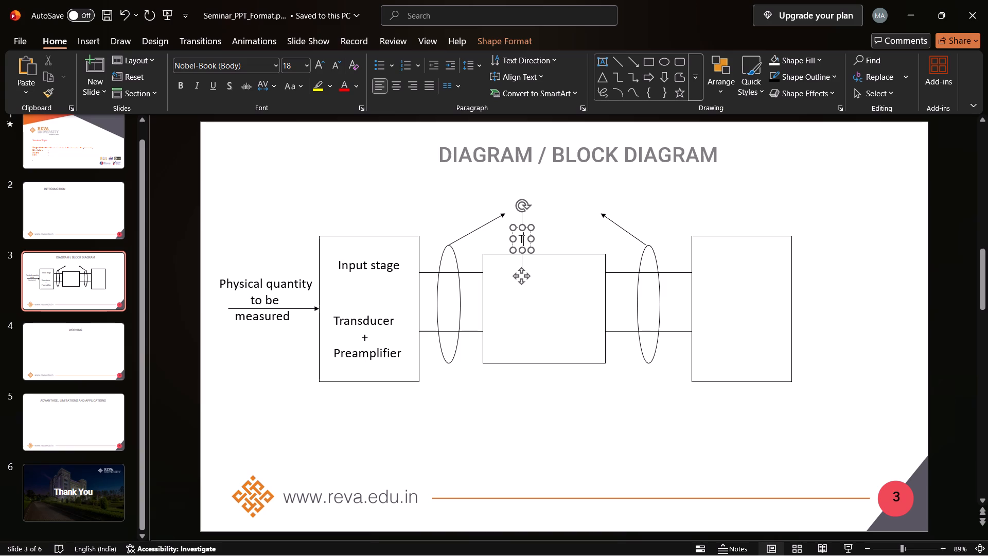
{"action": "type", "text": "ransmission"}
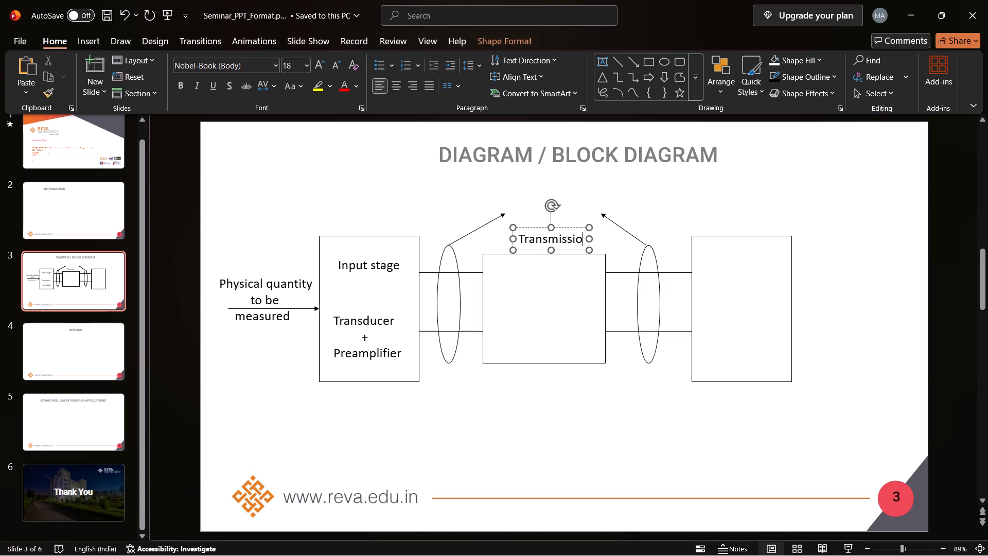
{"action": "key", "text": "space"}
{"action": "type", "text": "lines"}
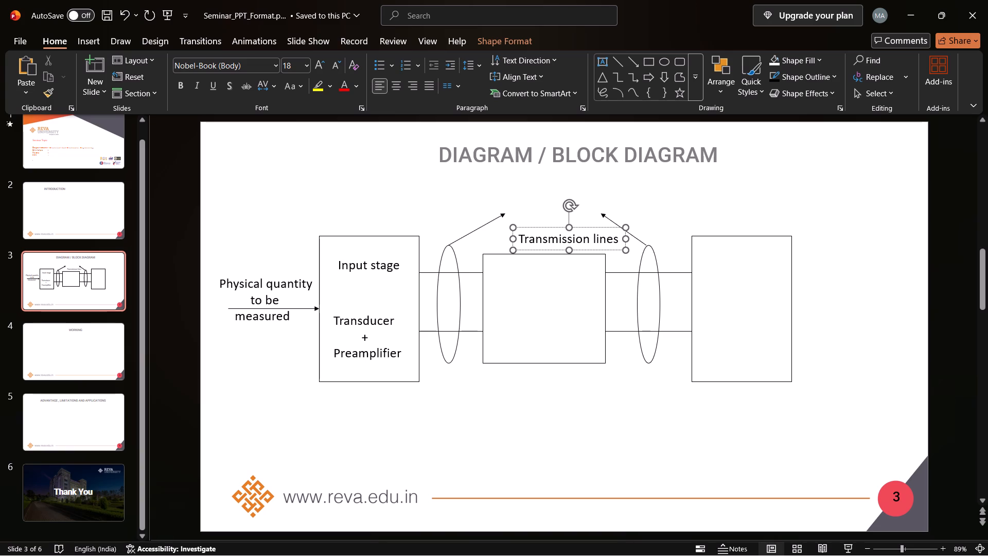
Move the "Transmission lines" text box up and slightly left so it sits centred just above the two arrowheads.
{"action": "key", "text": "Up"}
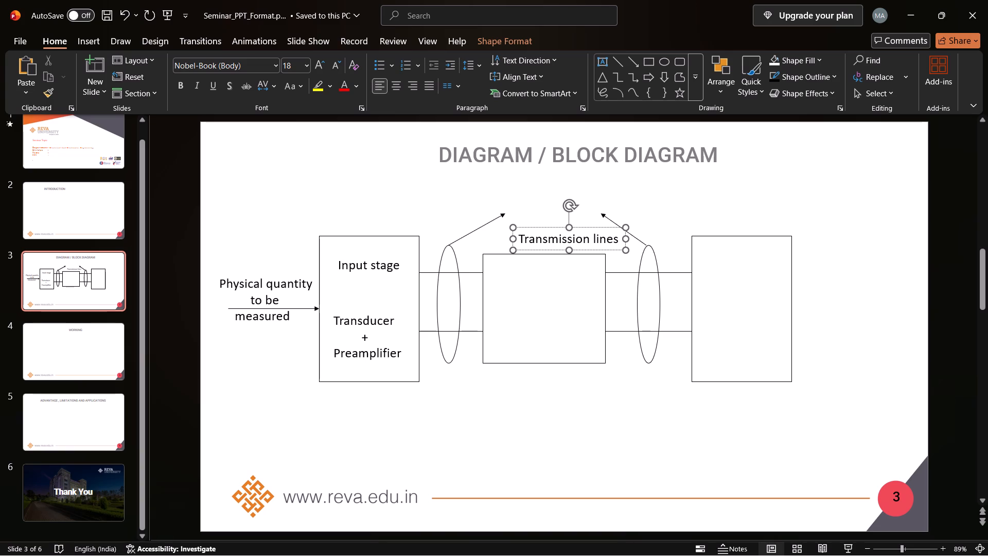
{"action": "left_click", "coordinate": [570, 227]}
{"action": "key", "text": "Up"}
{"action": "key", "text": "Up"}
{"action": "key", "text": "Up"}
{"action": "key", "text": "Up"}
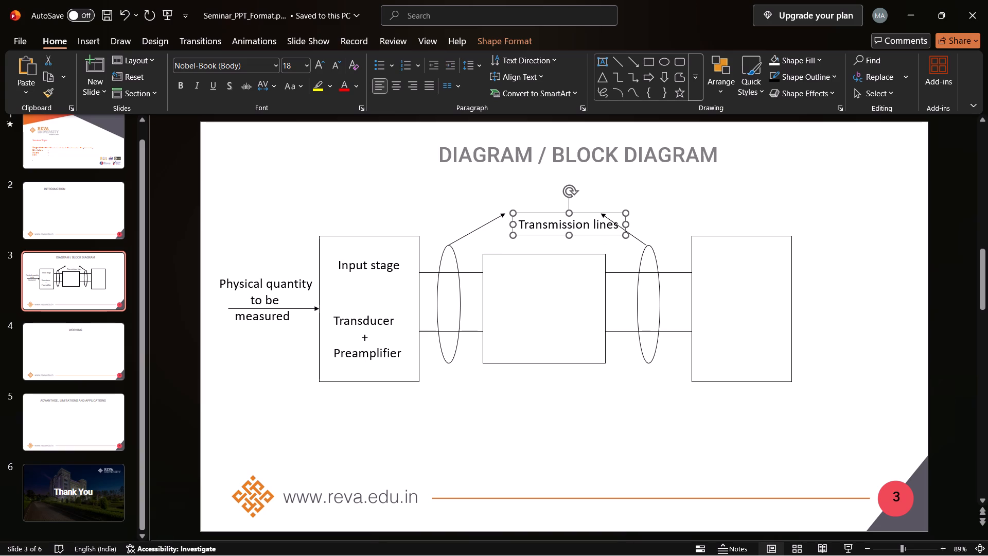
{"action": "key", "text": "Left"}
{"action": "key", "text": "Up"}
{"action": "key", "text": "Up"}
{"action": "key", "text": "Left"}
{"action": "key", "text": "Up"}
{"action": "key", "text": "Up"}
{"action": "key", "text": "Left"}
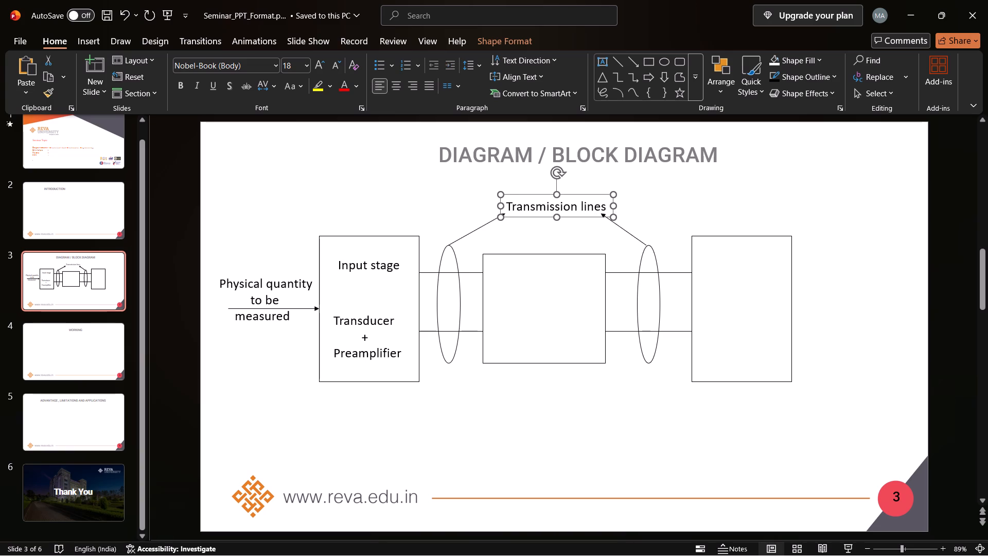
{"action": "key", "text": "Left"}
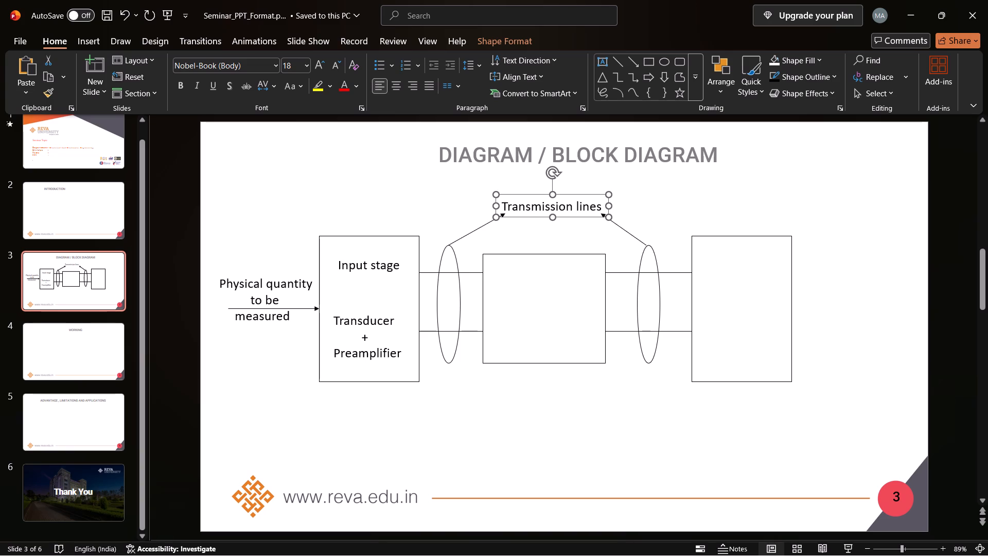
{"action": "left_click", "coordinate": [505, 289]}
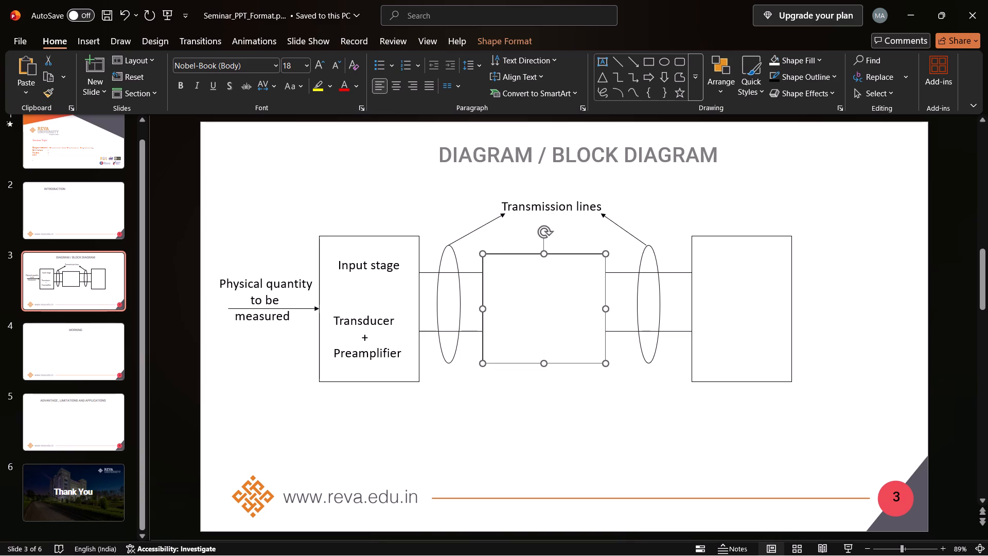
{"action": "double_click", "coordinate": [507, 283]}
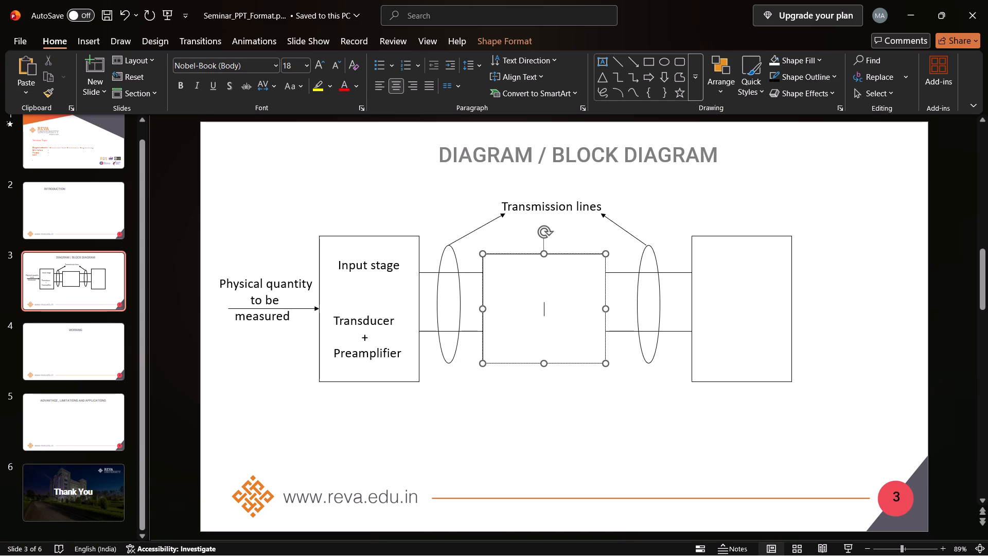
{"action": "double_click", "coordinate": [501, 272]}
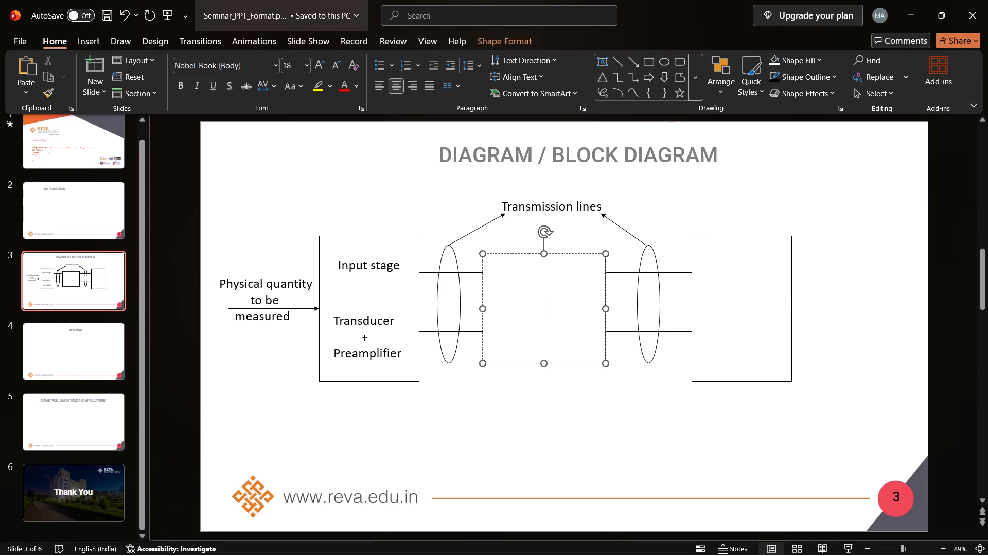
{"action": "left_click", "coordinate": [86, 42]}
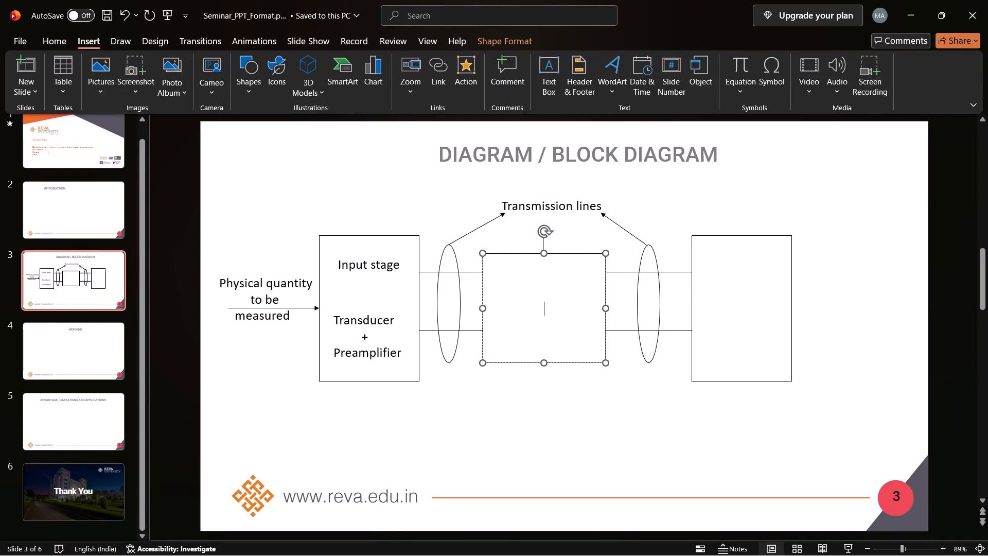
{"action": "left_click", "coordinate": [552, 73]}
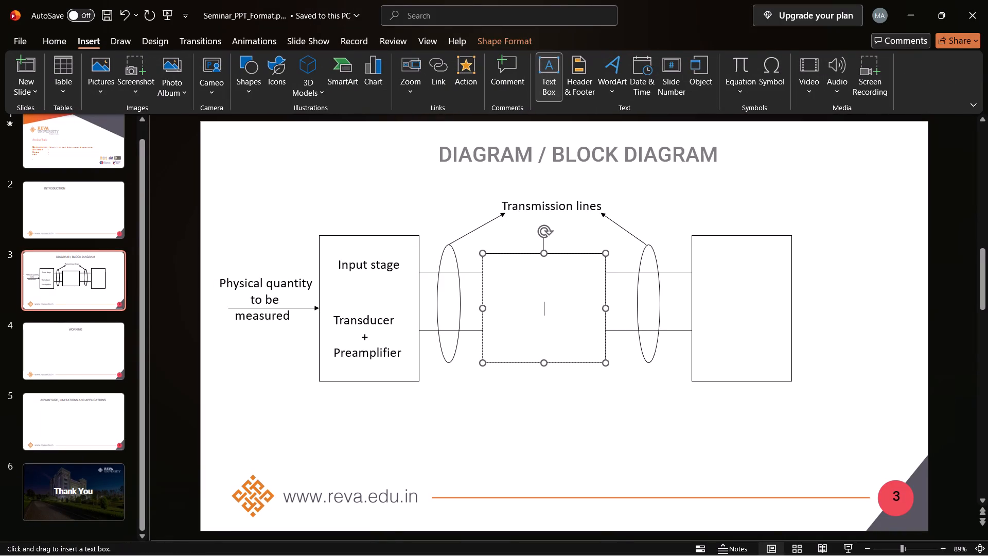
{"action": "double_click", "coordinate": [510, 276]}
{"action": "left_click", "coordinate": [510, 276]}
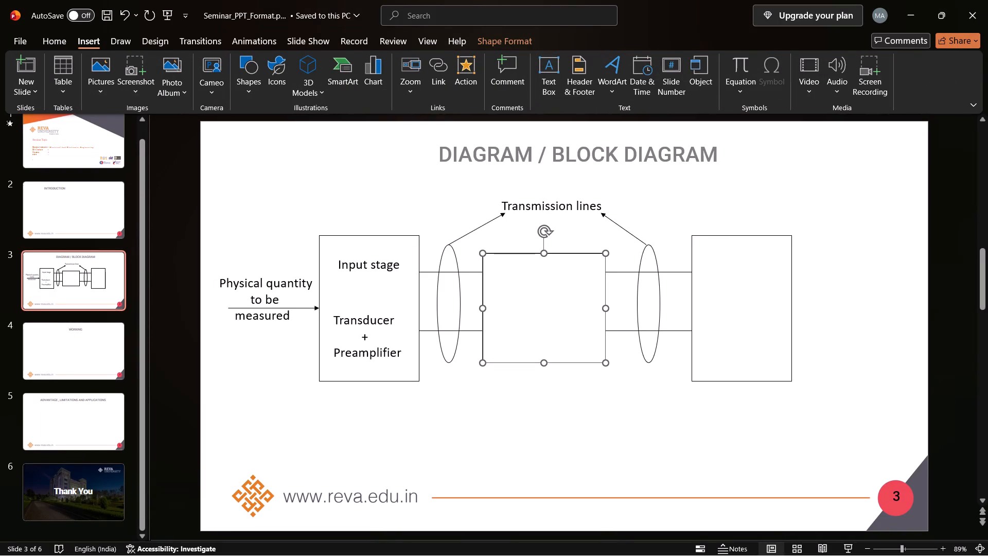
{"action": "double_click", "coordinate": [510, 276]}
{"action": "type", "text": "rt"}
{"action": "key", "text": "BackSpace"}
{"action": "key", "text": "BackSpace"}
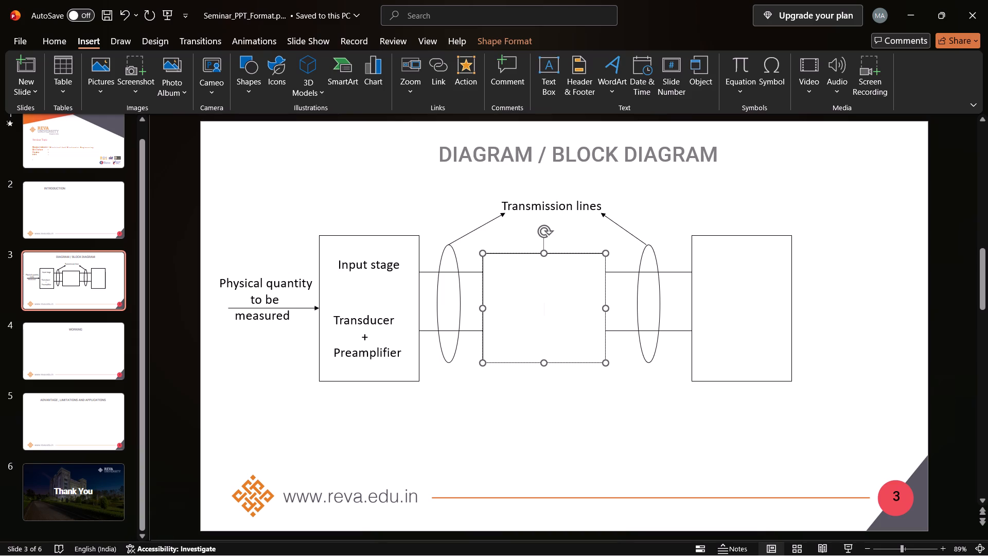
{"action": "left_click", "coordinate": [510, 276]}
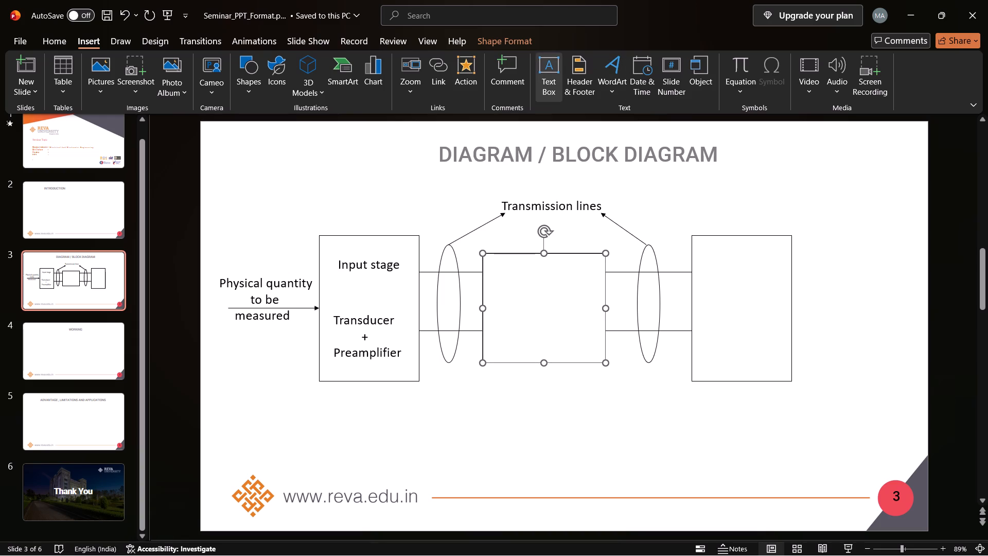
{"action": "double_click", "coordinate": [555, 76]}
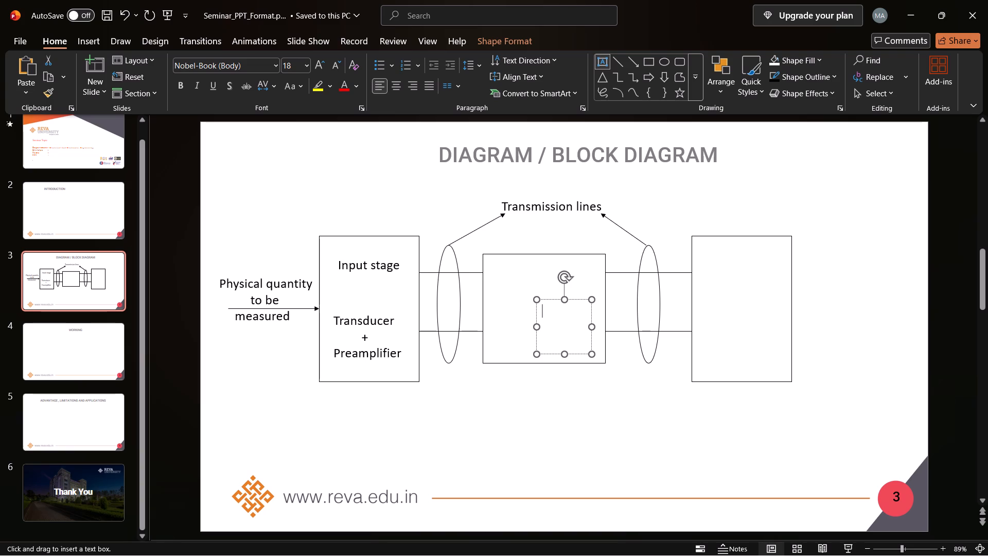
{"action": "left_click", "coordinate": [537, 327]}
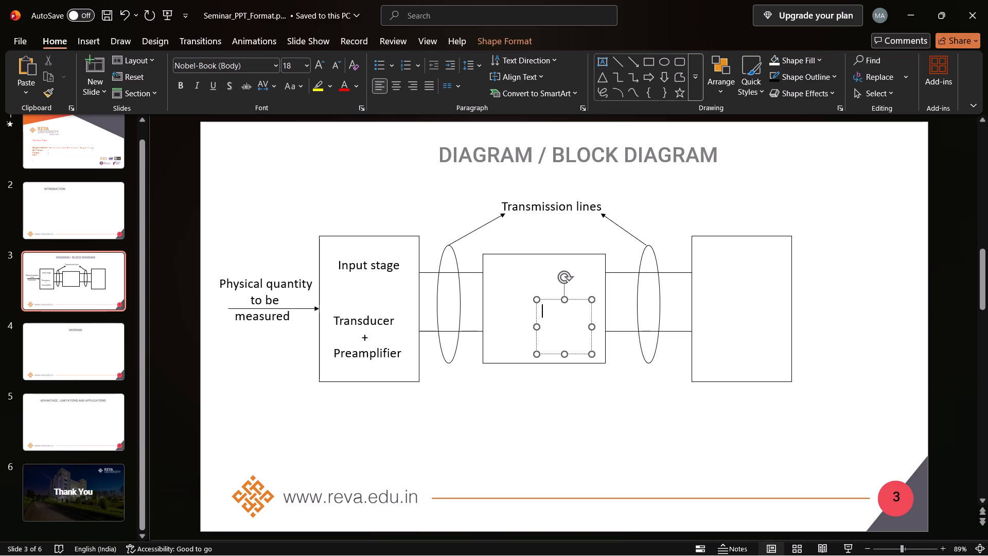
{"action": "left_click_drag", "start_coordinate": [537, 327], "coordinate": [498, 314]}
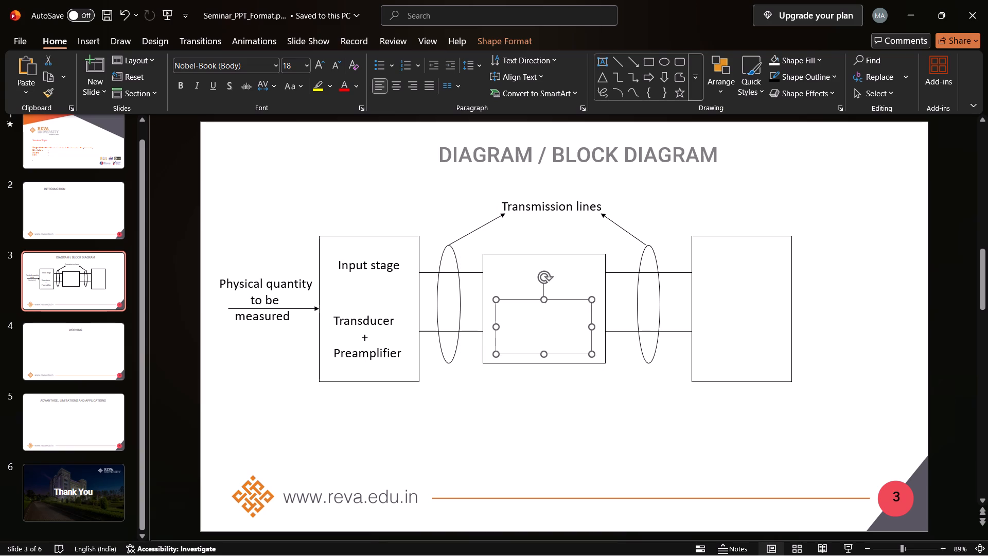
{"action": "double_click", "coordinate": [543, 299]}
Move the middle rectangle up slightly, keeping its sides in line with the ends of the connecting lines.
{"action": "left_click_drag", "start_coordinate": [543, 267], "coordinate": [542, 262]}
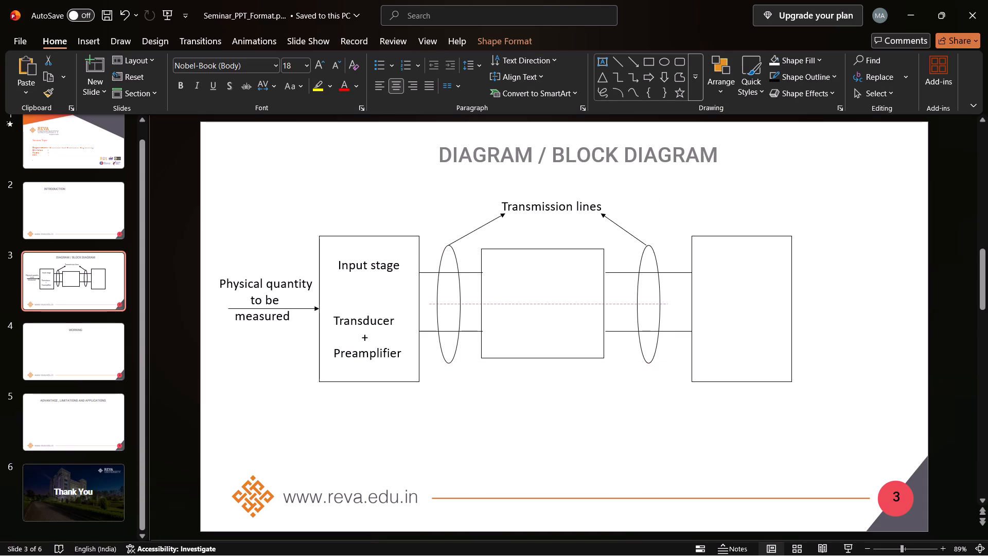
{"action": "left_click_drag", "start_coordinate": [542, 262], "coordinate": [540, 262]}
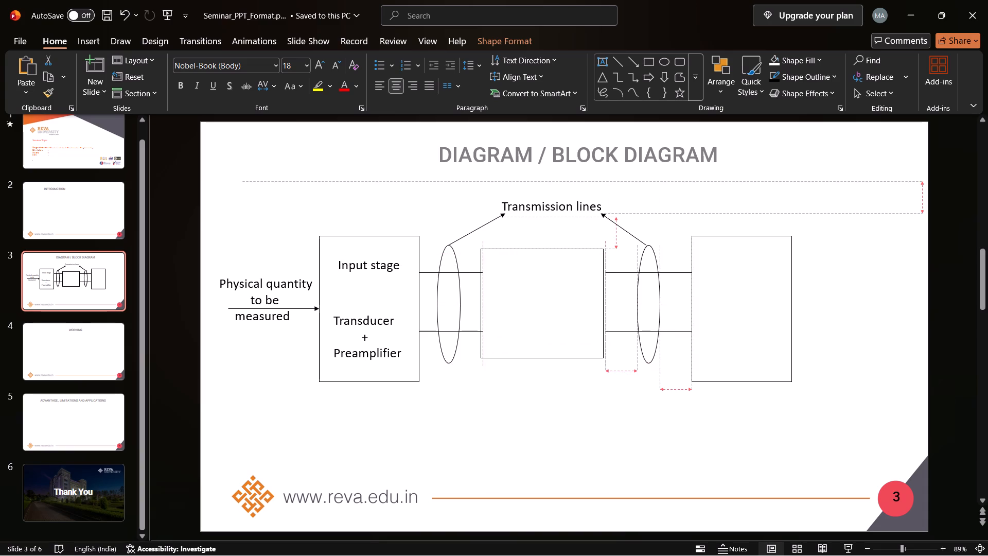
{"action": "left_click_drag", "start_coordinate": [540, 262], "coordinate": [544, 261]}
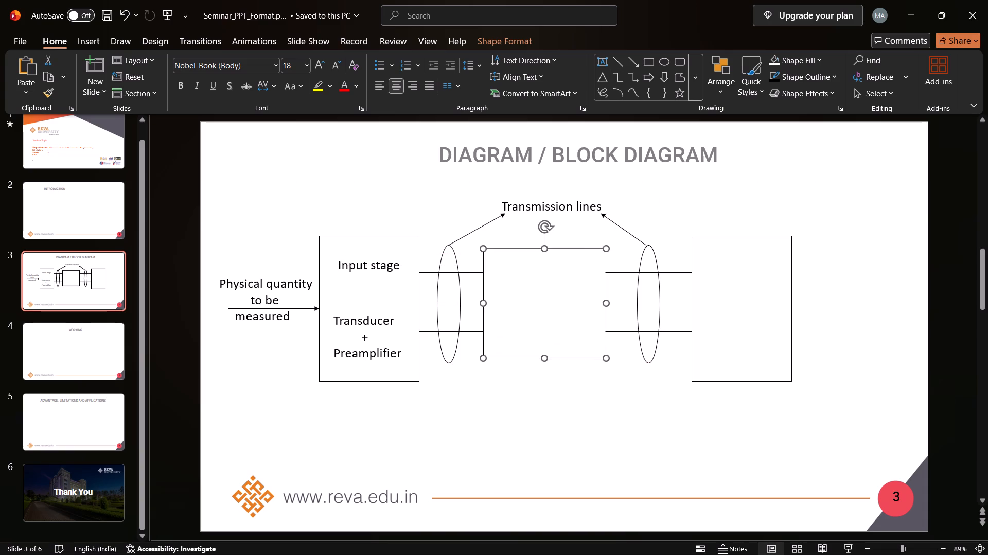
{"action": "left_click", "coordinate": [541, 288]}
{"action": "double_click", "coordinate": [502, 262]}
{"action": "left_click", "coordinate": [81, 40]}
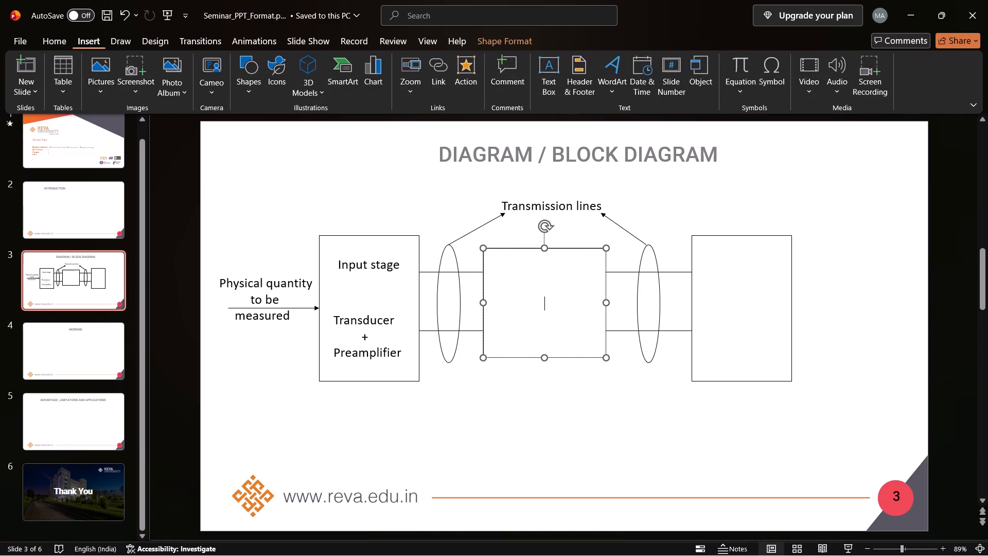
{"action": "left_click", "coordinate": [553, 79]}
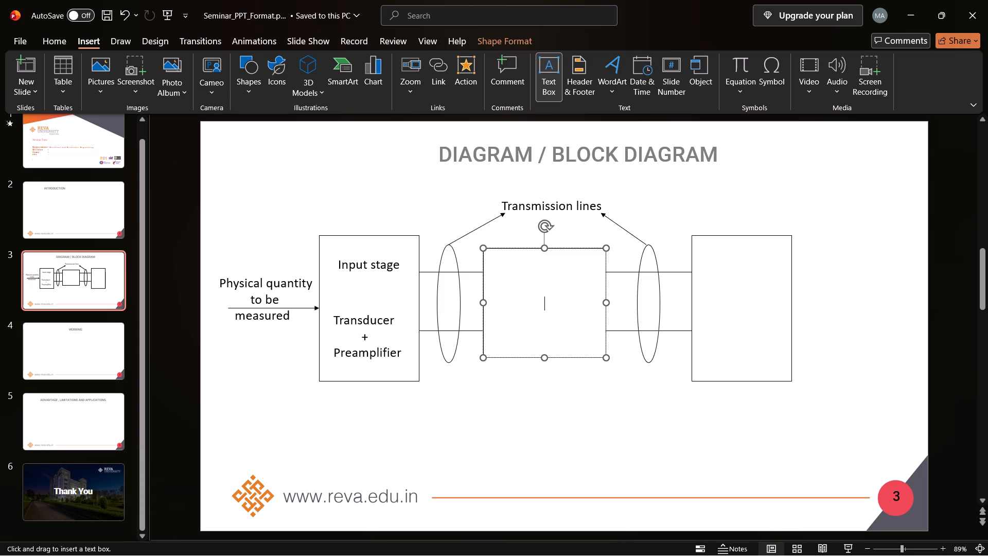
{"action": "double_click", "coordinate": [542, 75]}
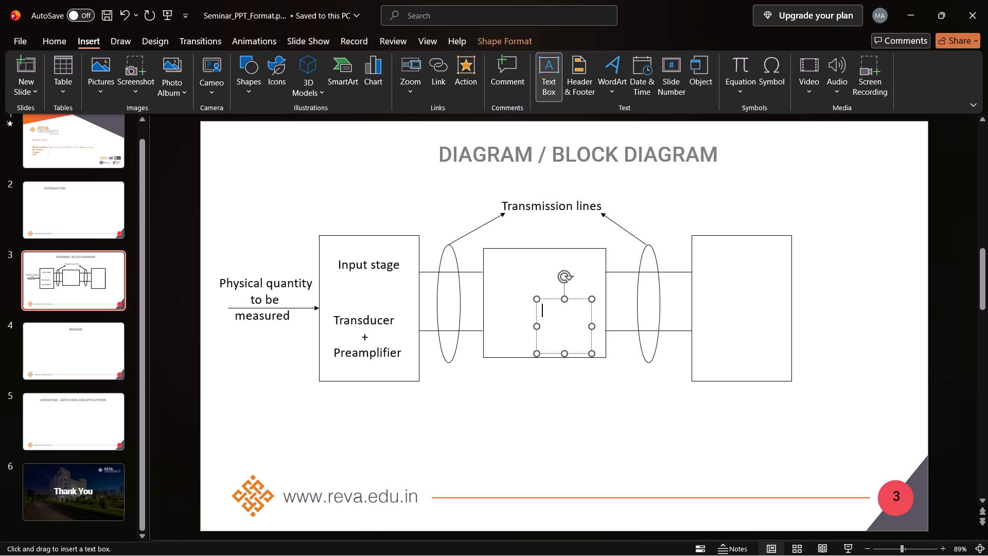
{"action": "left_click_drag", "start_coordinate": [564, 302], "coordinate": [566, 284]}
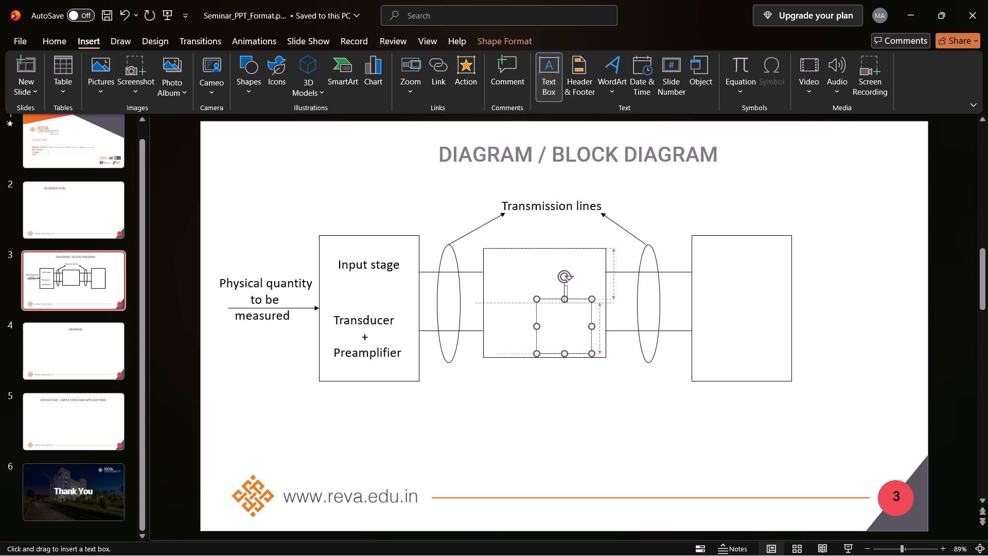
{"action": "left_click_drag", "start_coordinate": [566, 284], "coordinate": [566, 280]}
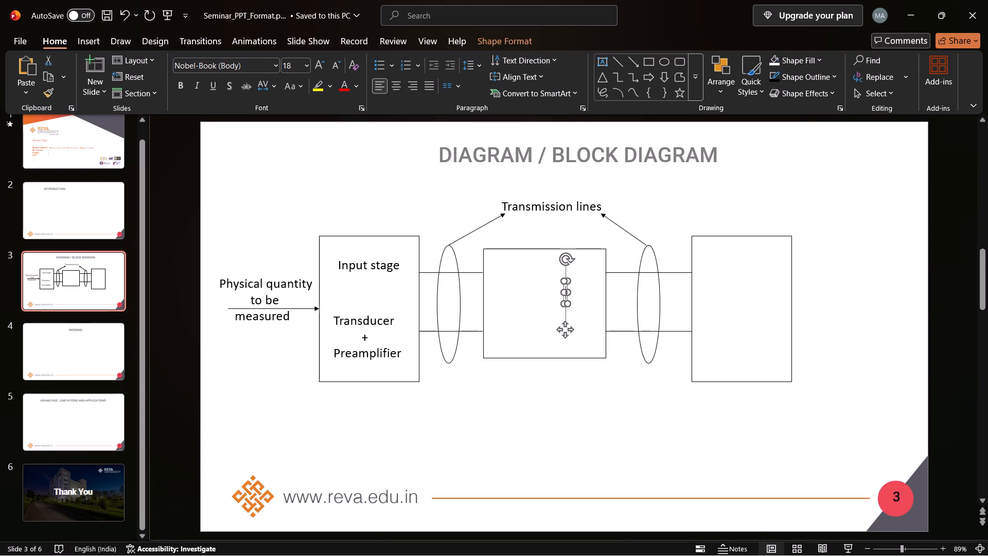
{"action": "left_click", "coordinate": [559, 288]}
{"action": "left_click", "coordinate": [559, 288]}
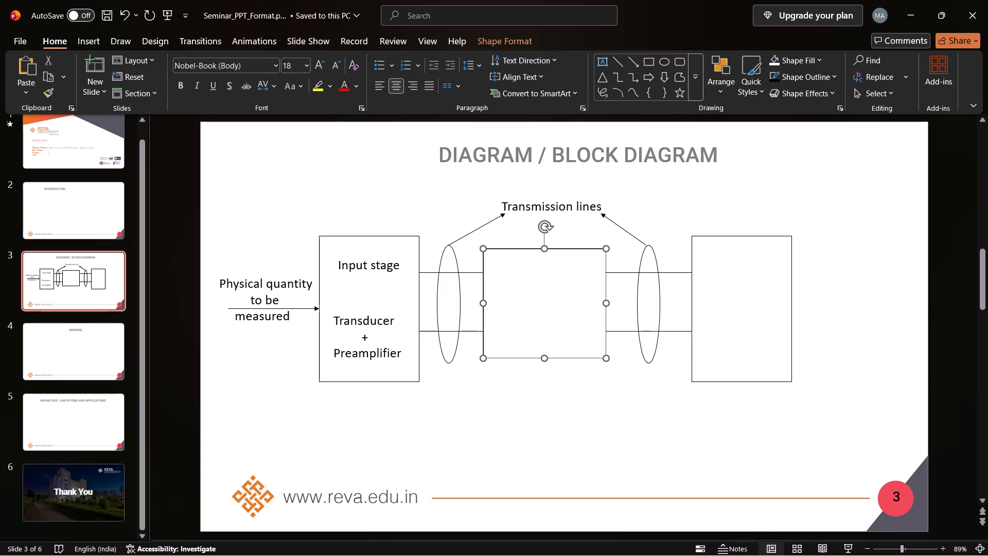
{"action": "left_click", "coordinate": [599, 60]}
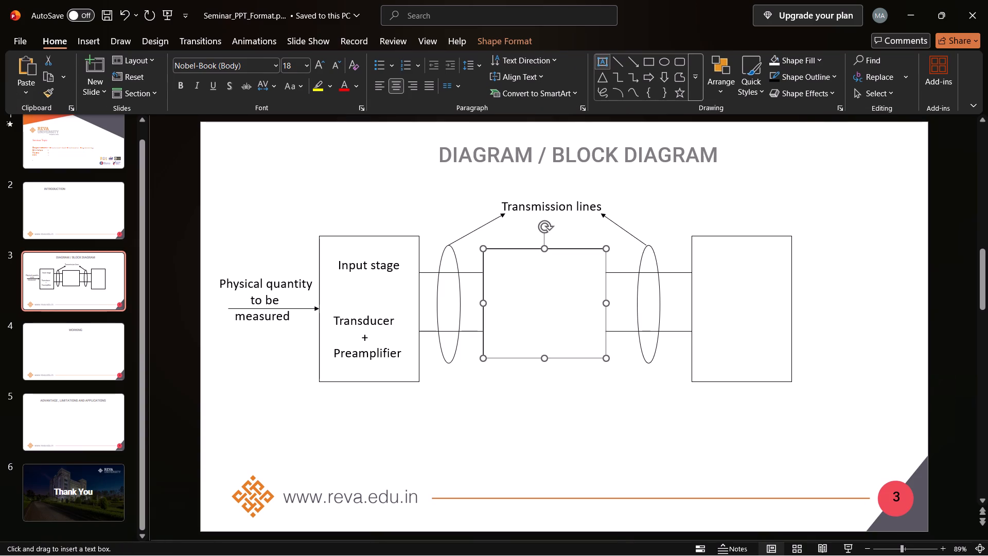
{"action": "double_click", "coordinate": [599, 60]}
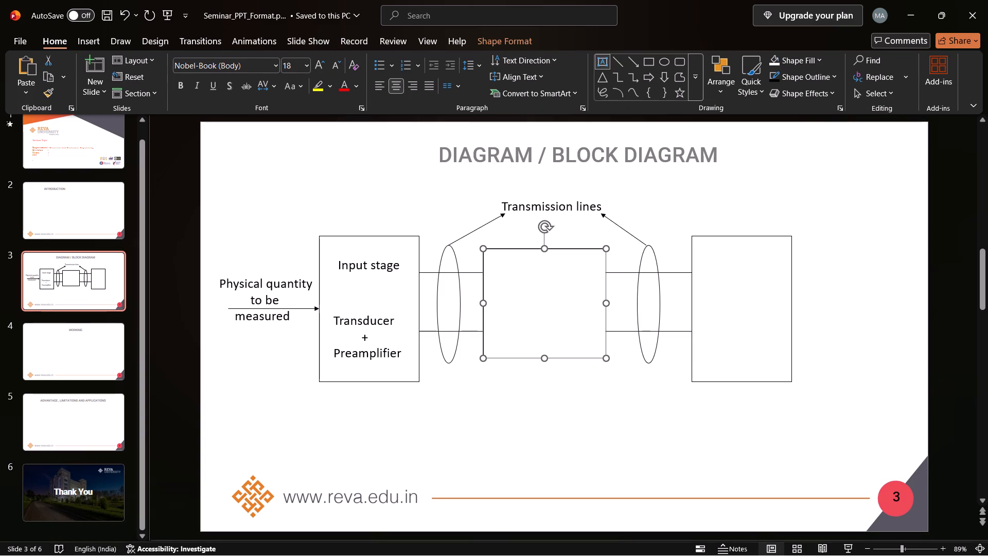
Add a text box inside the middle rectangle reading "Intermediate" with "stage" on a new line.
{"action": "left_click", "coordinate": [95, 46]}
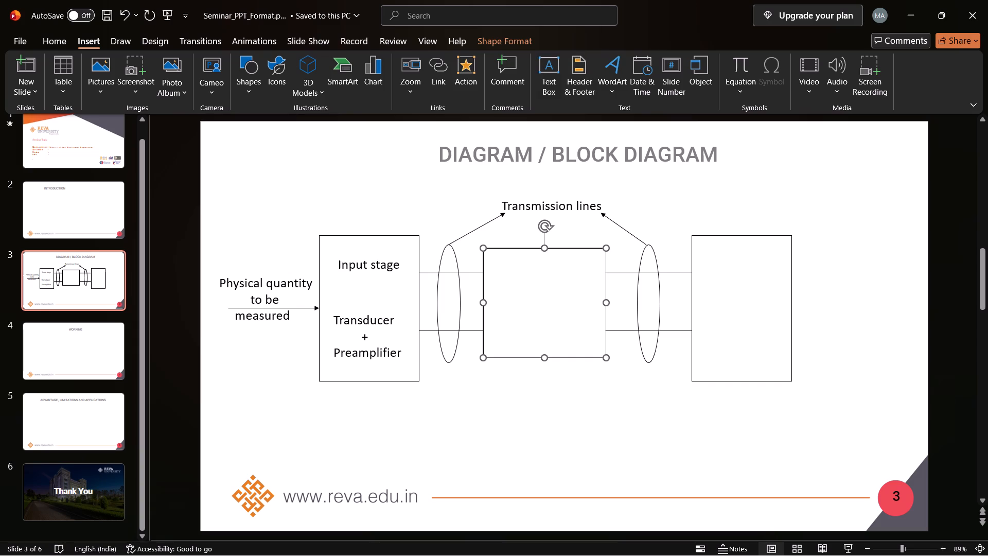
{"action": "left_click", "coordinate": [555, 64]}
{"action": "double_click", "coordinate": [524, 284]}
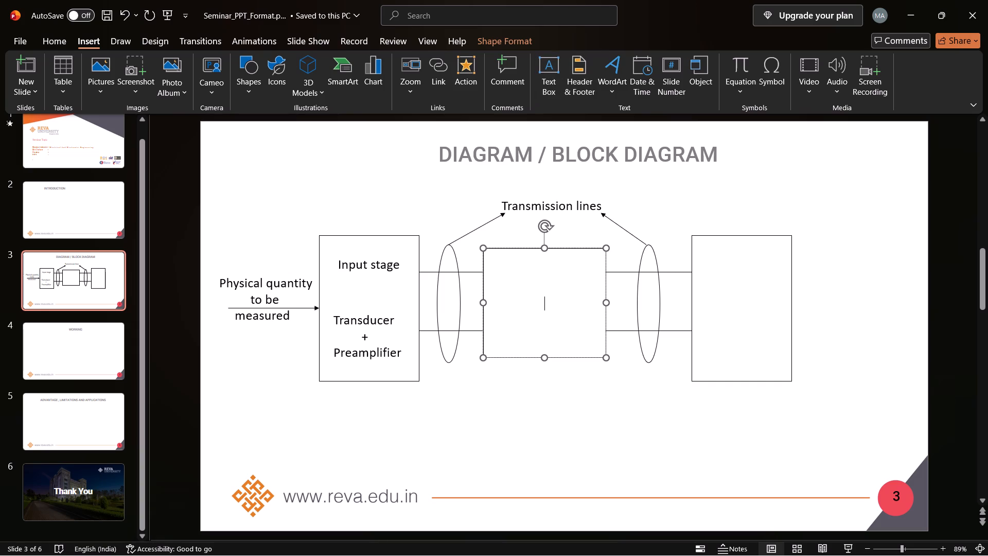
{"action": "left_click", "coordinate": [524, 284]}
{"action": "left_click_drag", "start_coordinate": [524, 284], "coordinate": [548, 69]}
{"action": "double_click", "coordinate": [548, 69]}
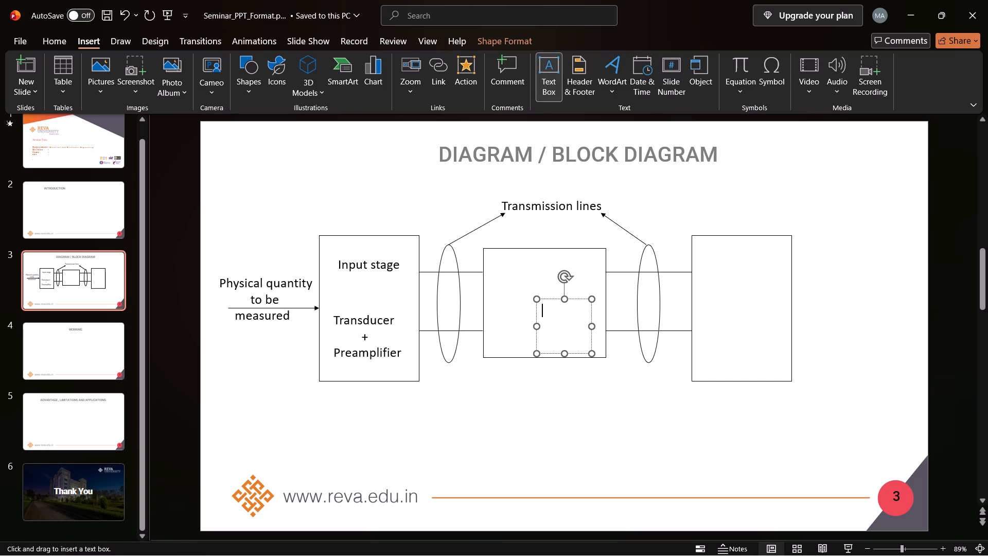
{"action": "key", "text": "i"}
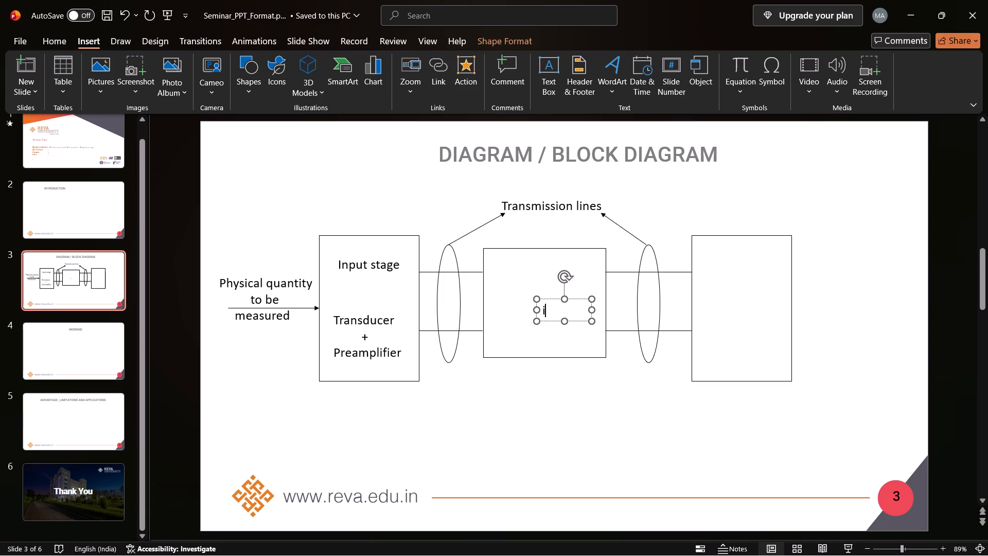
{"action": "key", "text": "BackSpace"}
{"action": "key", "text": "i"}
{"action": "key", "text": "n"}
{"action": "type", "text": "ter"}
{"action": "type", "text": "mediate"}
{"action": "key", "text": "Return"}
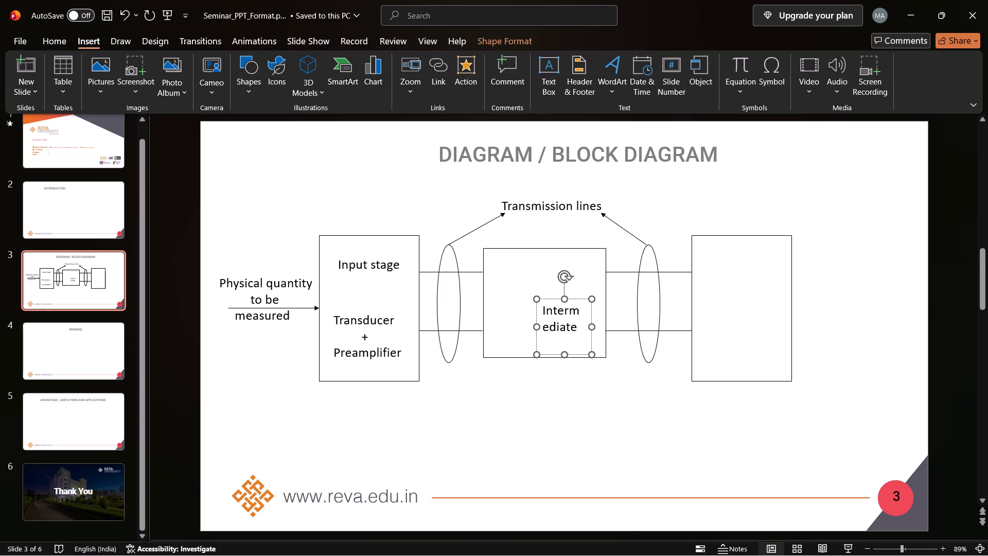
{"action": "type", "text": "stage"}
Widen the "Intermediate stage" text box leftward until the word "Intermediate" fits on a single line.
{"action": "left_click", "coordinate": [535, 328]}
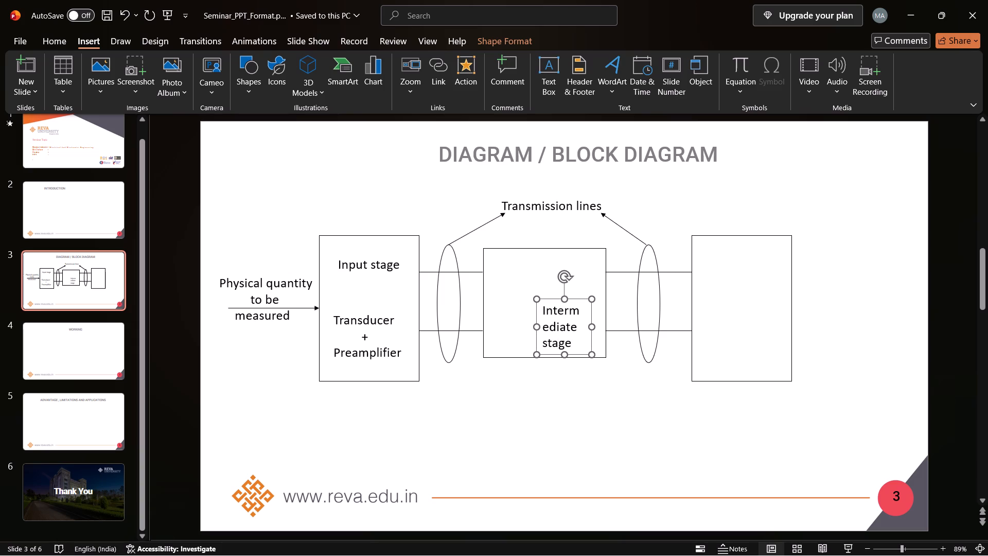
{"action": "double_click", "coordinate": [535, 328]}
{"action": "left_click_drag", "start_coordinate": [535, 328], "coordinate": [511, 328]}
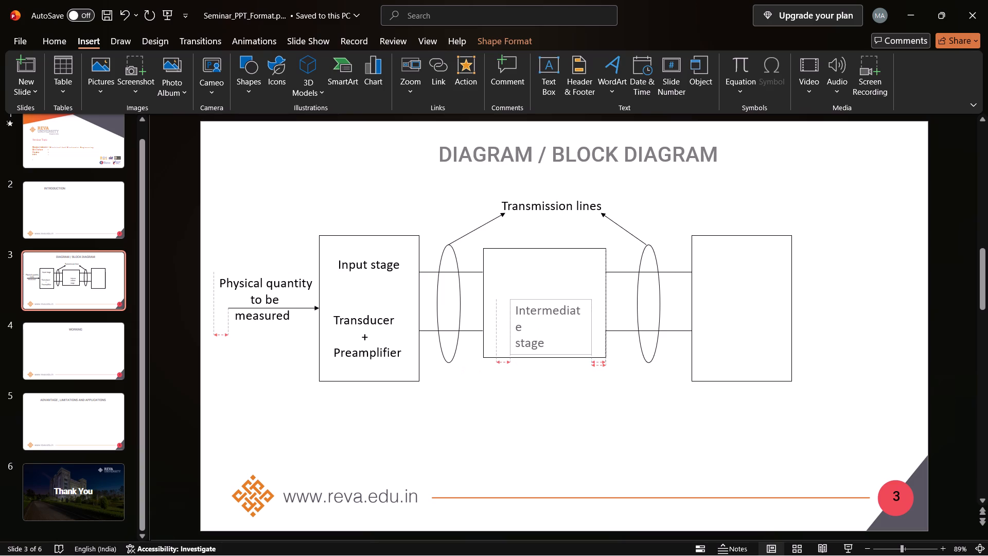
{"action": "left_click_drag", "start_coordinate": [511, 328], "coordinate": [498, 328]}
{"action": "left_click", "coordinate": [498, 328]}
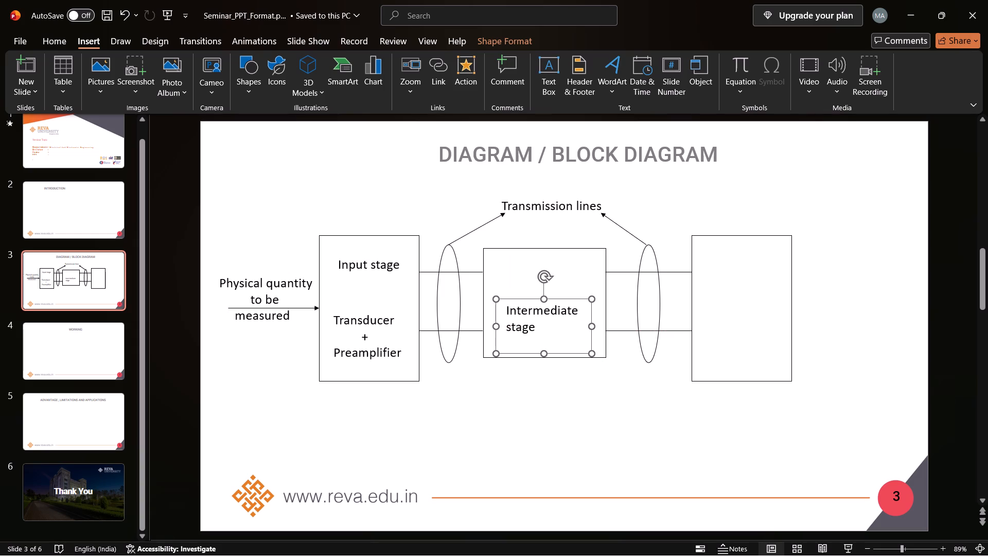
Move the "Intermediate stage" text box up to the upper part of the middle rectangle.
{"action": "left_click", "coordinate": [548, 328]}
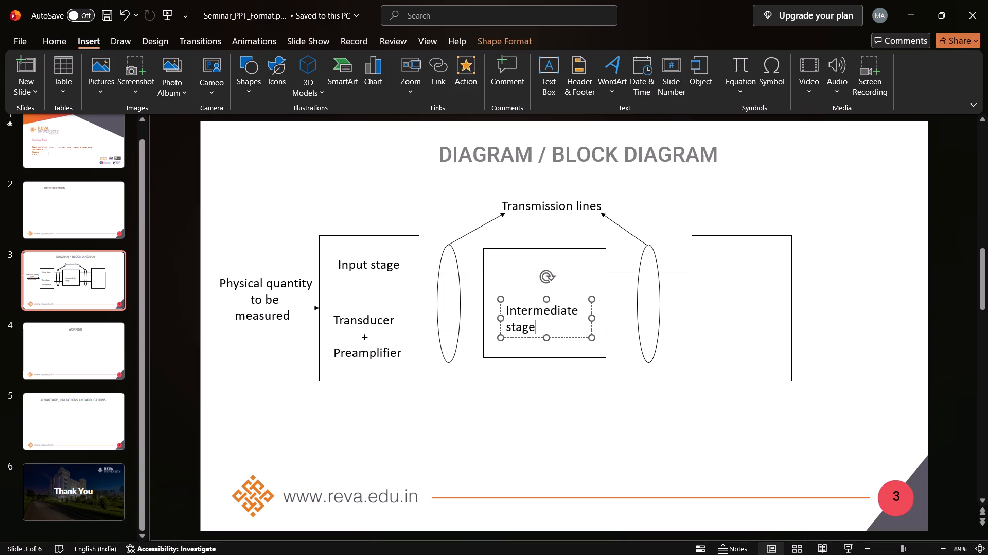
{"action": "key", "text": "Up"}
{"action": "key", "text": "Up"}
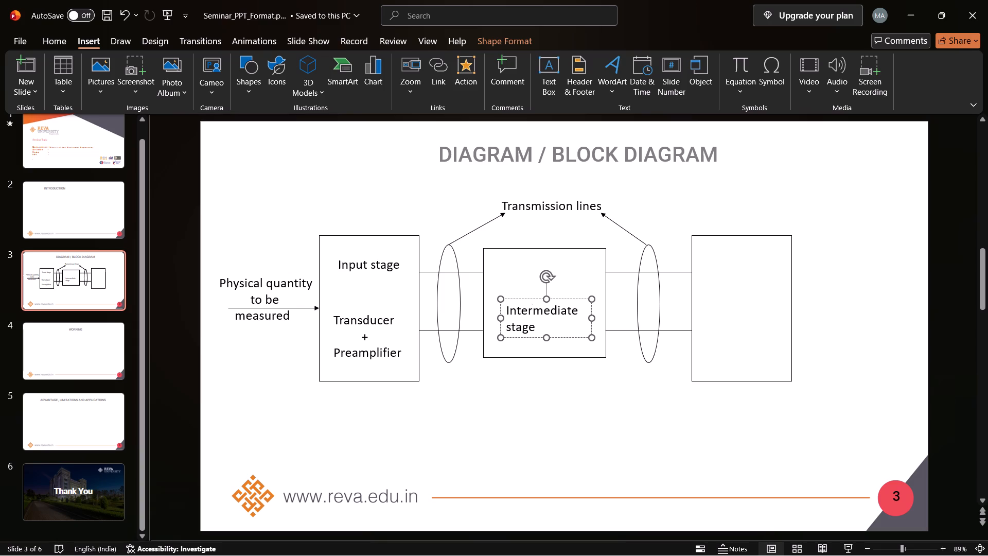
{"action": "left_click", "coordinate": [548, 297]}
{"action": "key", "text": "Up"}
{"action": "key", "text": "Up"}
{"action": "key", "text": "Up"}
{"action": "key", "text": "Up"}
{"action": "key", "text": "Up"}
{"action": "key", "text": "Up"}
{"action": "key", "text": "Up"}
{"action": "key", "text": "Up"}
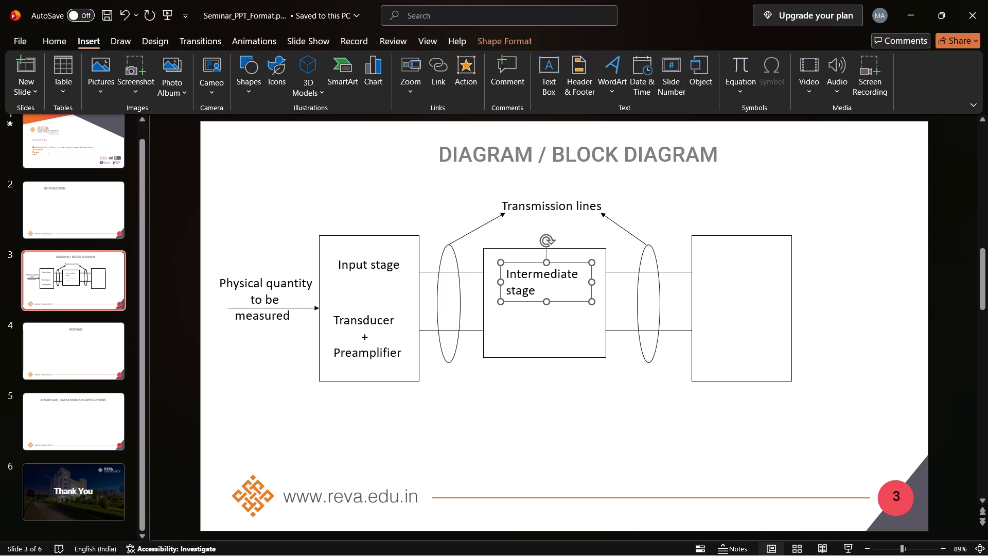
{"action": "key", "text": "Up"}
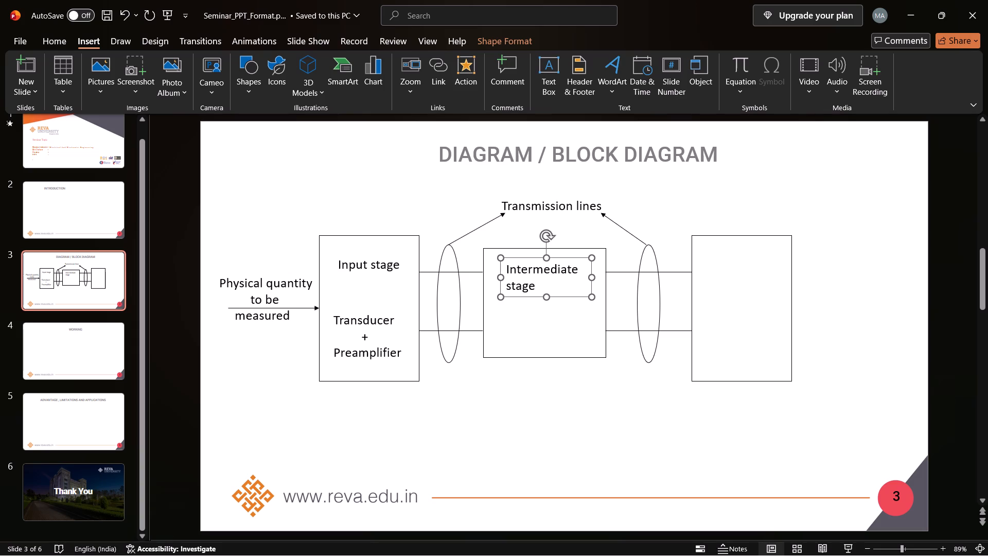
Indent the word "stage" with spaces so it sits centred under "Intermediate".
{"action": "left_click", "coordinate": [507, 286]}
{"action": "key", "text": "space"}
{"action": "key", "text": "space"}
{"action": "key", "text": "space"}
{"action": "key", "text": "space"}
{"action": "key", "text": "space"}
{"action": "key", "text": "space"}
{"action": "key", "text": "space"}
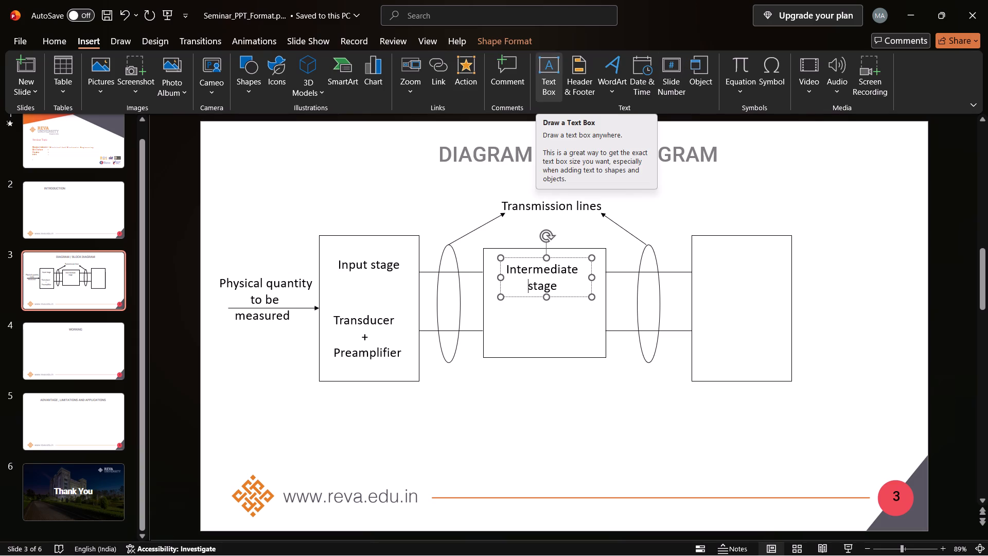
{"action": "left_click", "coordinate": [718, 181]}
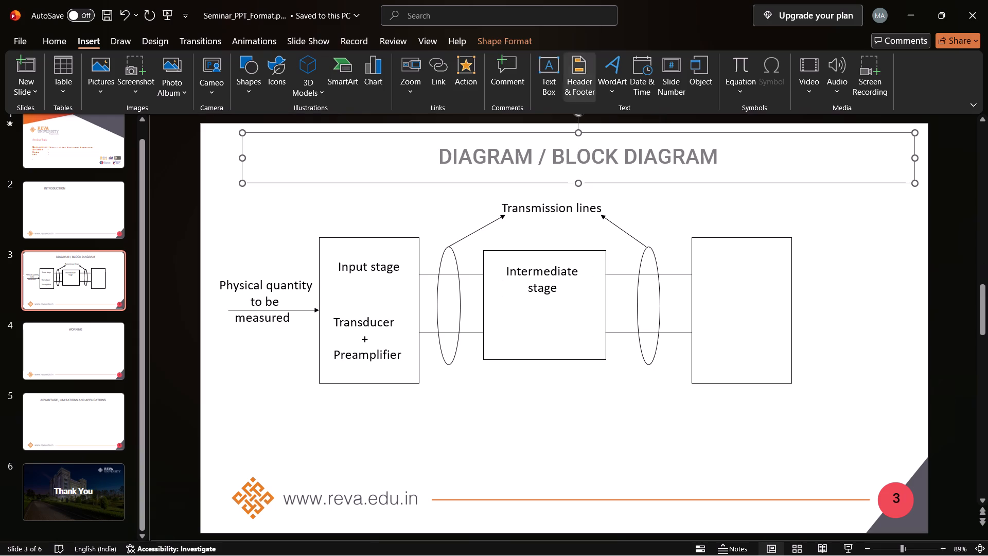
Add a text box in the middle rectangle reading "Instrumentation" with "Amplifier" on a new line.
{"action": "double_click", "coordinate": [546, 59]}
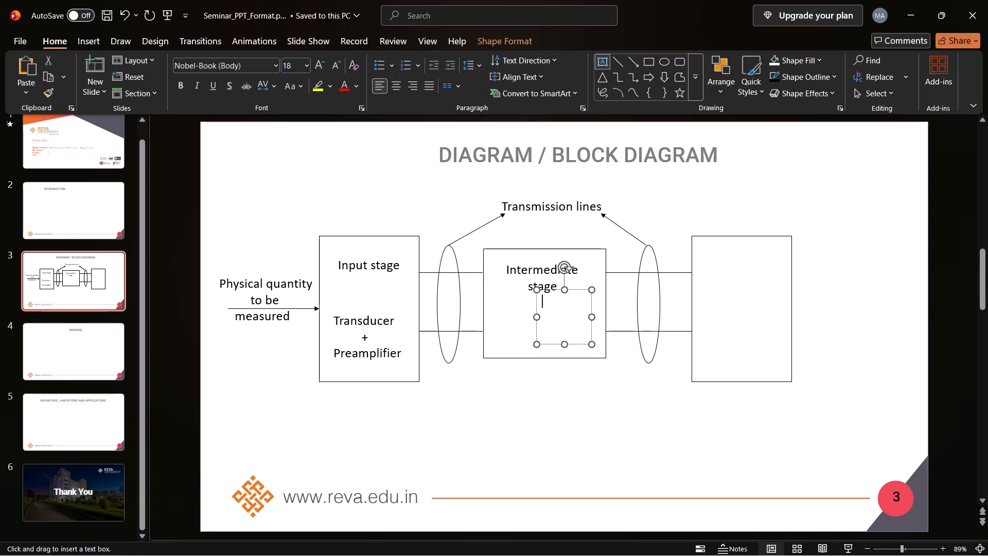
{"action": "type", "text": "nstru"}
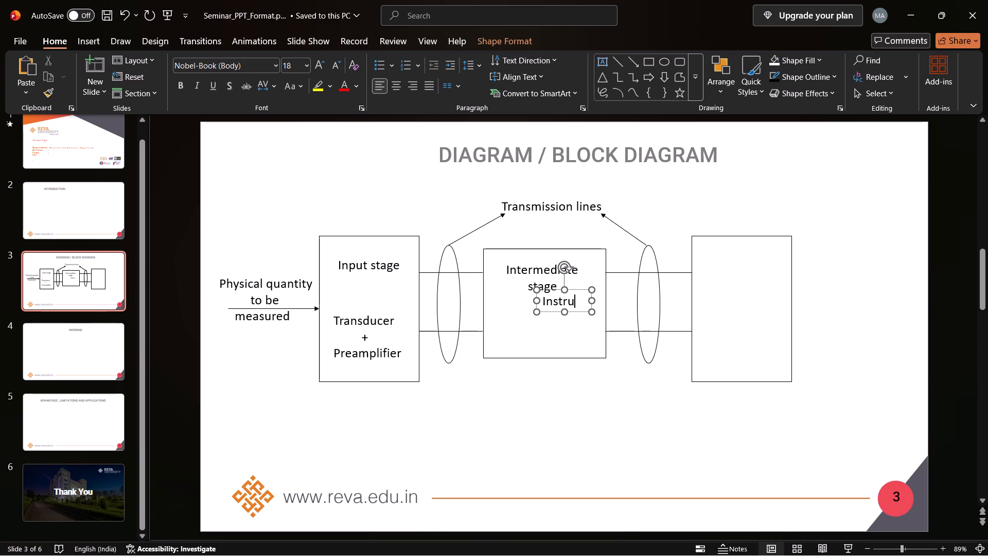
{"action": "type", "text": "mrntat"}
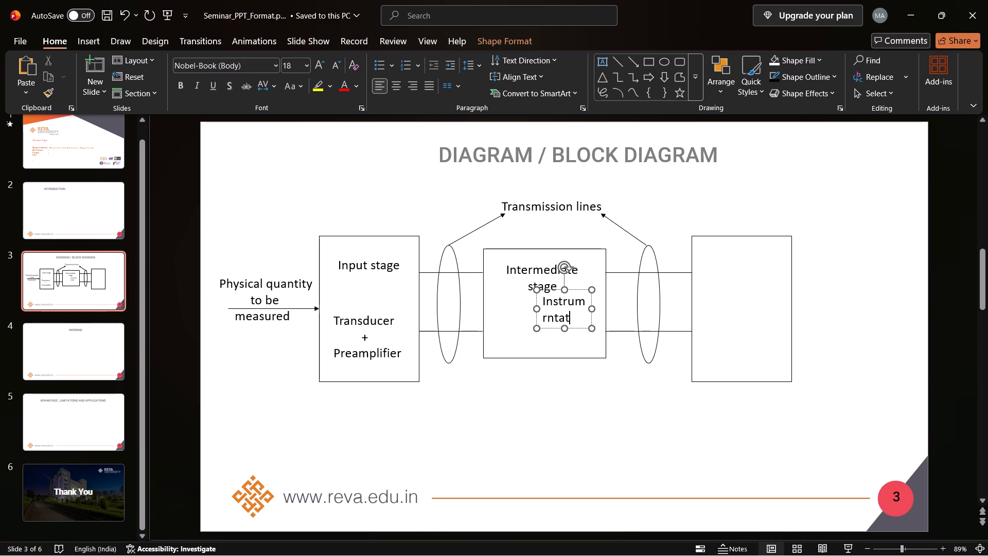
{"action": "key", "text": "BackSpace"}
{"action": "key", "text": "BackSpace"}
{"action": "key", "text": "BackSpace"}
{"action": "key", "text": "BackSpace"}
{"action": "key", "text": "BackSpace"}
{"action": "type", "text": "entatu"}
{"action": "key", "text": "BackSpace"}
{"action": "type", "text": "ion"}
{"action": "key", "text": "space"}
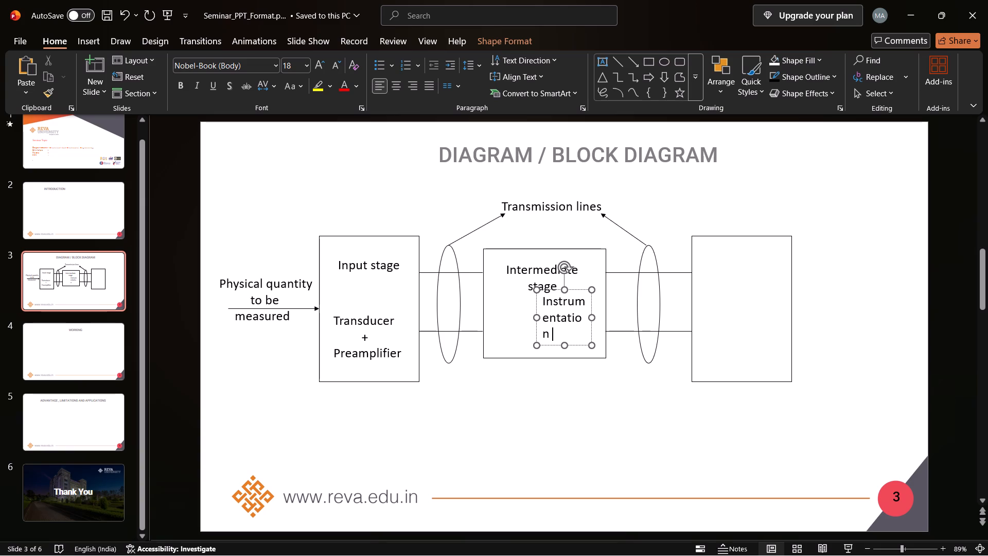
{"action": "key", "text": "Return"}
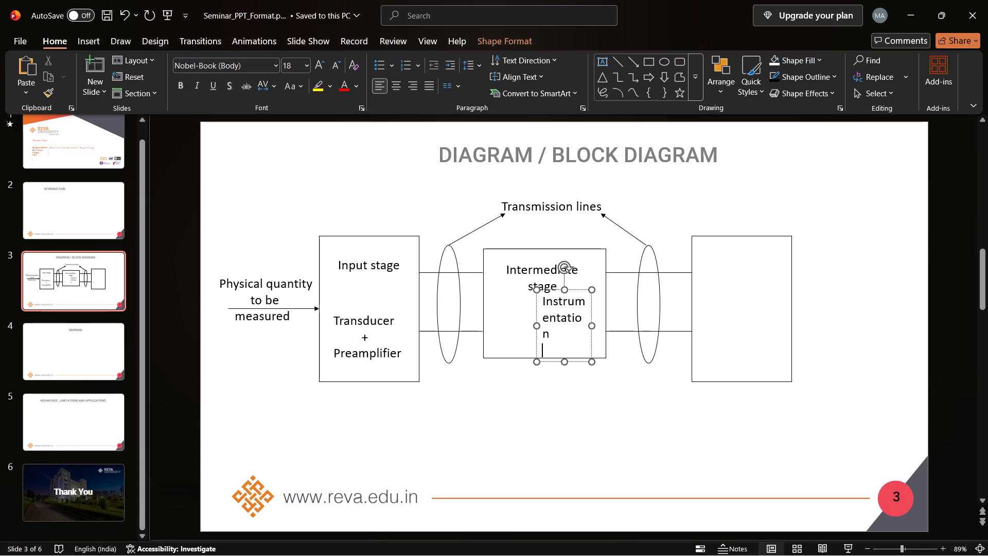
{"action": "key", "text": "a"}
{"action": "type", "text": "mplifu"}
{"action": "key", "text": "BackSpace"}
{"action": "key", "text": "u"}
{"action": "key", "text": "BackSpace"}
{"action": "type", "text": "ier"}
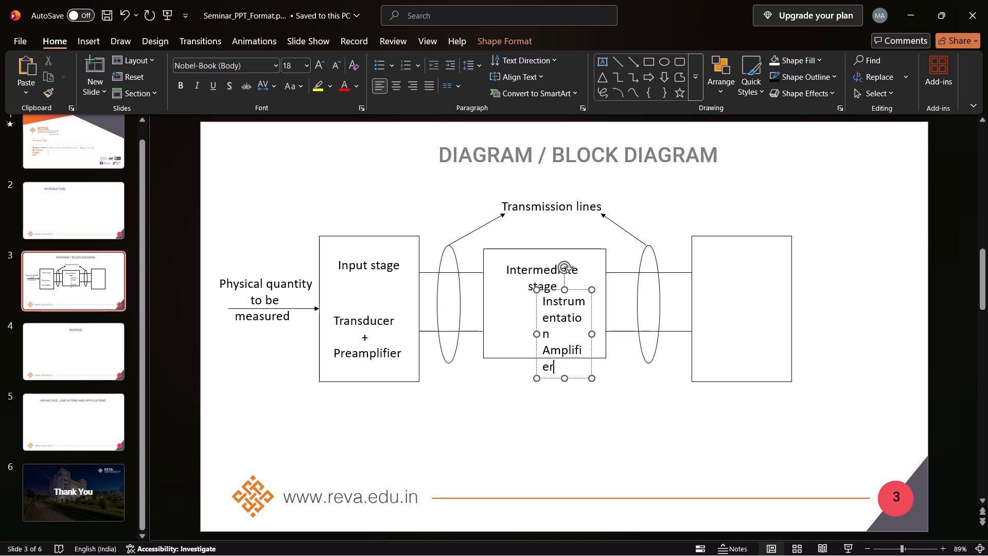
Widen the "Instrumentation Amplifier" text box leftward until the word "Instrumentation" fits on a single line.
{"action": "left_click_drag", "start_coordinate": [538, 333], "coordinate": [500, 334]}
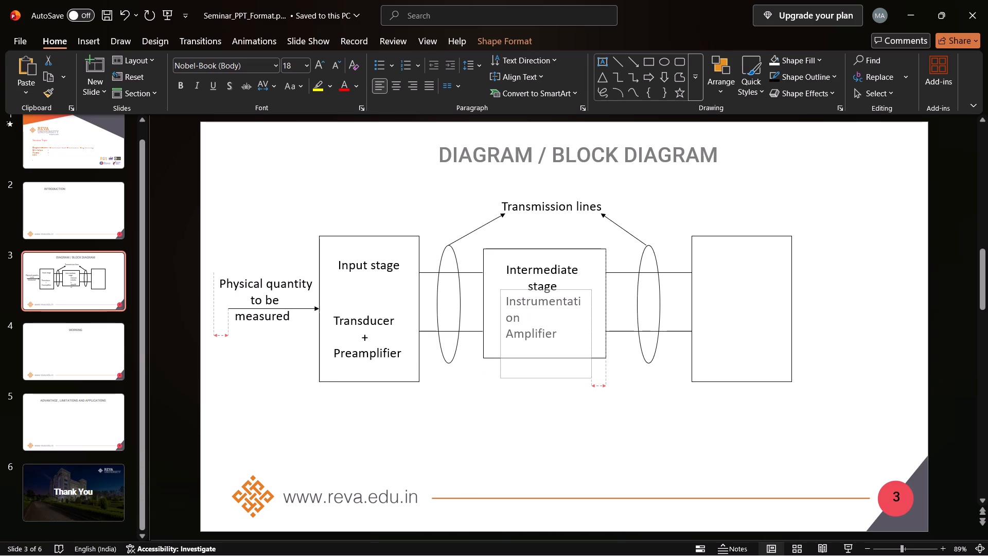
{"action": "left_click_drag", "start_coordinate": [500, 334], "coordinate": [482, 338]}
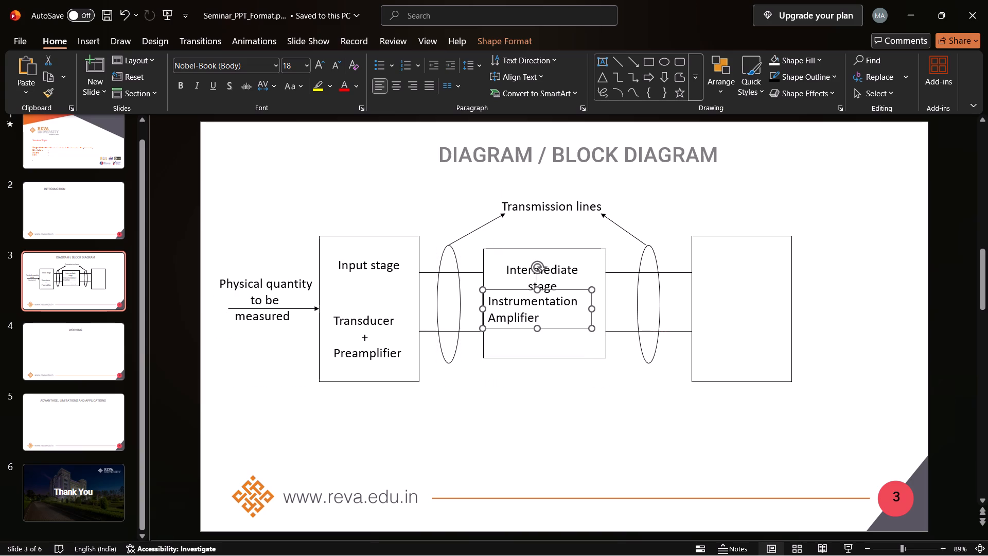
{"action": "left_click", "coordinate": [541, 311]}
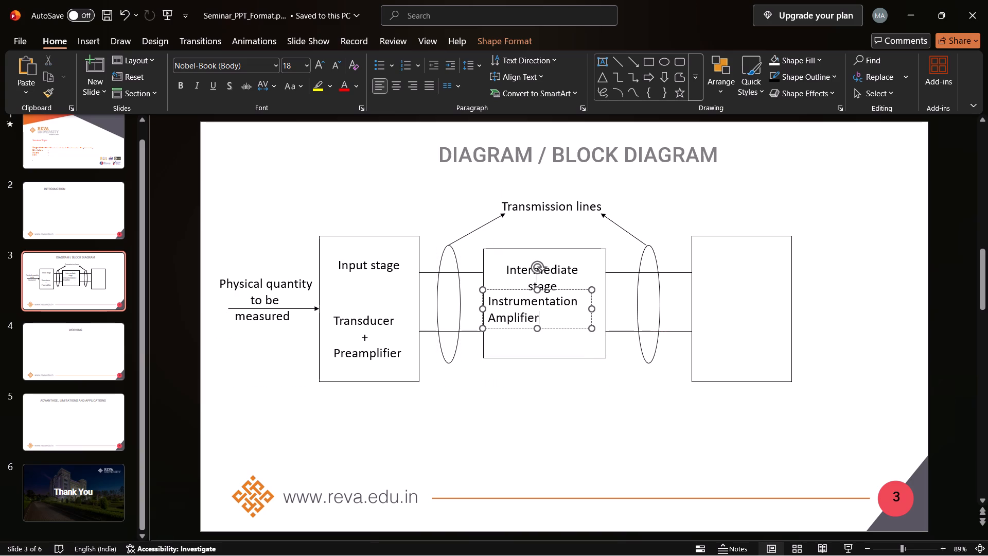
Move the "Instrumentation Amplifier" text box down and slightly right, into the lower part of the middle rectangle.
{"action": "left_click", "coordinate": [538, 328]}
{"action": "key", "text": "Right"}
{"action": "key", "text": "Right"}
{"action": "key", "text": "Right"}
{"action": "key", "text": "Down"}
{"action": "key", "text": "Down"}
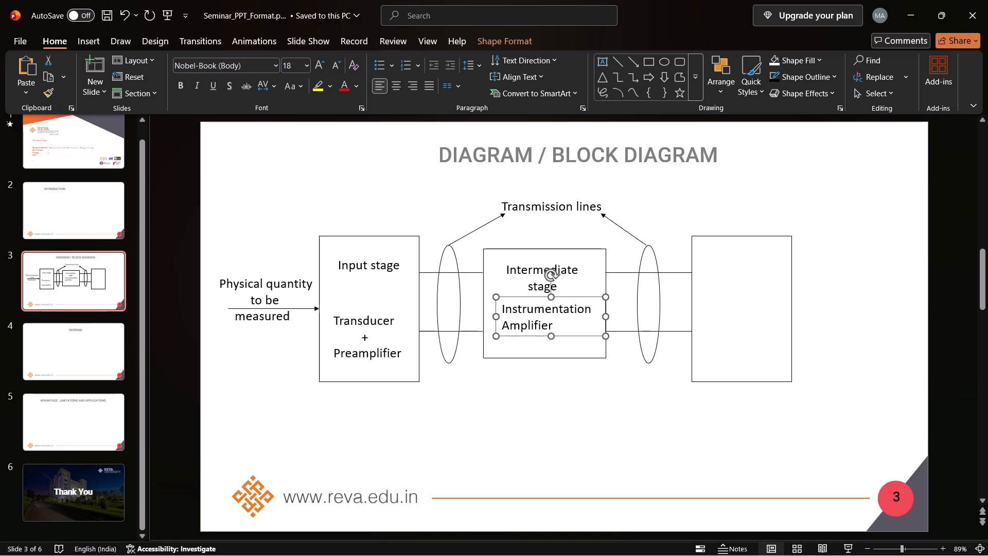
{"action": "key", "text": "Down"}
{"action": "key", "text": "Down"}
{"action": "key", "text": "Left"}
{"action": "key", "text": "Right"}
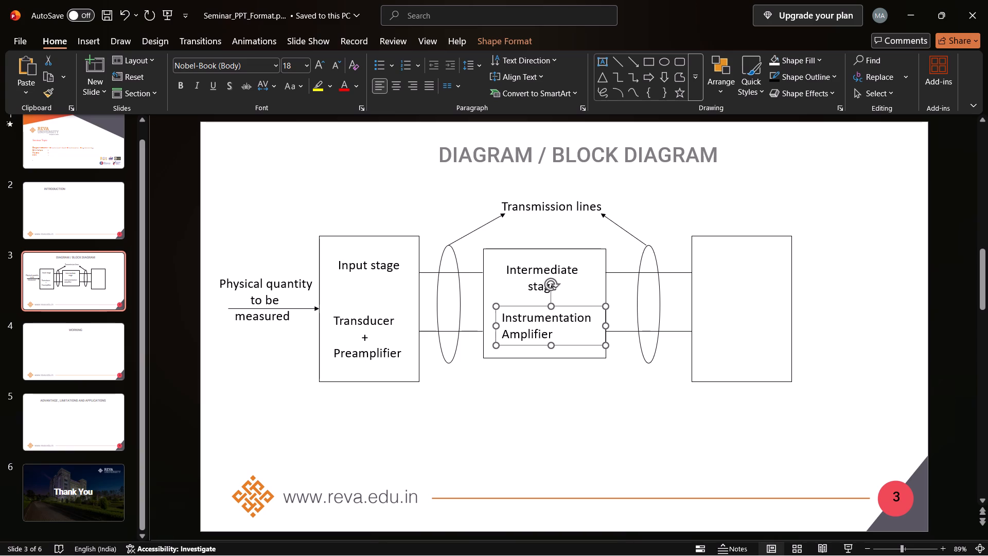
{"action": "key", "text": "Down"}
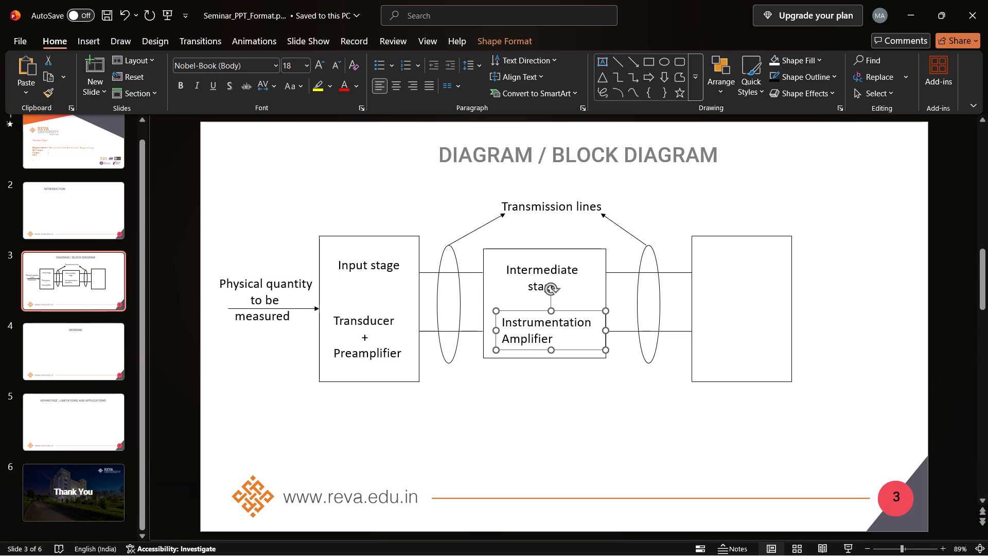
Indent the word "Amplifier" with spaces so it sits centred under "Instrumentation", and deselect the text box.
{"action": "left_click", "coordinate": [503, 339]}
{"action": "key", "text": "space"}
{"action": "key", "text": "space"}
{"action": "key", "text": "space"}
{"action": "key", "text": "space"}
{"action": "key", "text": "space"}
{"action": "key", "text": "space"}
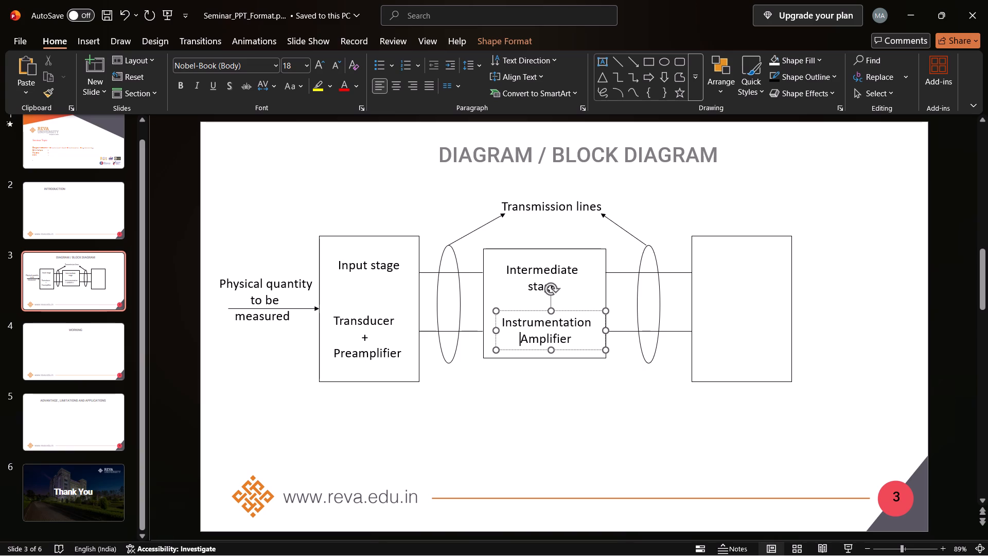
{"action": "key", "text": "space"}
{"action": "left_click", "coordinate": [503, 339]}
{"action": "left_click", "coordinate": [592, 425]}
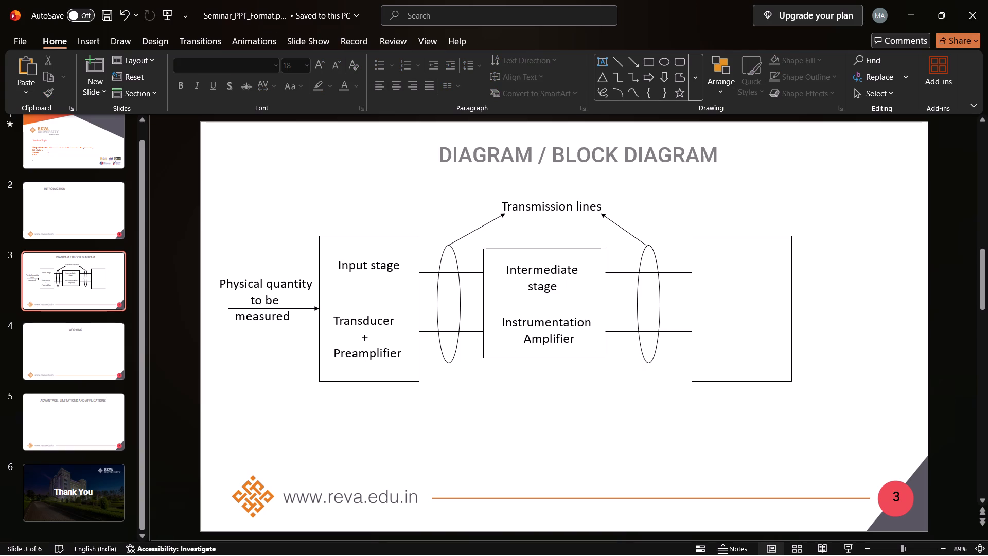
Insert an empty text box and move it into the upper part of the empty rightmost rectangle of the diagram.
{"action": "left_click", "coordinate": [93, 43]}
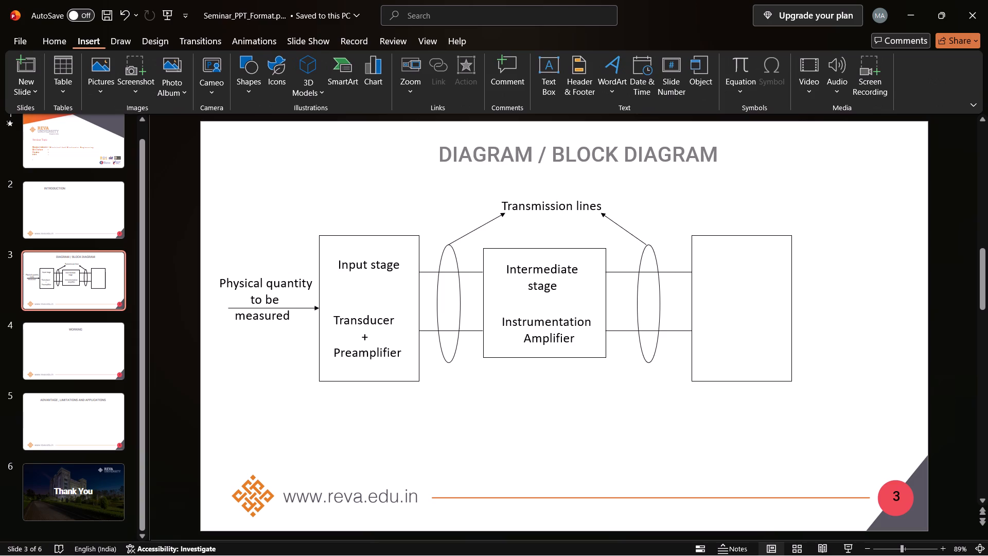
{"action": "double_click", "coordinate": [552, 80]}
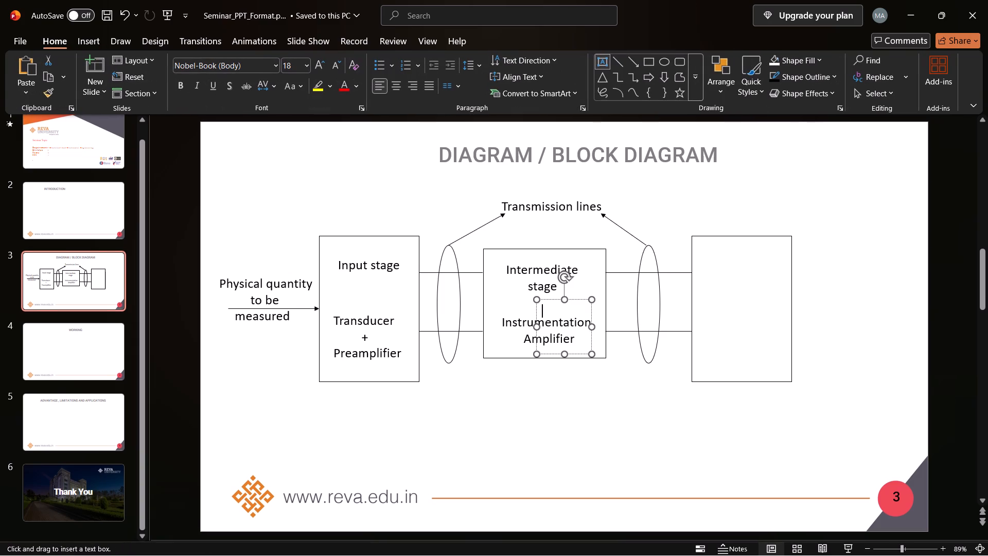
{"action": "double_click", "coordinate": [592, 301]}
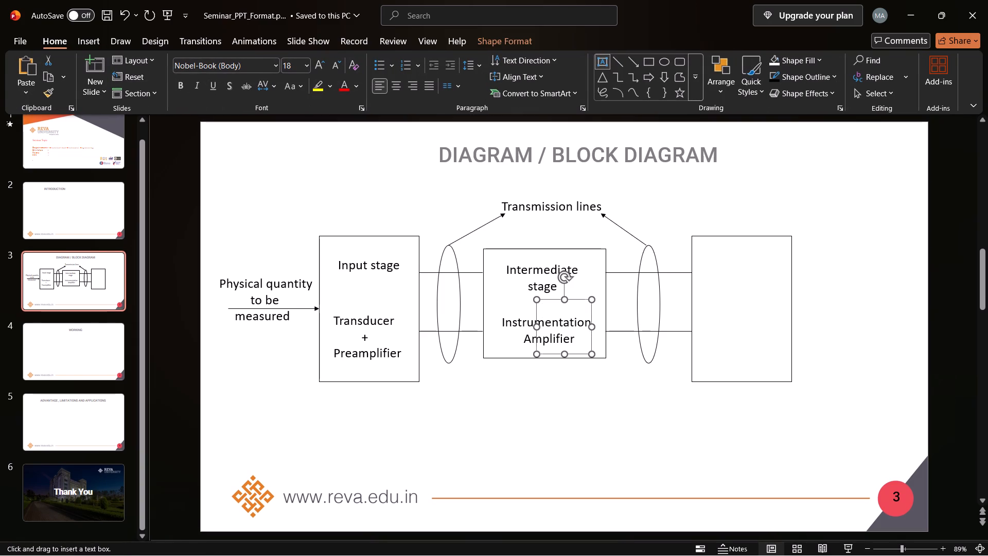
{"action": "key", "text": "Right"}
{"action": "key", "text": "Right"}
{"action": "key", "text": "Right"}
{"action": "key", "text": "Right"}
{"action": "key", "text": "Right"}
{"action": "key", "text": "Right"}
{"action": "key", "text": "Right"}
{"action": "key", "text": "Right"}
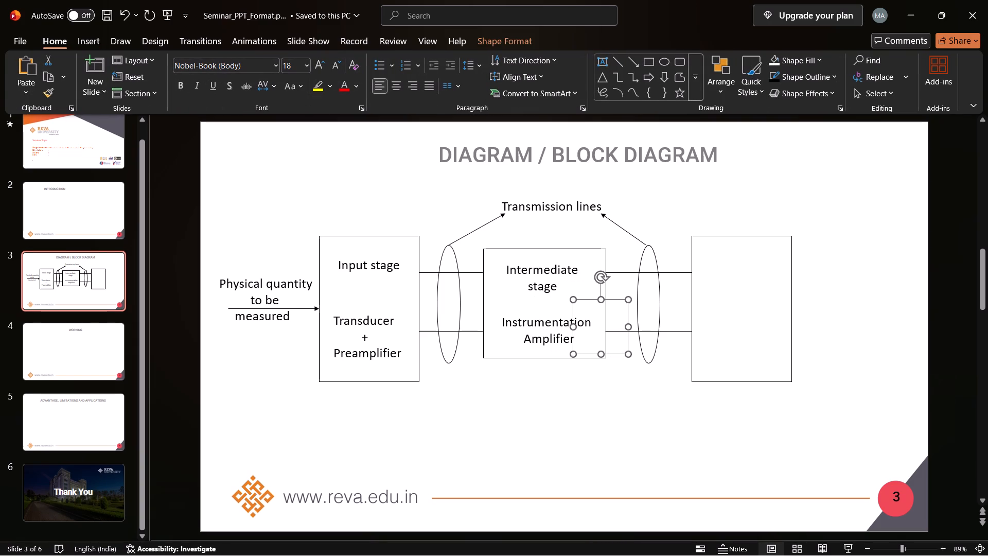
{"action": "key", "text": "Right"}
{"action": "key", "text": "Right"}
{"action": "key", "text": "Right"}
{"action": "key", "text": "Right"}
{"action": "key", "text": "Right"}
{"action": "key", "text": "Right"}
{"action": "key", "text": "Right"}
{"action": "key", "text": "Right"}
{"action": "key", "text": "Right"}
{"action": "key", "text": "Right"}
{"action": "key", "text": "Right"}
{"action": "key", "text": "Right"}
{"action": "key", "text": "Right"}
{"action": "key", "text": "Right"}
{"action": "key", "text": "Right"}
{"action": "key", "text": "Right"}
{"action": "key", "text": "Right"}
{"action": "key", "text": "Right"}
{"action": "key", "text": "Right"}
{"action": "key", "text": "Right"}
{"action": "key", "text": "Right"}
{"action": "key", "text": "Right"}
{"action": "key", "text": "Right"}
{"action": "key", "text": "Right"}
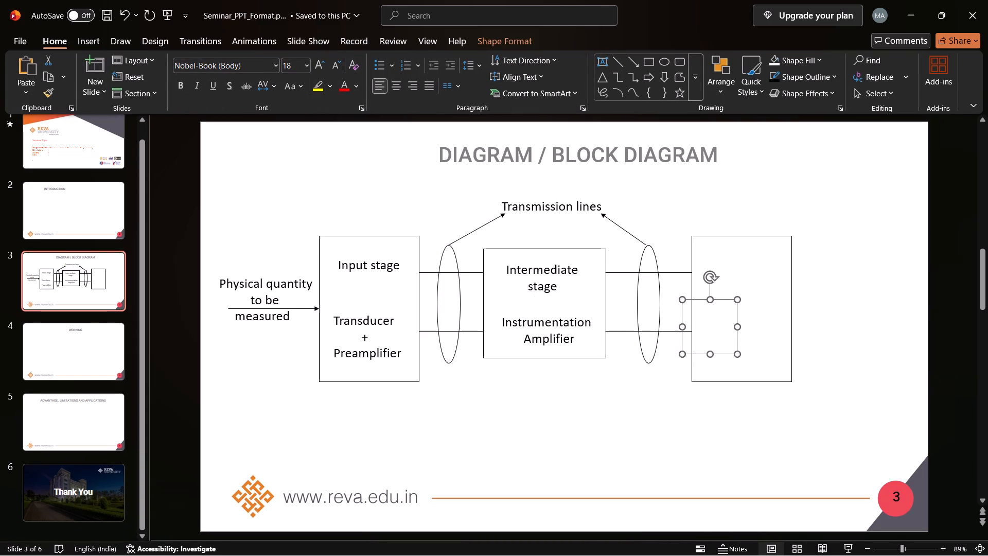
{"action": "key", "text": "Right"}
{"action": "key", "text": "Right"}
{"action": "key", "text": "Right"}
{"action": "key", "text": "Right"}
{"action": "key", "text": "Right"}
{"action": "key", "text": "Up"}
{"action": "key", "text": "Up"}
{"action": "key", "text": "Up"}
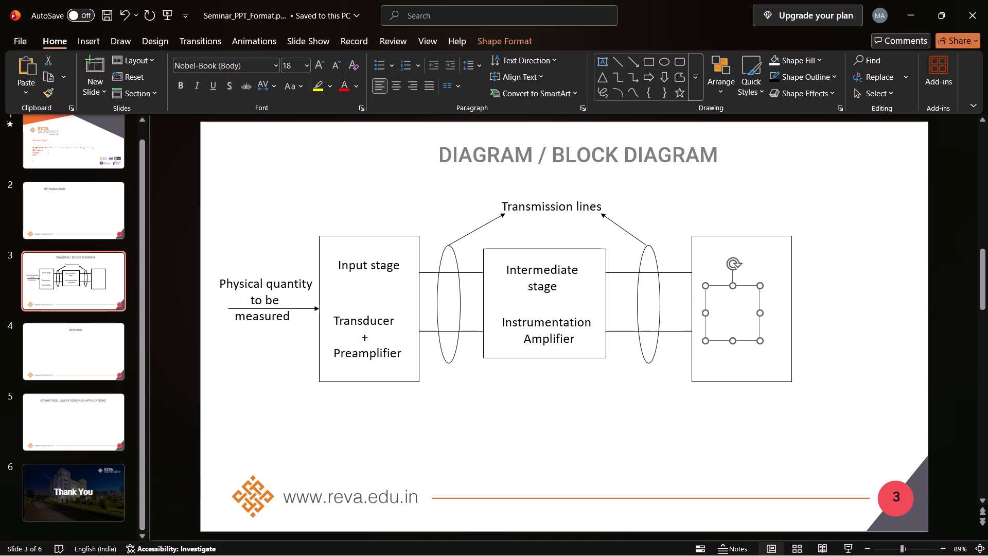
{"action": "key", "text": "Up"}
{"action": "key", "text": "Up"}
{"action": "key", "text": "Up"}
{"action": "key", "text": "Up"}
{"action": "key", "text": "Up"}
{"action": "key", "text": "Up"}
{"action": "key", "text": "Up"}
{"action": "key", "text": "Right"}
{"action": "key", "text": "Up"}
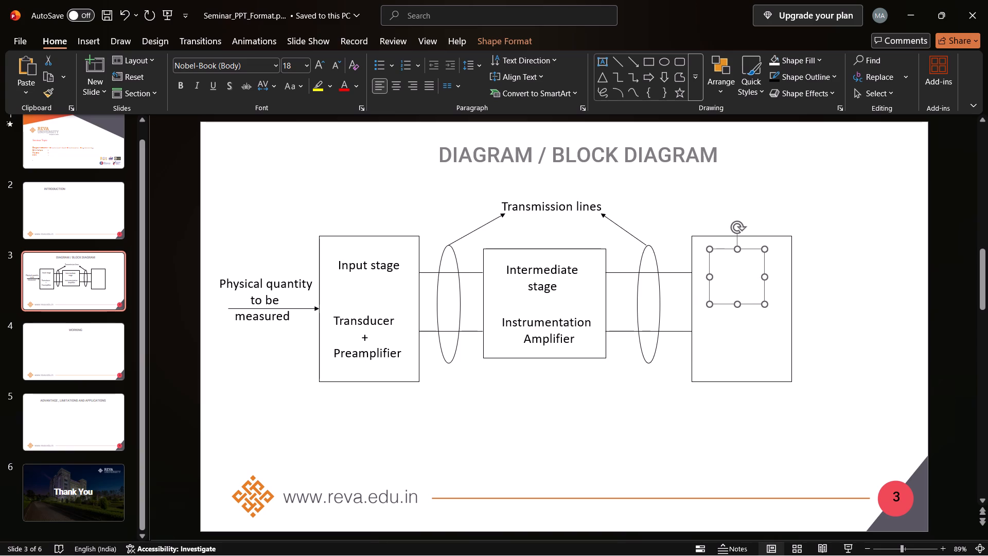
{"action": "key", "text": "Up"}
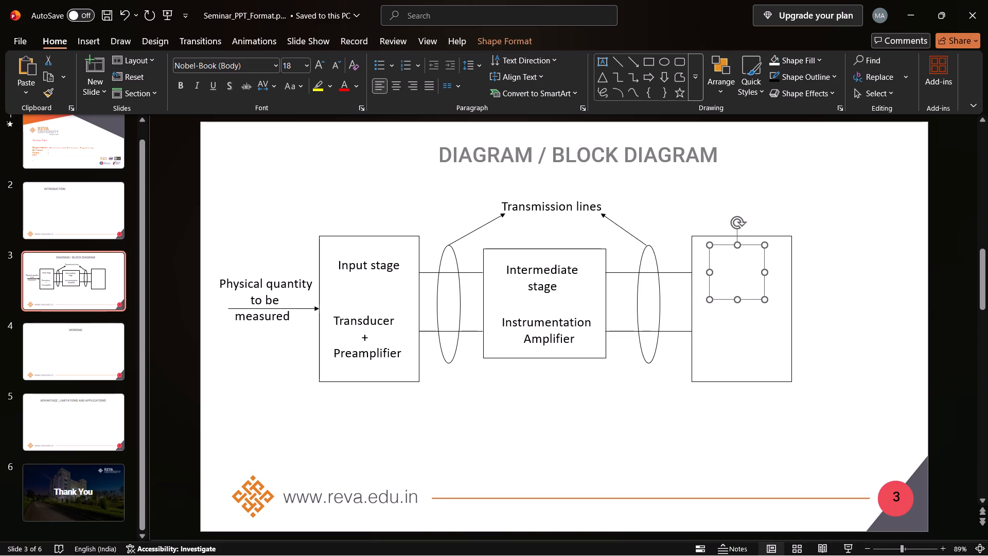
Enter "Output" and "Amplifier" on separate lines in the empty text box inside the rightmost rectangle.
{"action": "left_click", "coordinate": [719, 255]}
{"action": "double_click", "coordinate": [719, 255]}
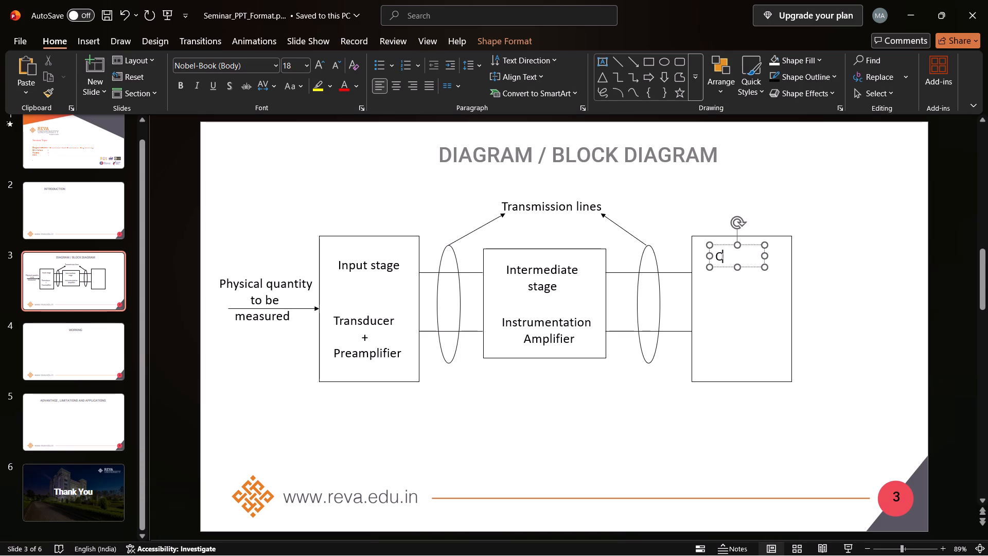
{"action": "type", "text": "utput"}
{"action": "key", "text": "Return"}
{"action": "type", "text": "mplifier"}
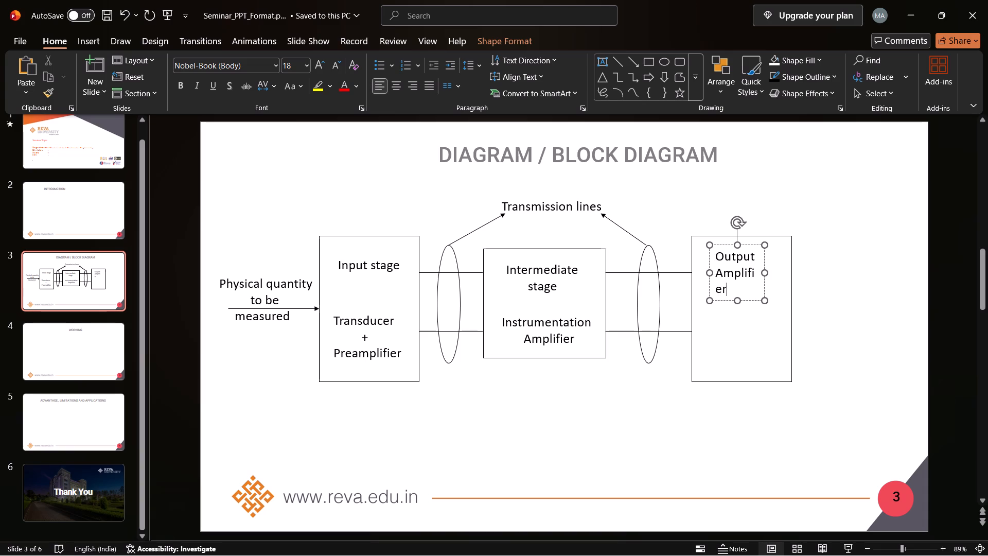
Widen the "Output Amplifier" text box rightward until the word "Amplifier" fits on a single line.
{"action": "left_click_drag", "start_coordinate": [766, 273], "coordinate": [774, 266]}
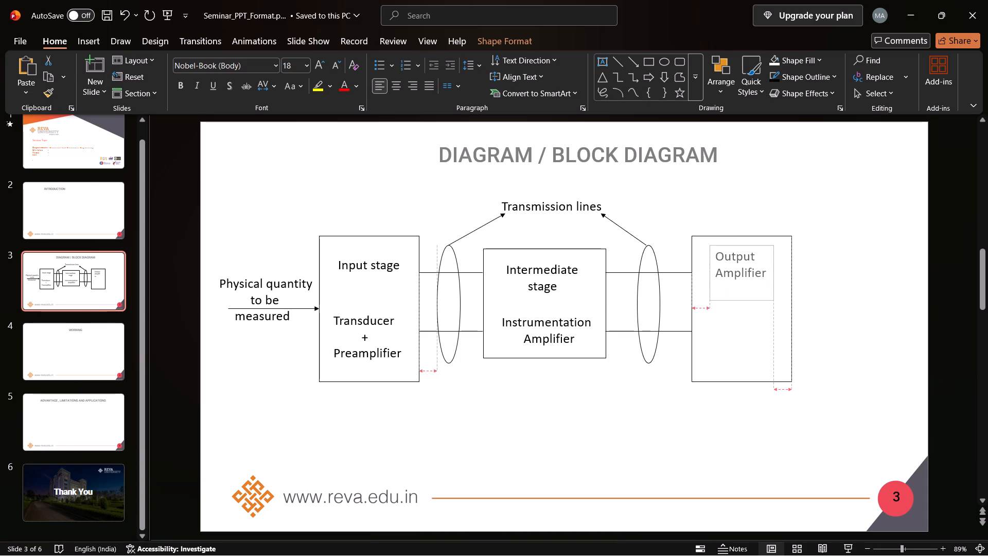
{"action": "left_click_drag", "start_coordinate": [774, 266], "coordinate": [775, 262]}
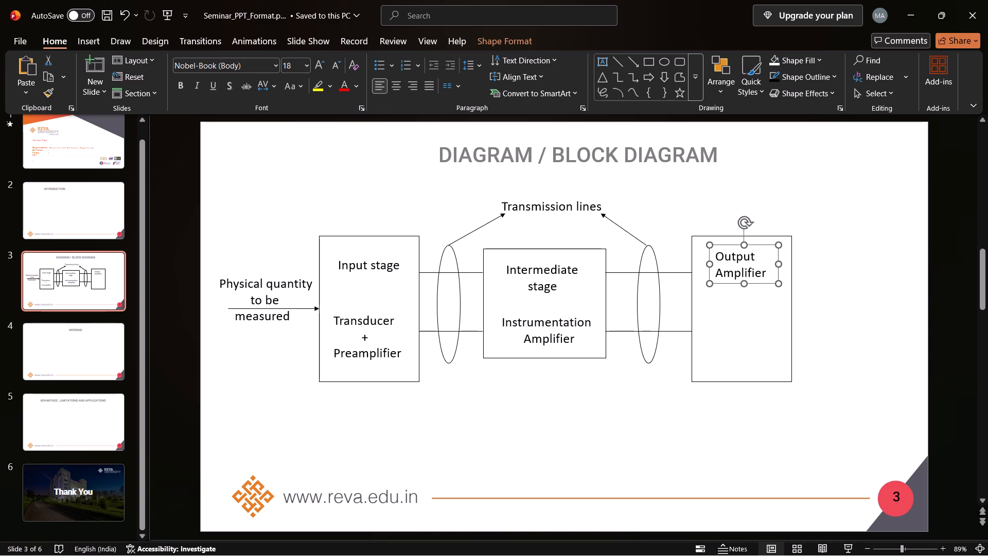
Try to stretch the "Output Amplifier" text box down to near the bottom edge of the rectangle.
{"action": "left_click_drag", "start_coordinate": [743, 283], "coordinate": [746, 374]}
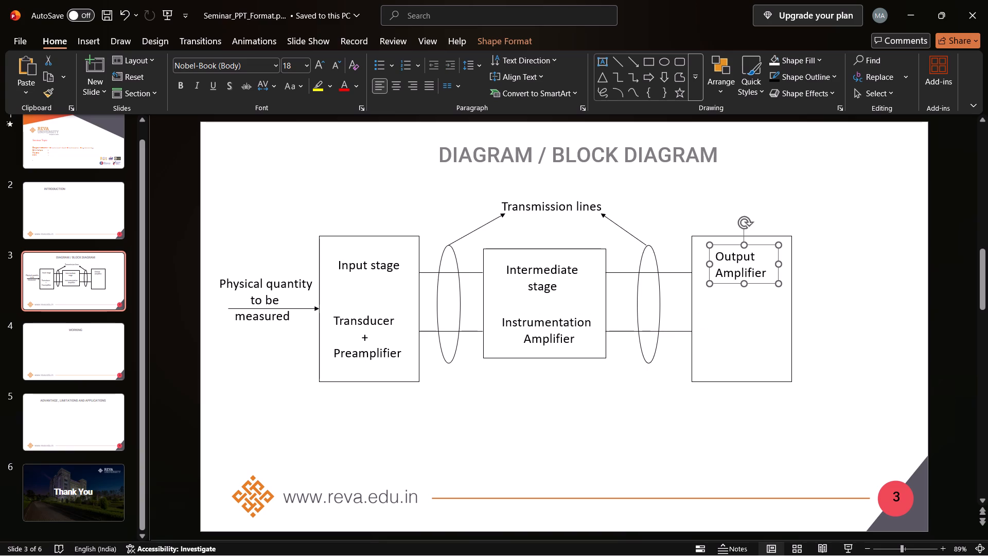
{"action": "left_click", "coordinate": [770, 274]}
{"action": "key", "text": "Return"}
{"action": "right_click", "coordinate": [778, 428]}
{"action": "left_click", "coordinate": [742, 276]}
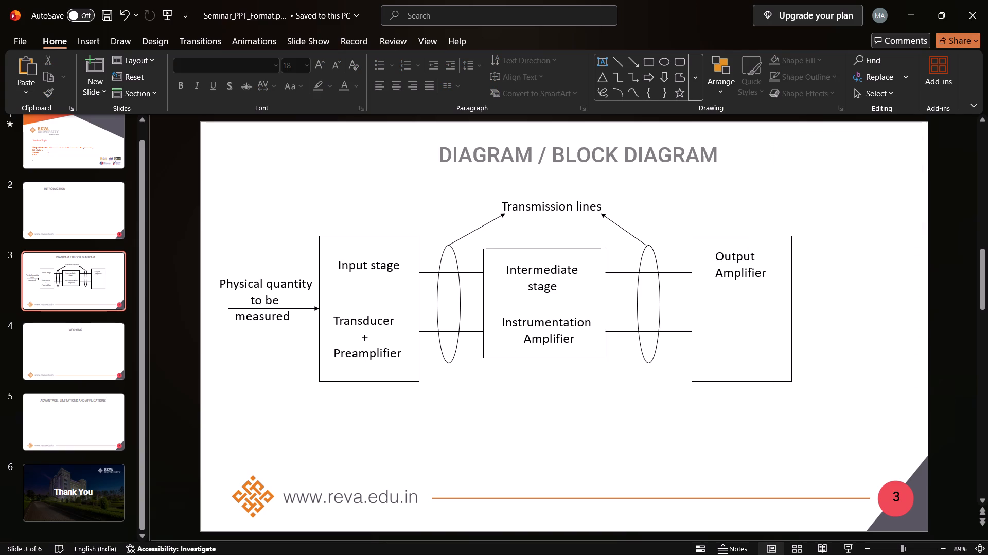
Add a line reading "Indicator" directly below "Amplifier" in the rightmost rectangle's text box.
{"action": "left_click", "coordinate": [733, 256]}
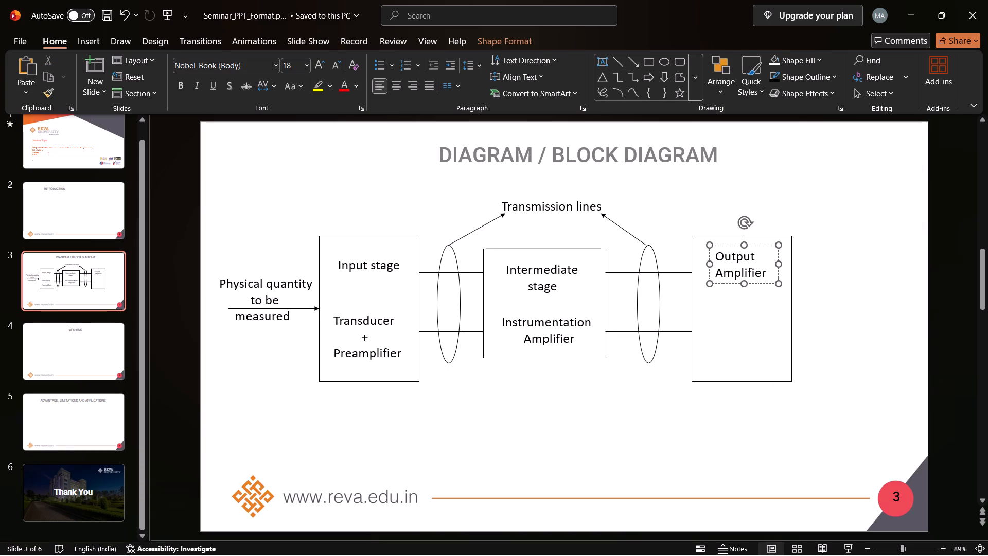
{"action": "left_click", "coordinate": [769, 273]}
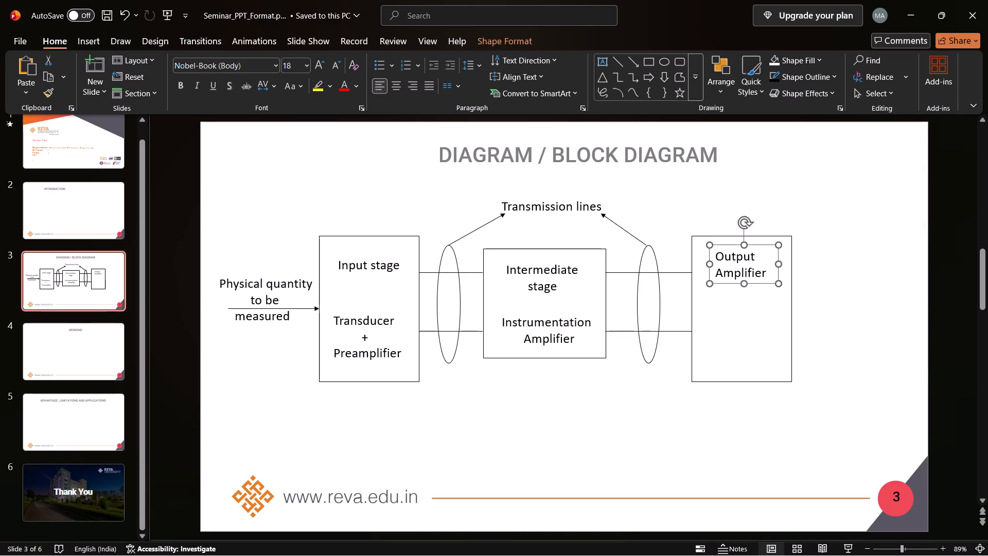
{"action": "double_click", "coordinate": [769, 273]}
{"action": "key", "text": "Return"}
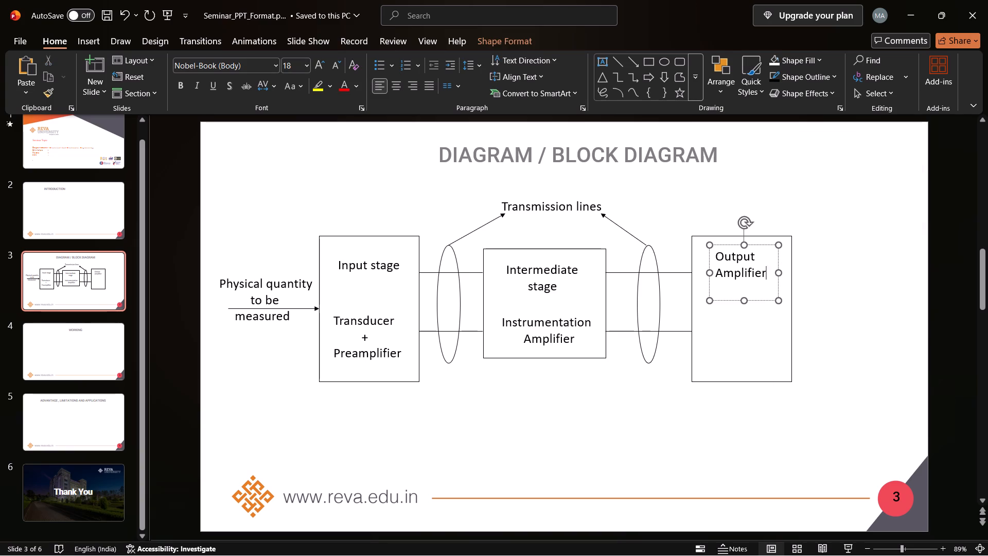
{"action": "key", "text": "Return"}
{"action": "key", "text": "Return"}
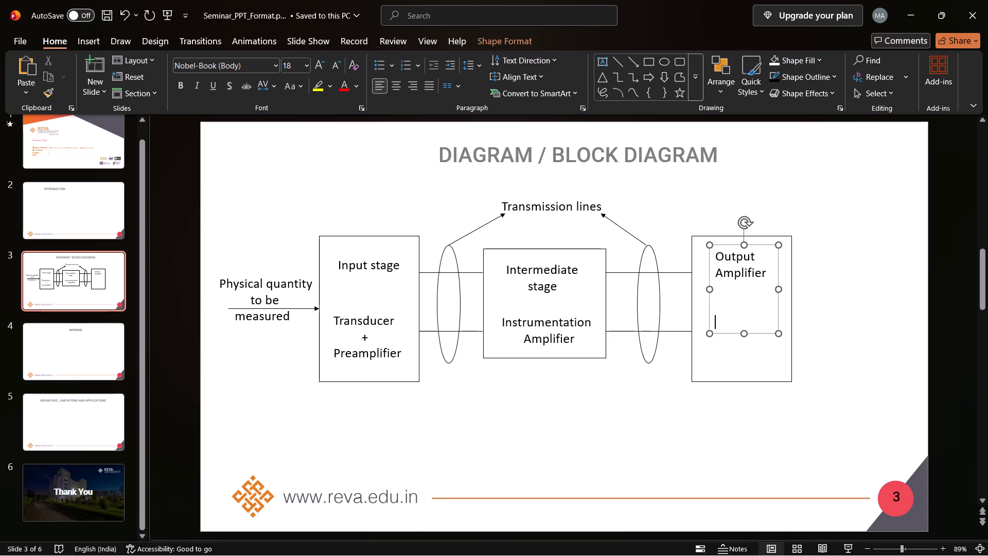
{"action": "key", "text": "BackSpace"}
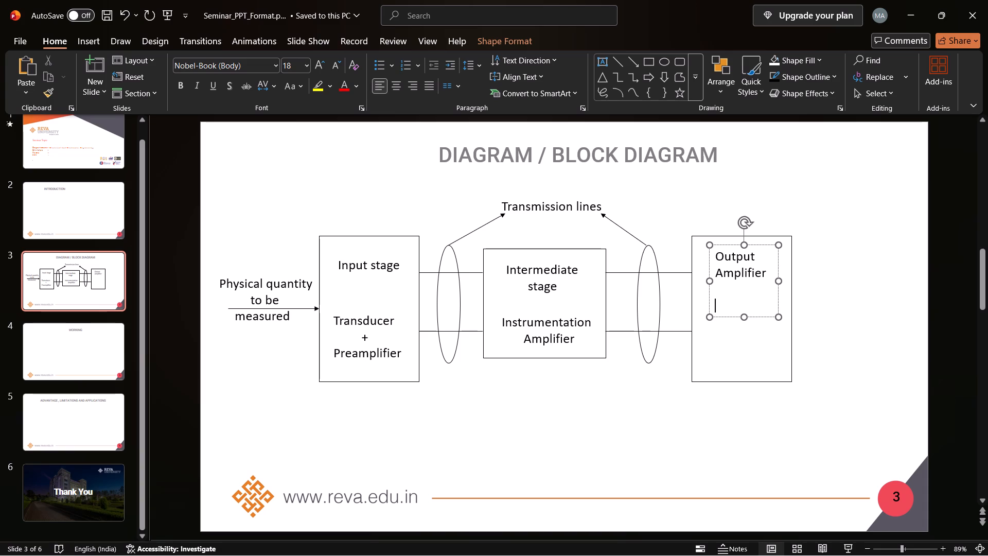
{"action": "key", "text": "BackSpace"}
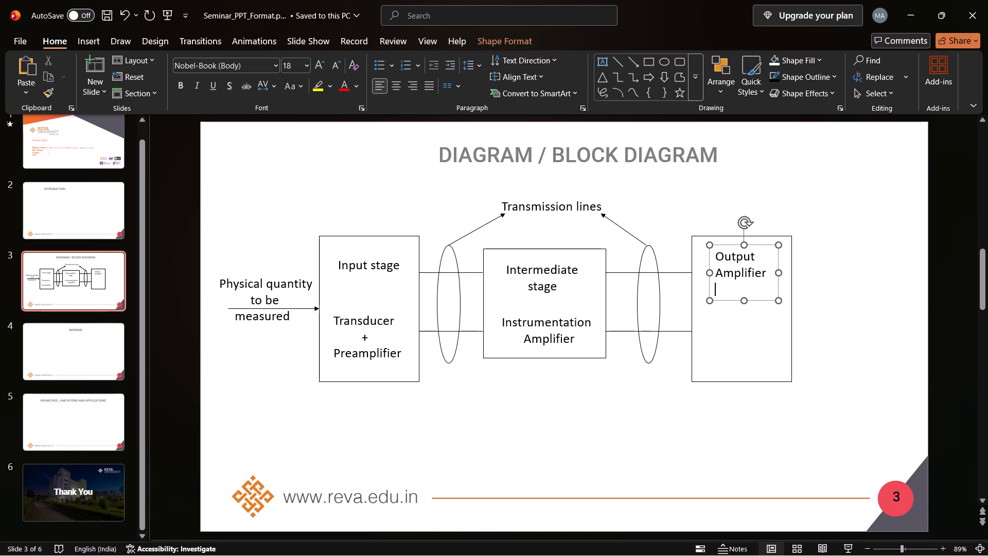
{"action": "key", "text": "backslash"}
{"action": "key", "text": "BackSpace"}
{"action": "type", "text": "indicator"}
Continue the text below "Indicator" with "And", "Process" and "control", each on its own line.
{"action": "key", "text": "Return"}
{"action": "key", "text": "a"}
{"action": "type", "text": "nd"}
{"action": "key", "text": "Return"}
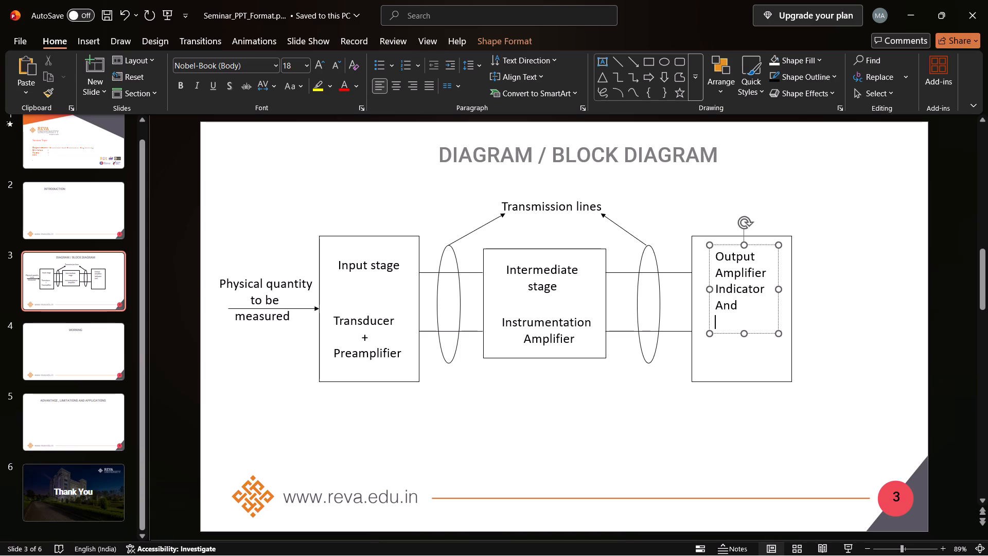
{"action": "type", "text": "process"}
{"action": "key", "text": "Return"}
{"action": "type", "text": "contro"}
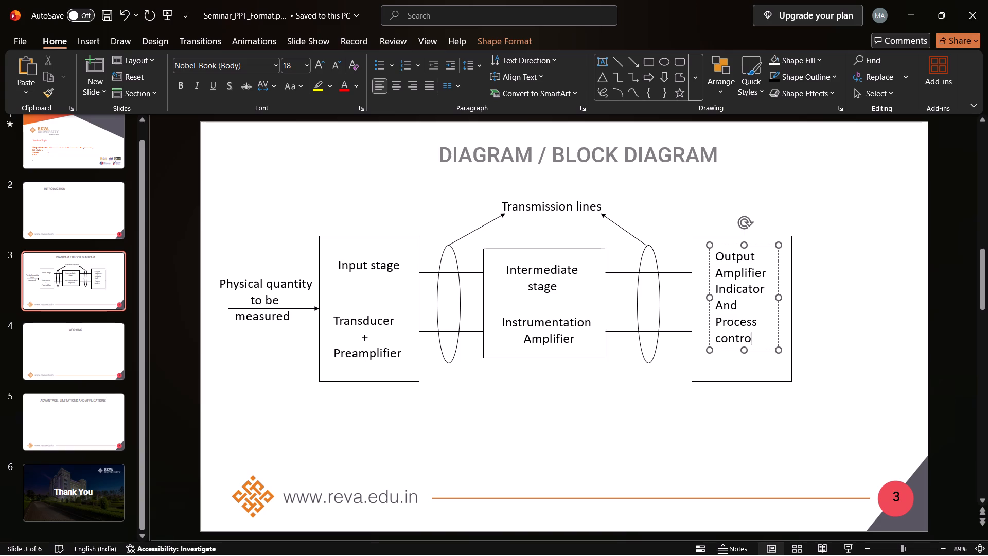
{"action": "key", "text": "l"}
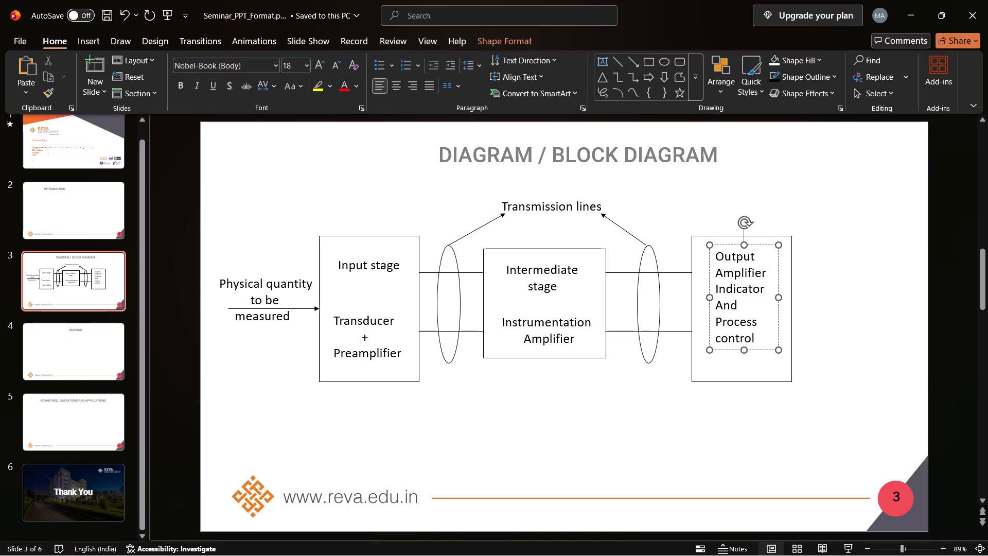
Insert one blank line between "Amplifier" and "Indicator" to separate the two parts of the label.
{"action": "left_click", "coordinate": [770, 269]}
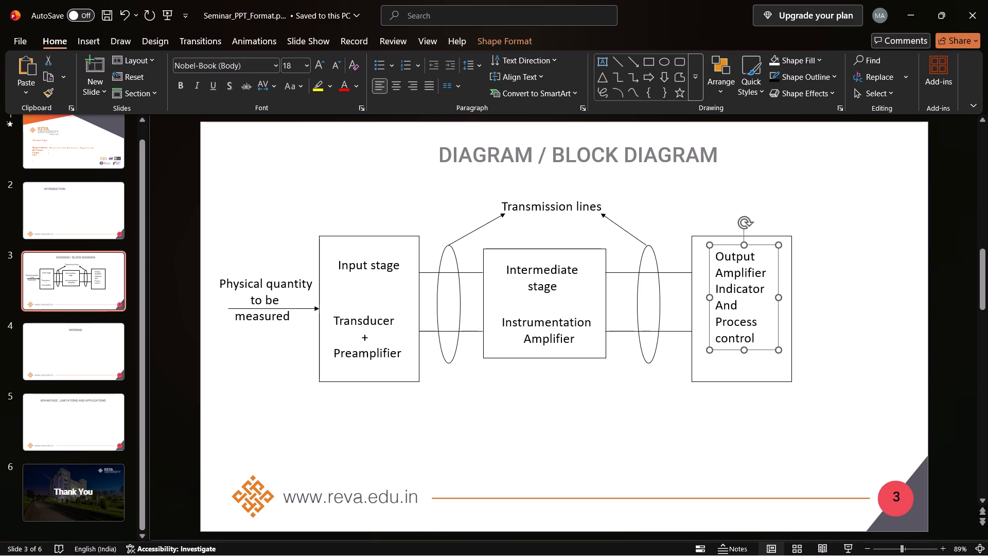
{"action": "left_click", "coordinate": [770, 272]}
{"action": "left_click", "coordinate": [752, 277]}
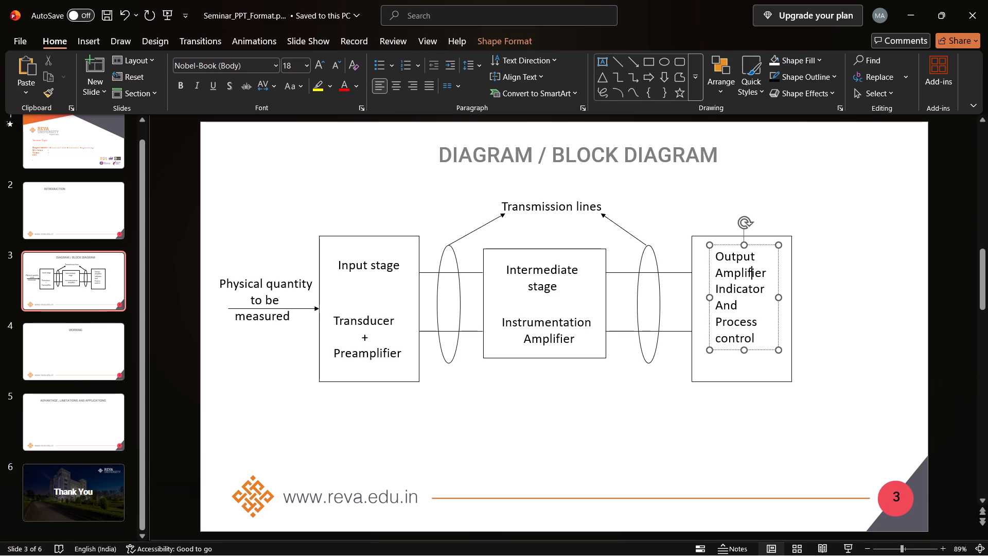
{"action": "key", "text": "Right"}
{"action": "key", "text": "Right"}
{"action": "key", "text": "Right"}
{"action": "key", "text": "Return"}
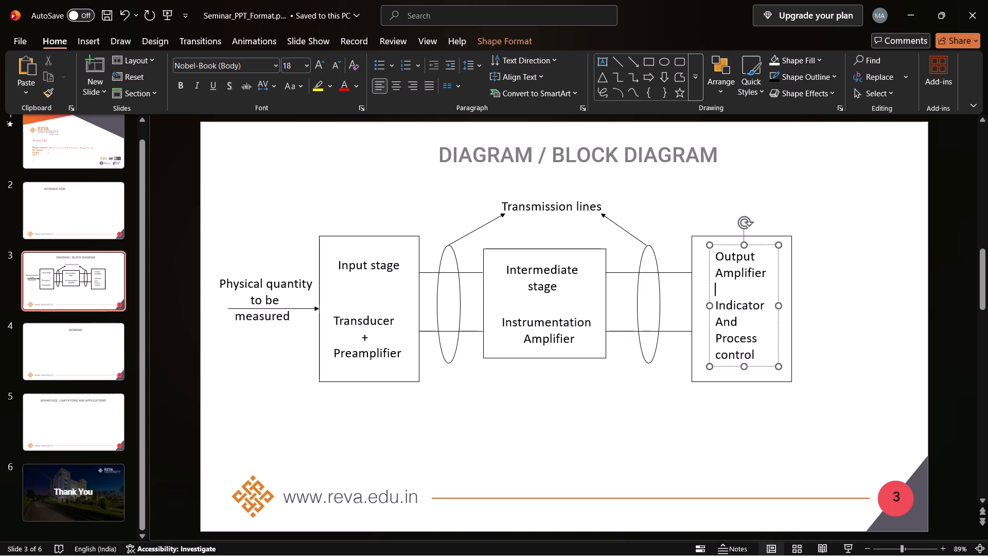
{"action": "key", "text": "Return"}
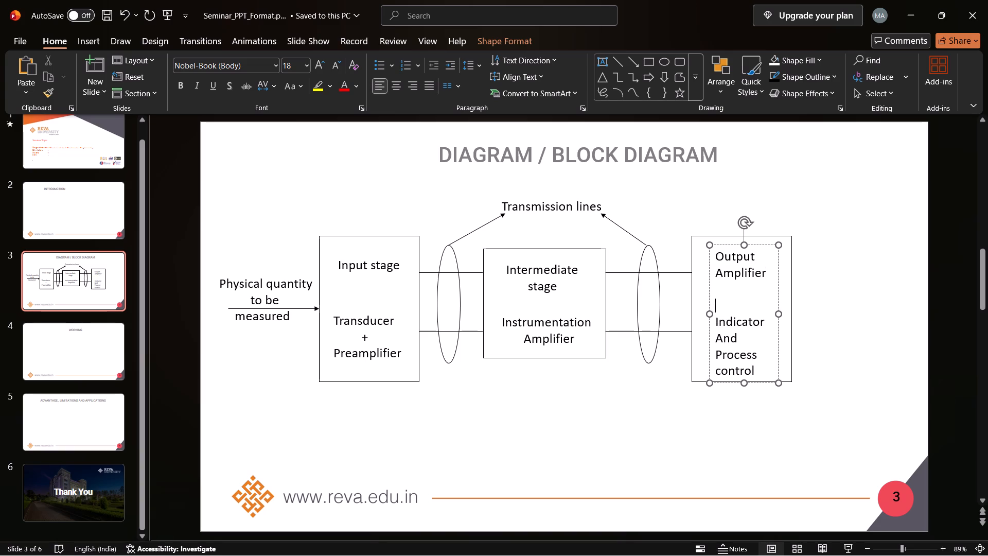
{"action": "key", "text": "BackSpace"}
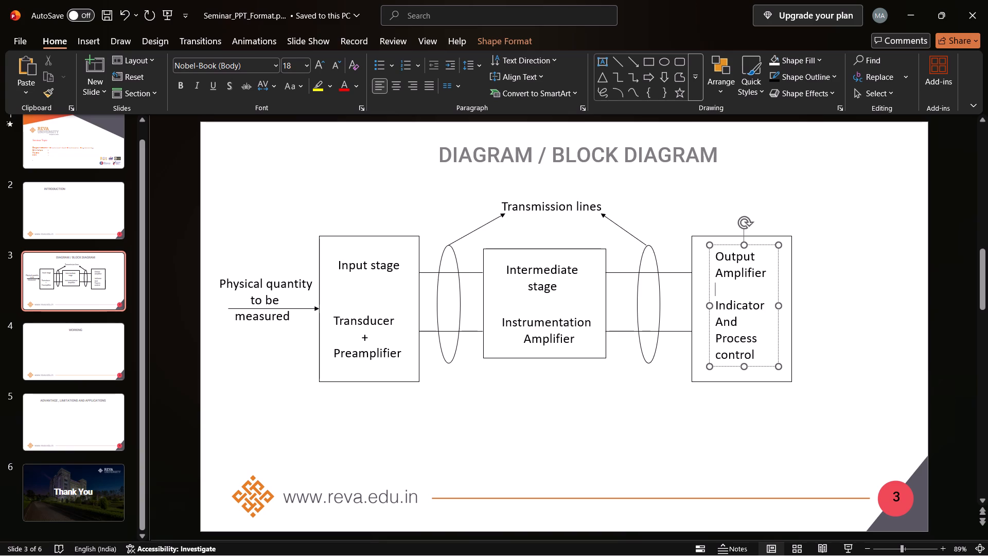
Indent the word "And" with four spaces so it sits centred under "Indicator".
{"action": "key", "text": "Down"}
{"action": "key", "text": "Down"}
{"action": "key", "text": "space"}
{"action": "key", "text": "space"}
{"action": "key", "text": "space"}
{"action": "key", "text": "space"}
{"action": "key", "text": "Up"}
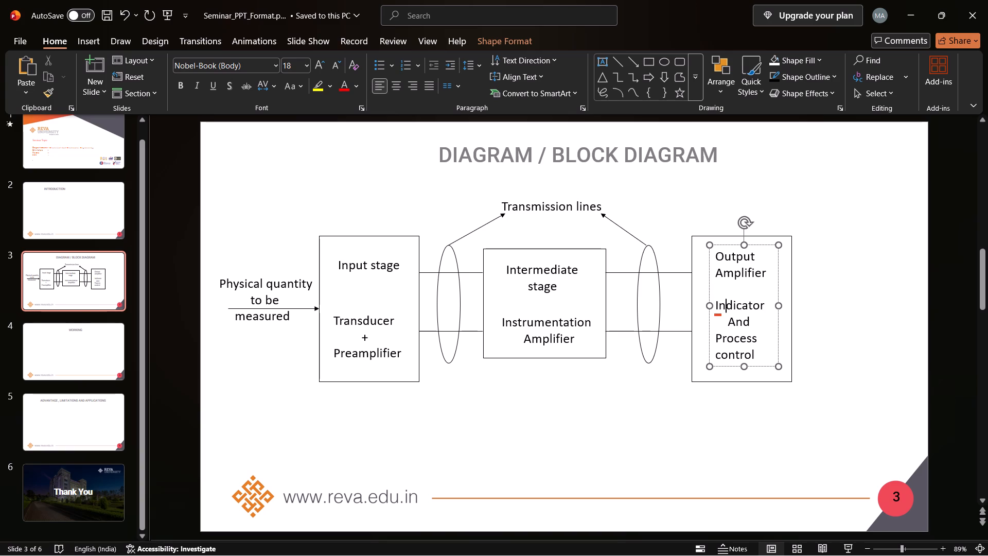
Indent "Process" with one space and "control" with two spaces to centre them under "And", and deselect the text box.
{"action": "key", "text": "Down"}
{"action": "key", "text": "Down"}
{"action": "key", "text": "Left"}
{"action": "key", "text": "Left"}
{"action": "key", "text": "space"}
{"action": "key", "text": "Up"}
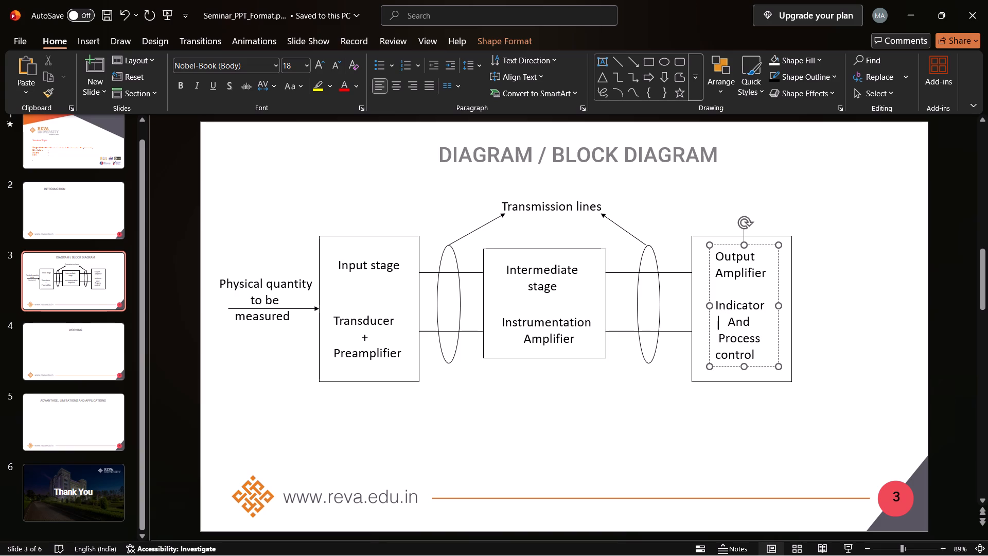
{"action": "key", "text": "Down"}
{"action": "key", "text": "Down"}
{"action": "key", "text": "Left"}
{"action": "key", "text": "space"}
{"action": "key", "text": "space"}
{"action": "left_click", "coordinate": [558, 423]}
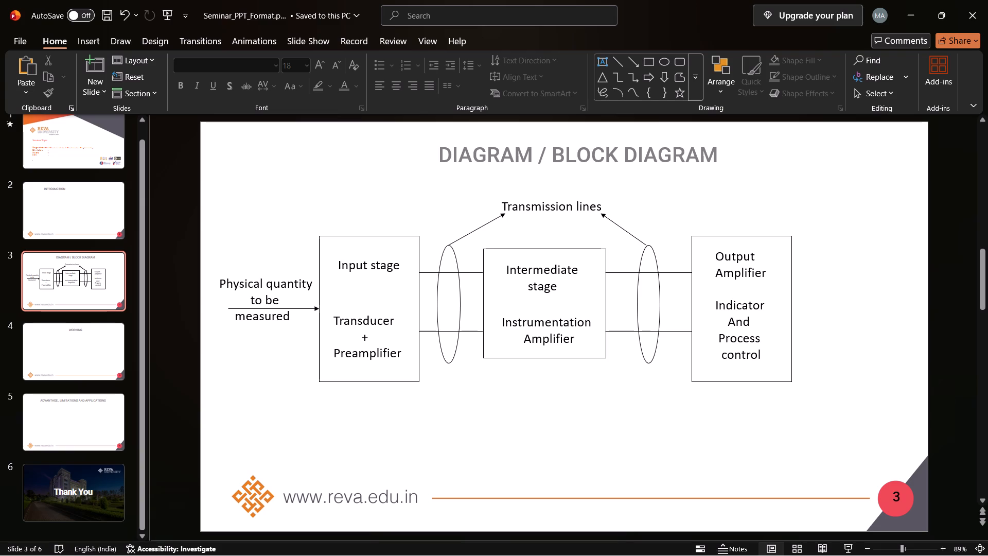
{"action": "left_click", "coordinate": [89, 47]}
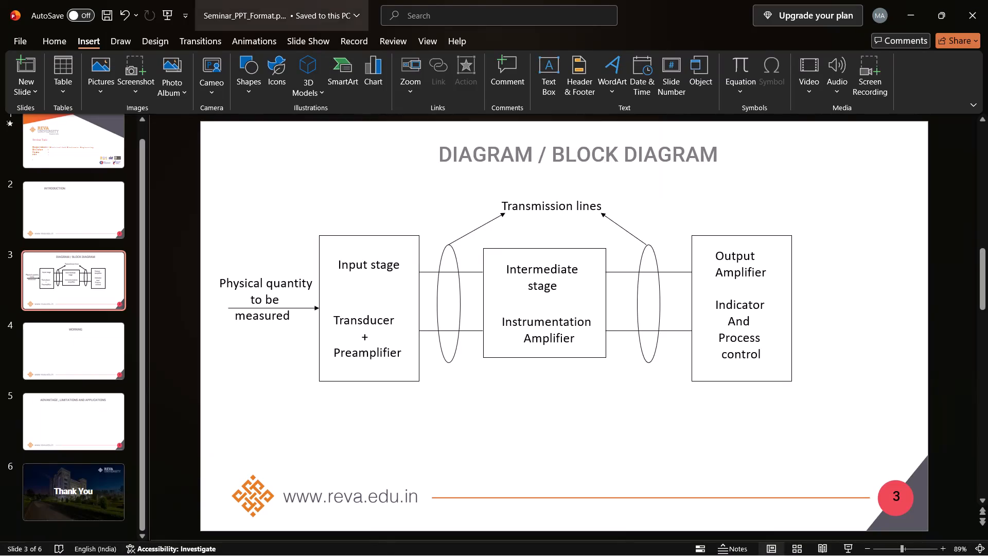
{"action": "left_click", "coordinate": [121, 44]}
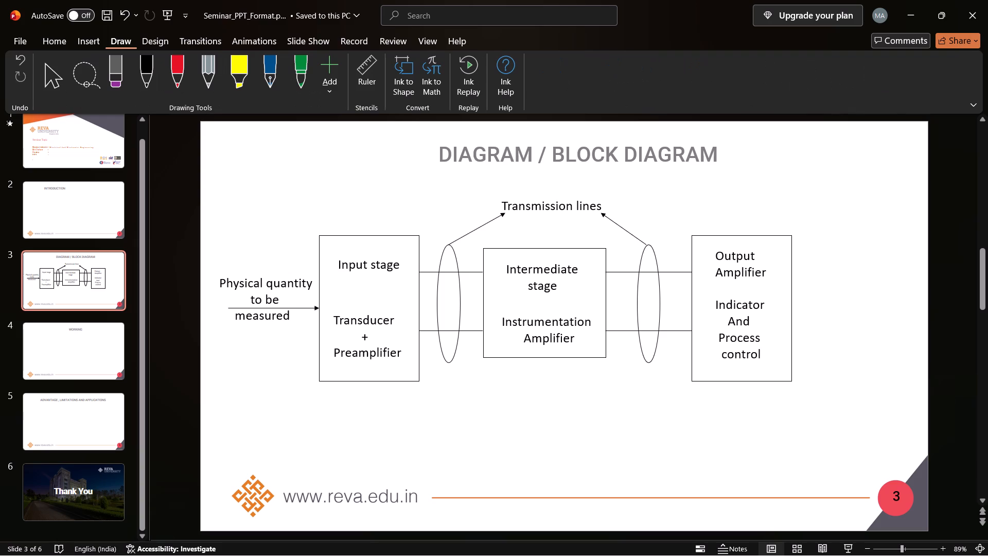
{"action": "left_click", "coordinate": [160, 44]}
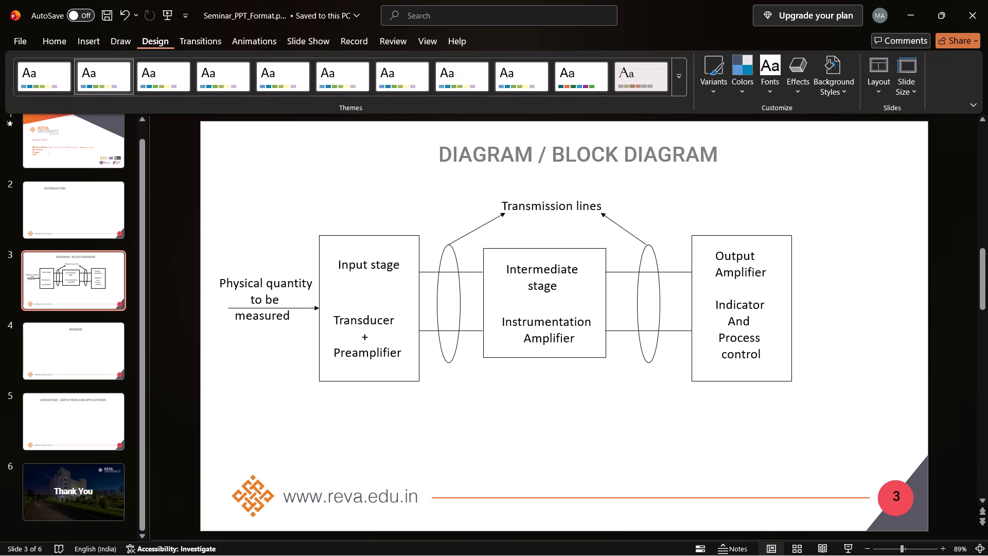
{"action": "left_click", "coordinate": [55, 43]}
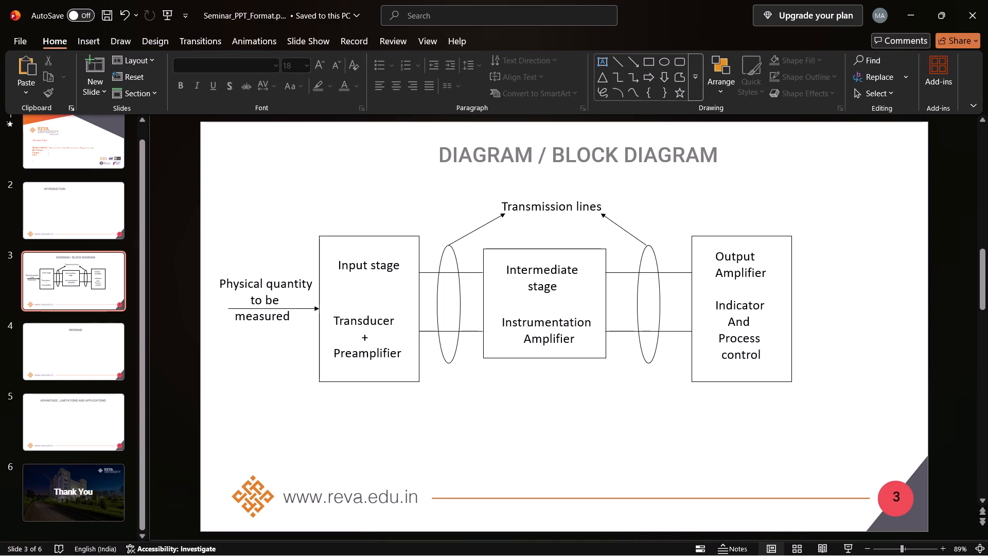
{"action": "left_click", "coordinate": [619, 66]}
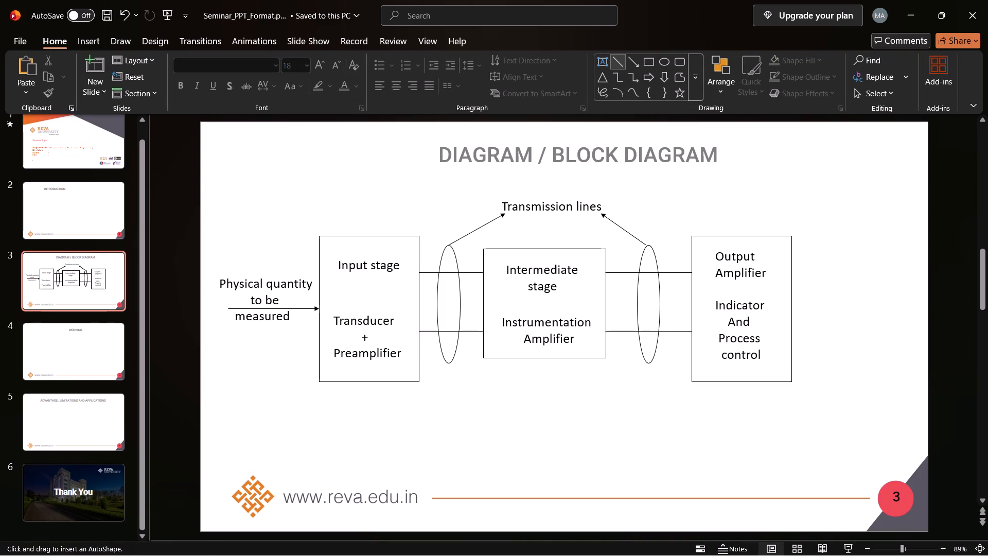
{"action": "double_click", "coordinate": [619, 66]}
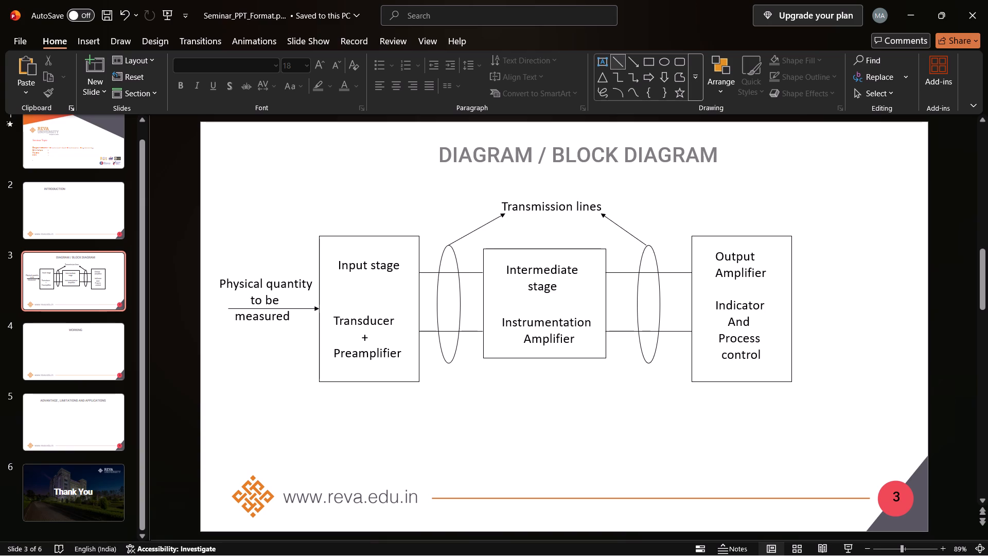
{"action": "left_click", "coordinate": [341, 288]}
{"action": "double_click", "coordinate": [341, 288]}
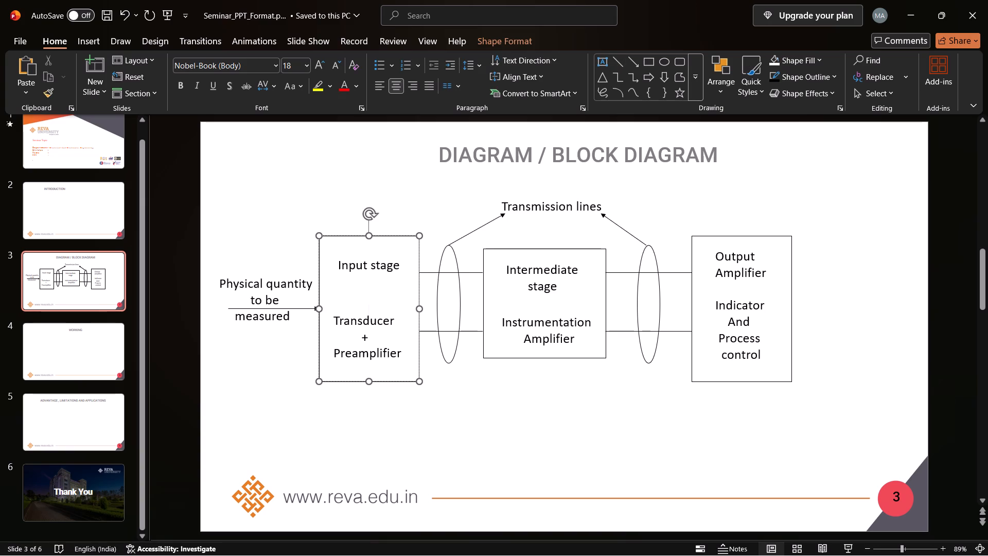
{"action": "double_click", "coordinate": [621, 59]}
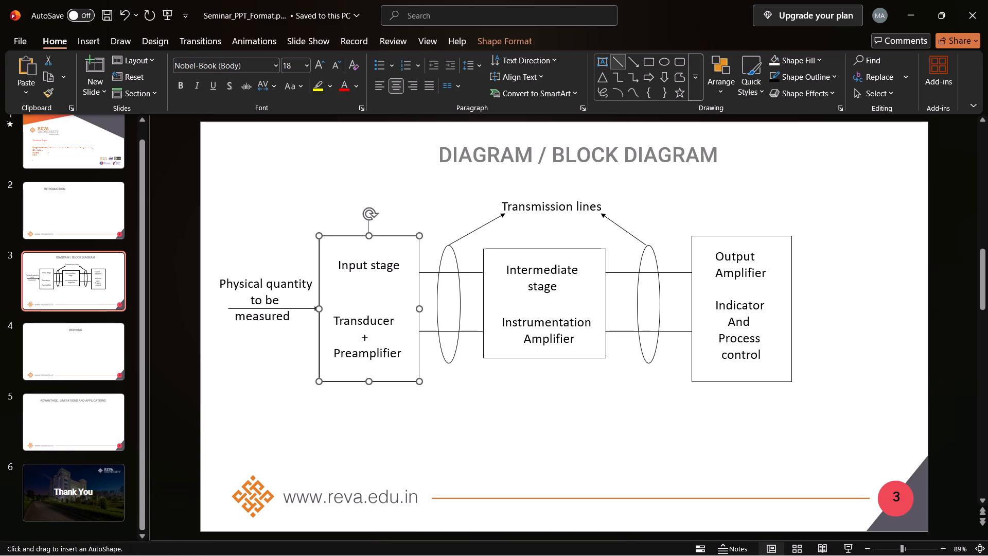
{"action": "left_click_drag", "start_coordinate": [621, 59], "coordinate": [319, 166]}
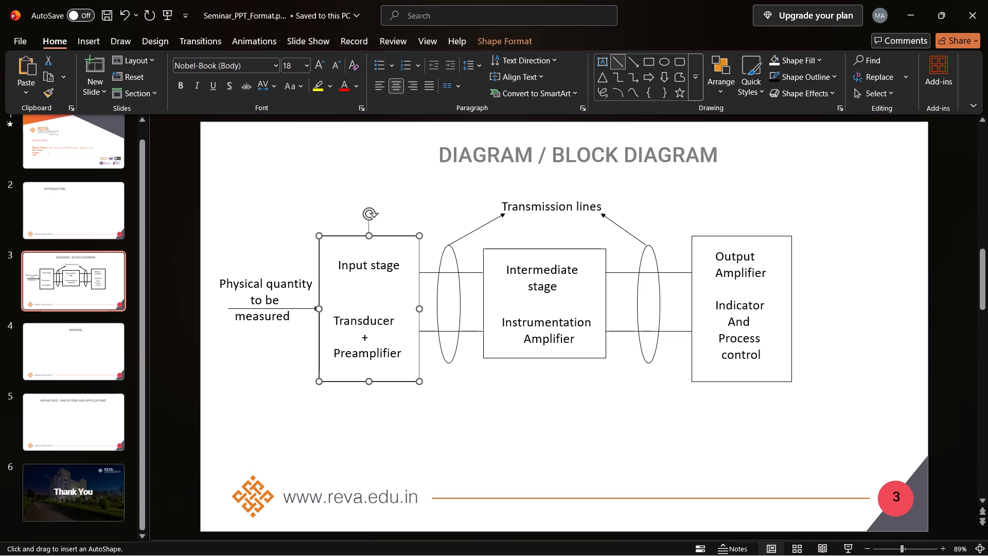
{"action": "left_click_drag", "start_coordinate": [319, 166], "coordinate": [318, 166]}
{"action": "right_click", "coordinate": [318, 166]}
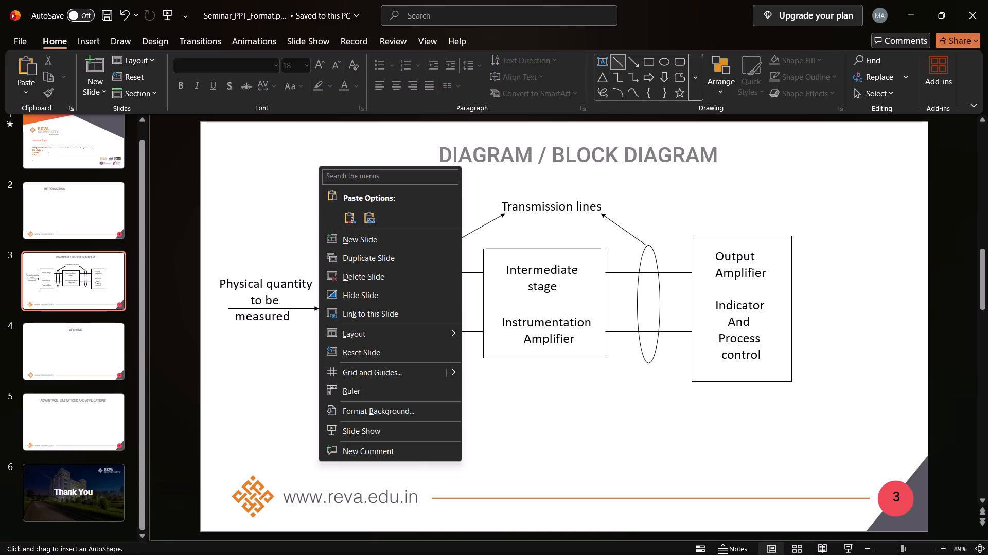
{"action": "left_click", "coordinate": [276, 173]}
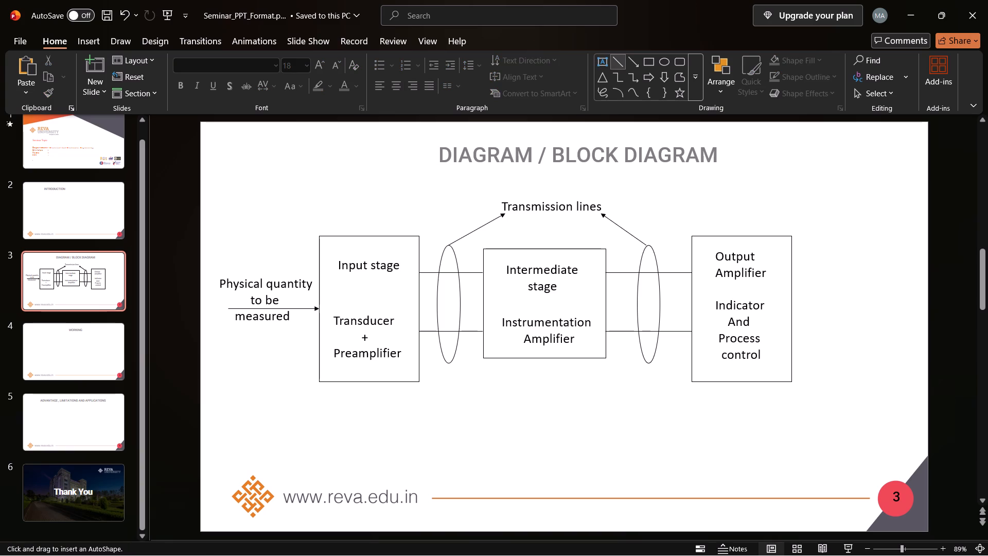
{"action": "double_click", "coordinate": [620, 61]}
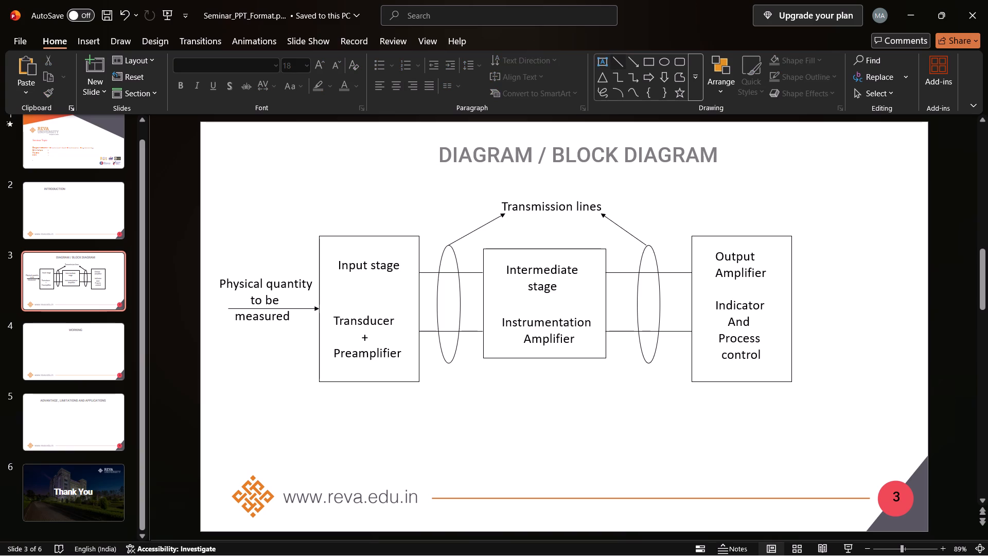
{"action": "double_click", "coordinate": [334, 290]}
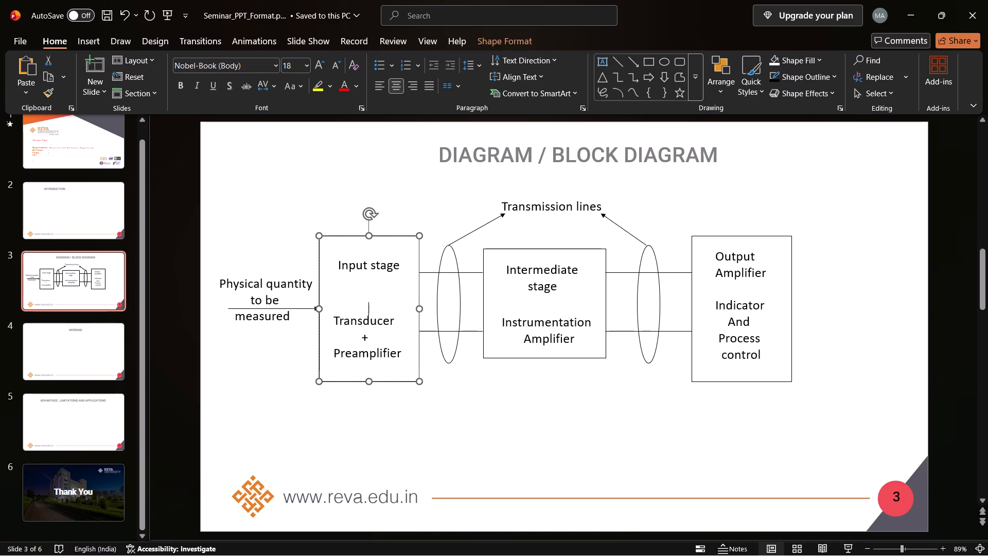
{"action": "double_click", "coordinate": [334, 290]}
Draw a straight horizontal line about 3.4 cm long in the empty area above the "Physical quantity to be measured" label.
{"action": "left_click", "coordinate": [624, 64]}
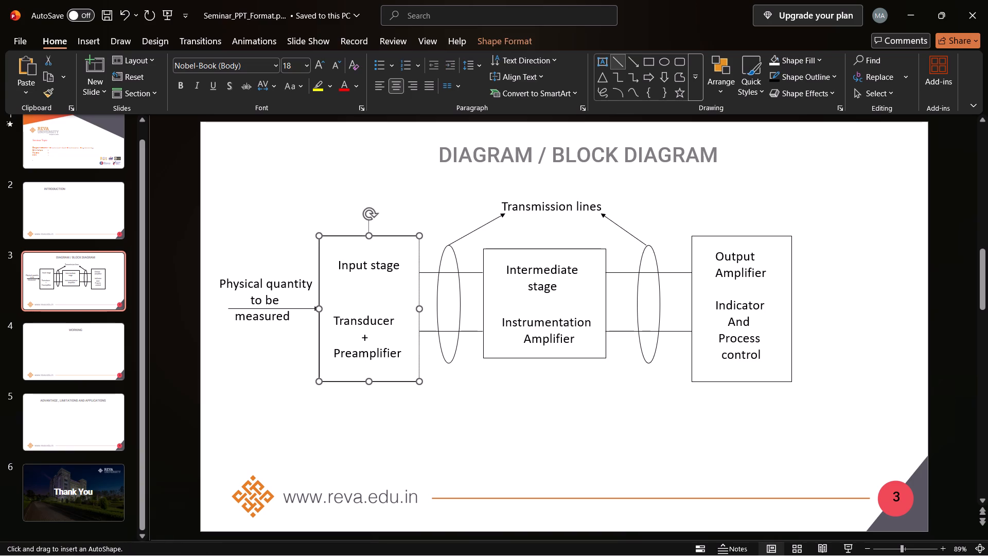
{"action": "left_click", "coordinate": [695, 82]}
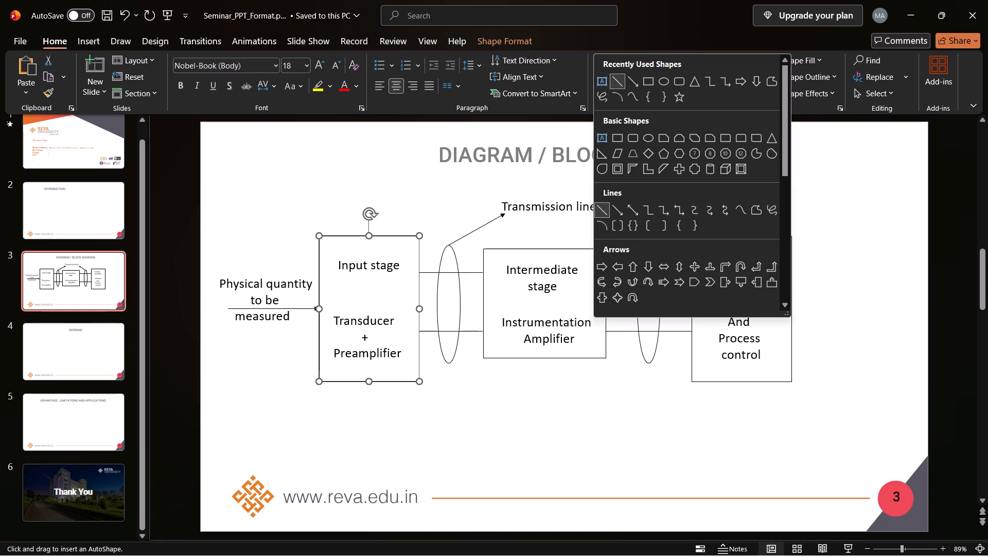
{"action": "left_click", "coordinate": [510, 179]}
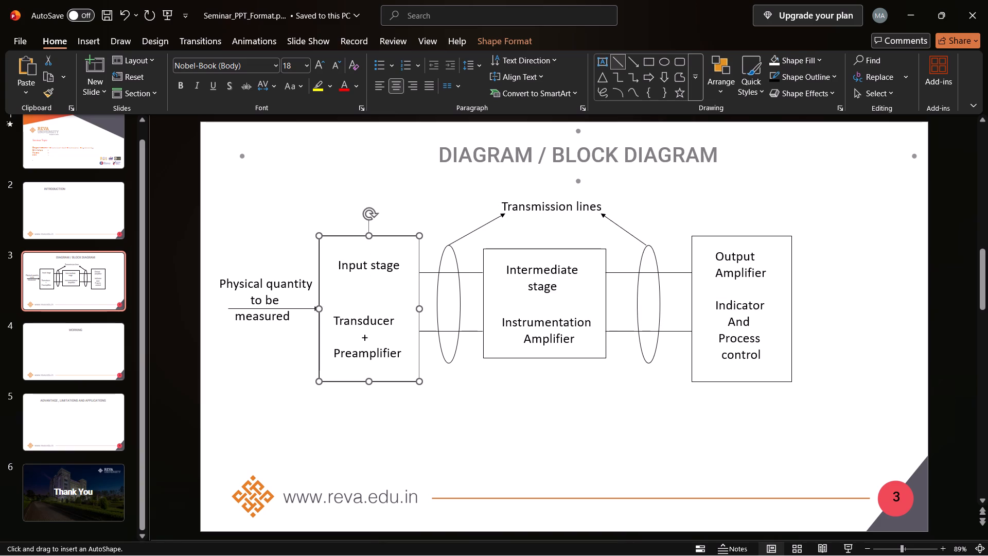
{"action": "left_click", "coordinate": [270, 205]}
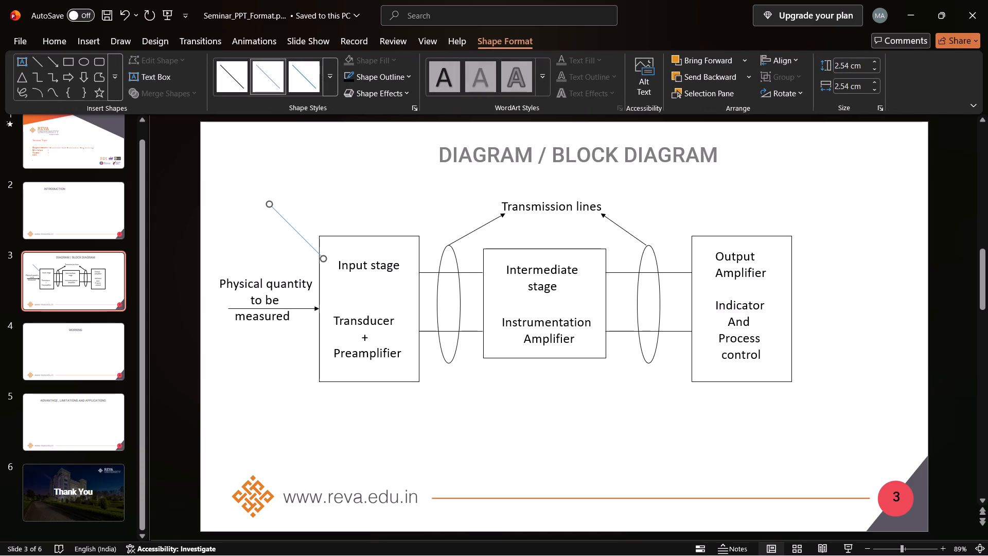
{"action": "right_click_drag", "start_coordinate": [324, 259], "coordinate": [344, 193]}
{"action": "right_click_drag", "start_coordinate": [344, 193], "coordinate": [341, 204]}
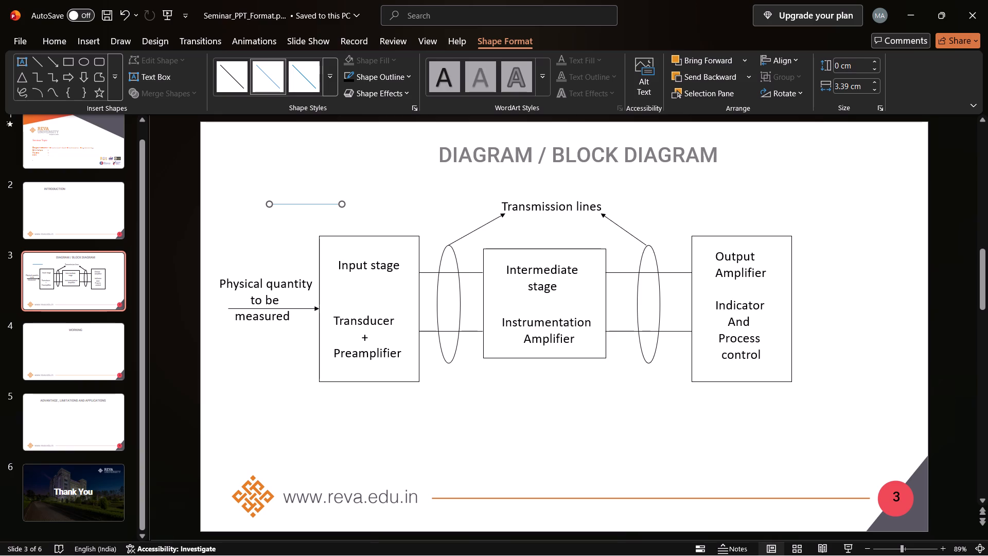
Move the new line into the input stage block, between "Input stage" and "Transducer", as a divider.
{"action": "left_click", "coordinate": [300, 203]}
{"action": "left_click_drag", "start_coordinate": [300, 203], "coordinate": [343, 254]}
{"action": "left_click_drag", "start_coordinate": [343, 254], "coordinate": [366, 294]}
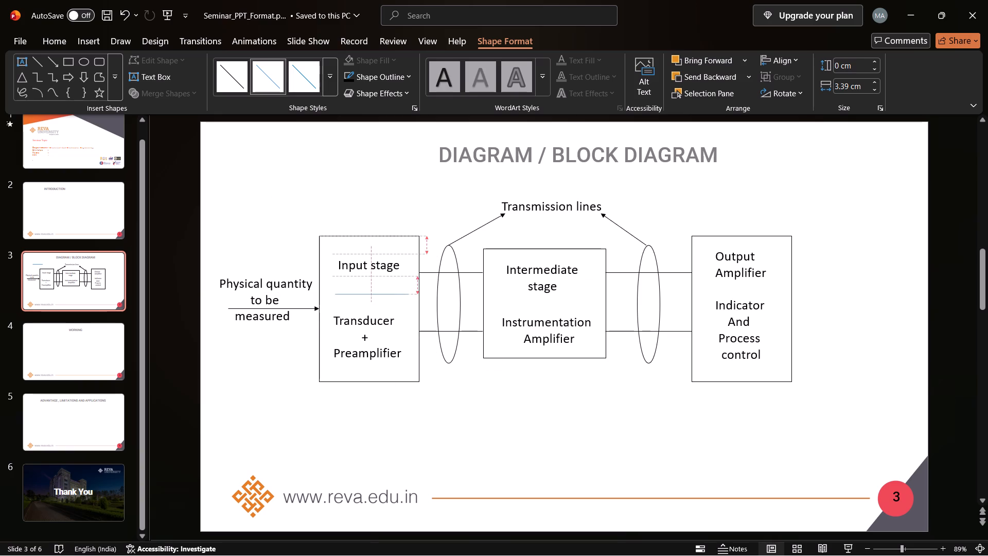
{"action": "left_click_drag", "start_coordinate": [366, 294], "coordinate": [363, 289]}
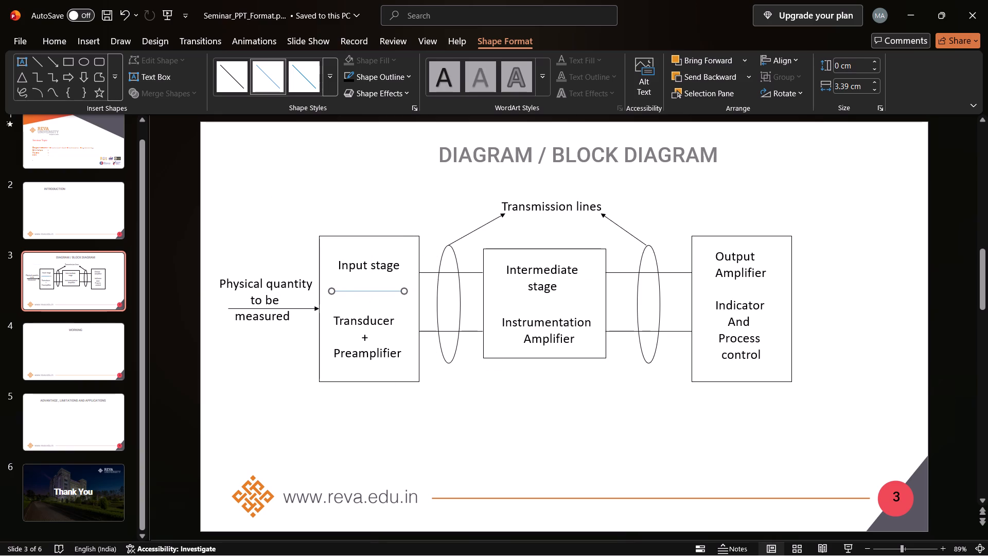
Make the divider line's outline black and apply the medium-weight black theme line style.
{"action": "left_click", "coordinate": [377, 83]}
{"action": "left_click", "coordinate": [374, 144]}
{"action": "left_click", "coordinate": [330, 84]}
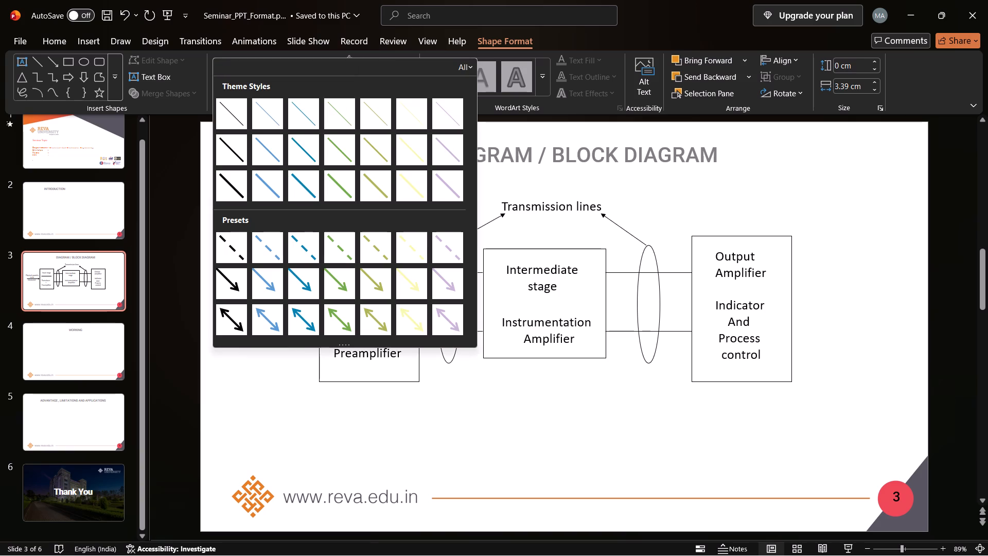
{"action": "left_click", "coordinate": [226, 145]}
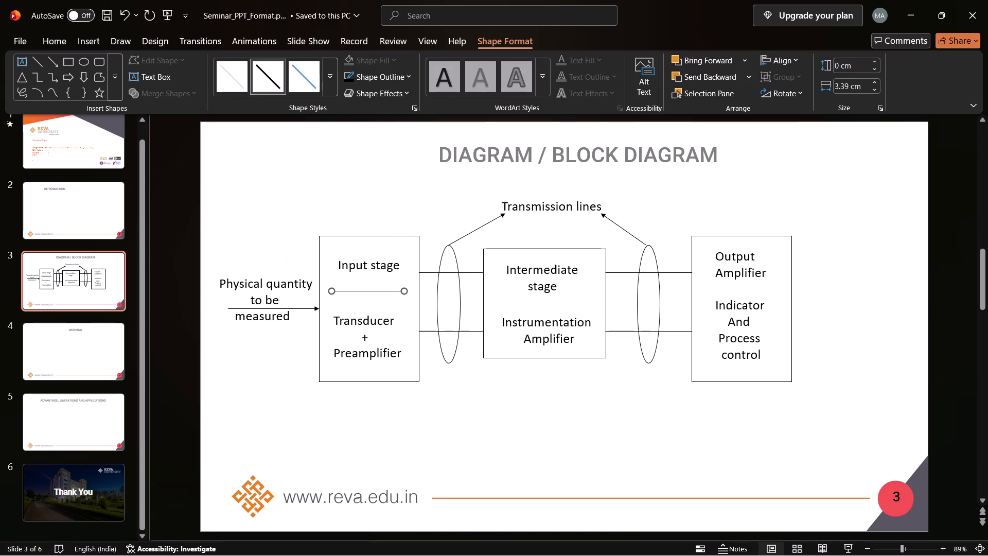
{"action": "double_click", "coordinate": [278, 85]}
{"action": "left_click", "coordinate": [394, 80]}
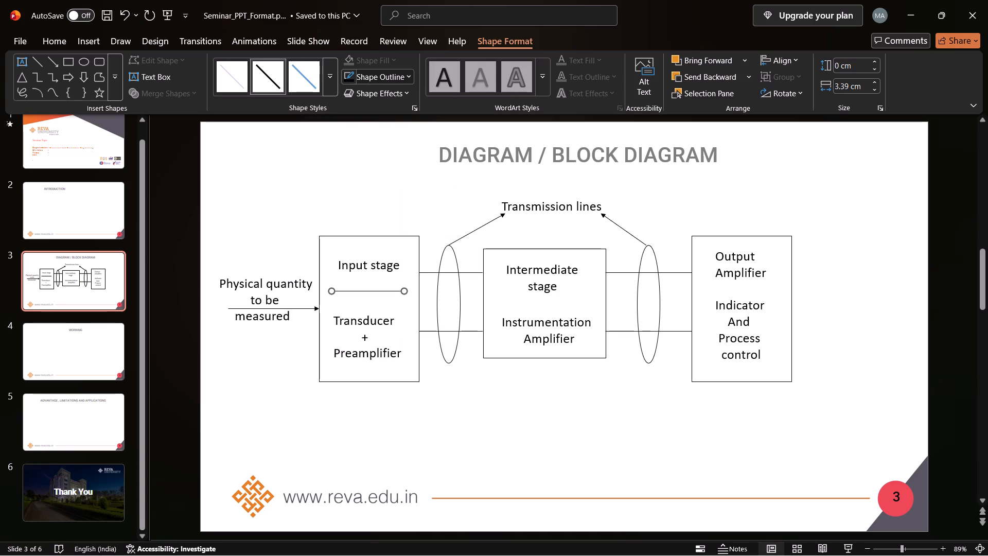
{"action": "left_click", "coordinate": [367, 137]}
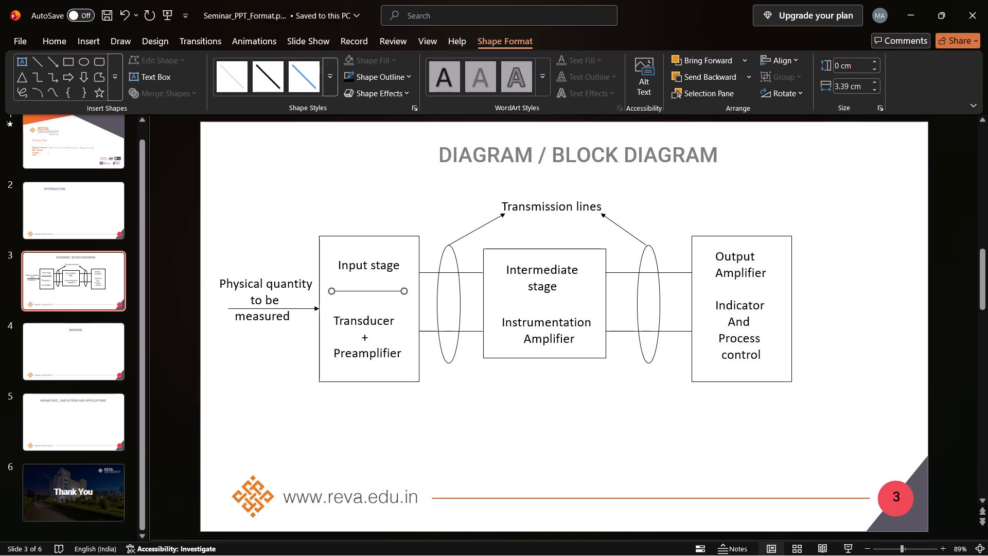
Fine-tune the divider's position midway between "Input stage" and "Transducer", and reapply the medium-weight black line style.
{"action": "left_click", "coordinate": [367, 292]}
{"action": "left_click", "coordinate": [367, 292]}
{"action": "left_click", "coordinate": [365, 292]}
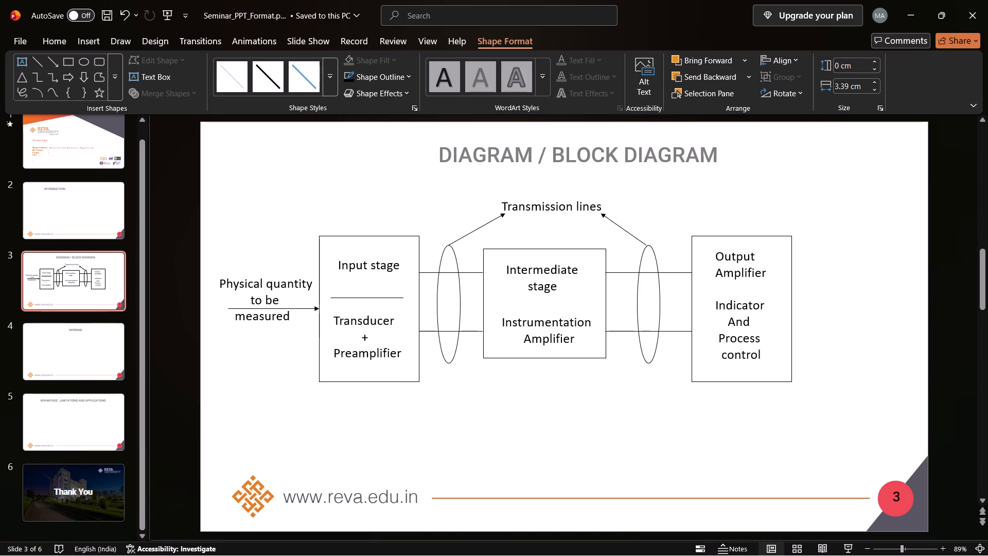
{"action": "left_click", "coordinate": [367, 293]}
{"action": "left_click", "coordinate": [405, 295]}
{"action": "left_click", "coordinate": [272, 78]}
{"action": "double_click", "coordinate": [272, 78]}
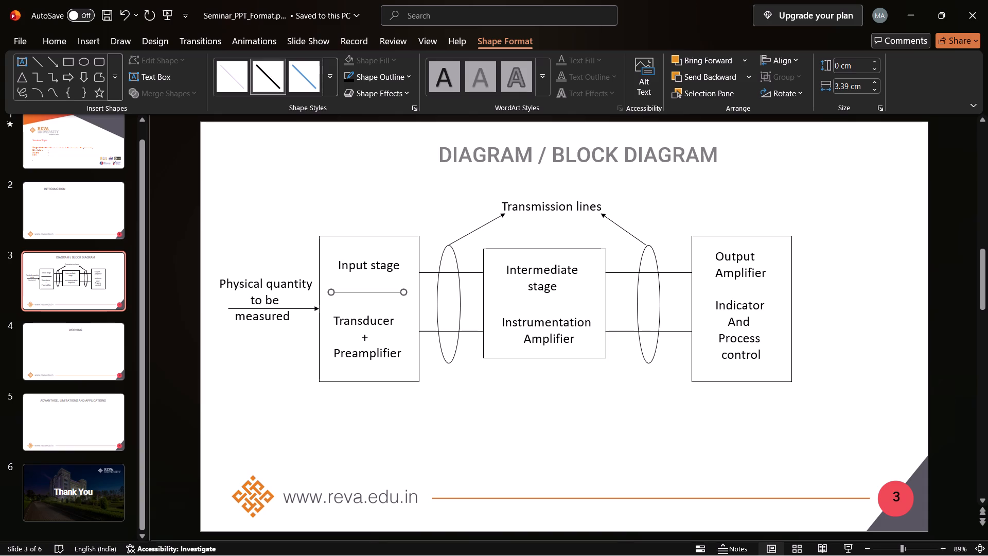
Insert a straight line in the intermediate stage block and give it the heaviest black theme line style.
{"action": "left_click", "coordinate": [40, 66]}
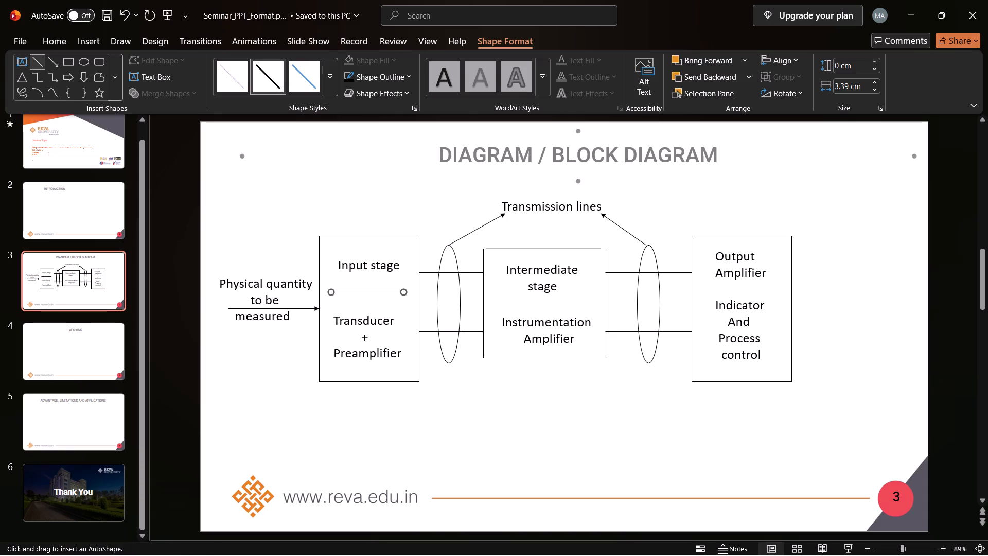
{"action": "left_click", "coordinate": [546, 299]}
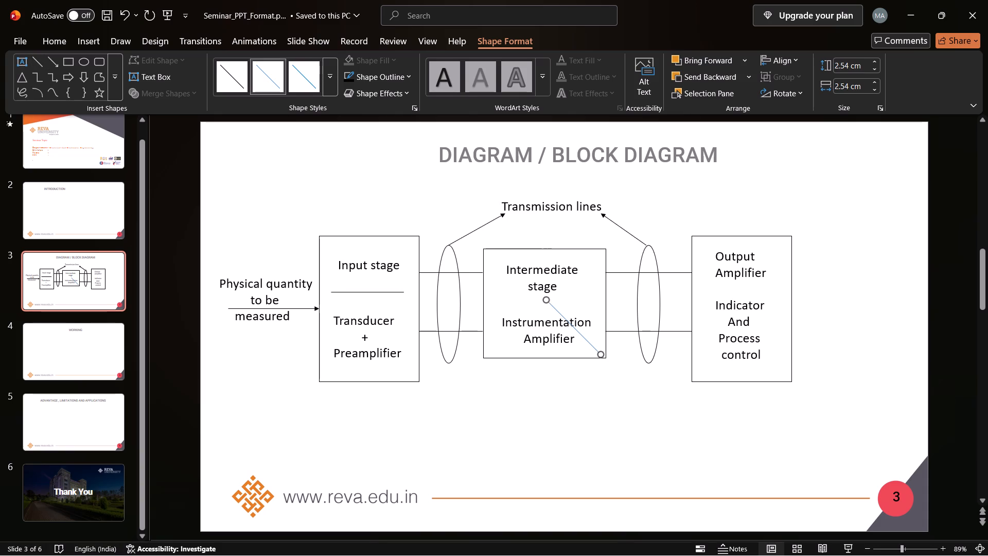
{"action": "left_click", "coordinate": [331, 82]}
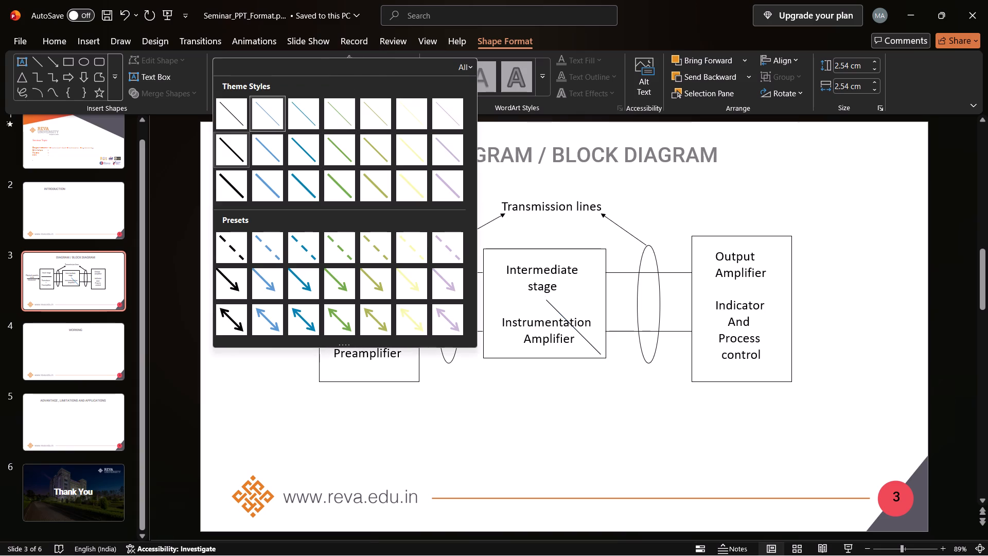
{"action": "left_click", "coordinate": [236, 149]}
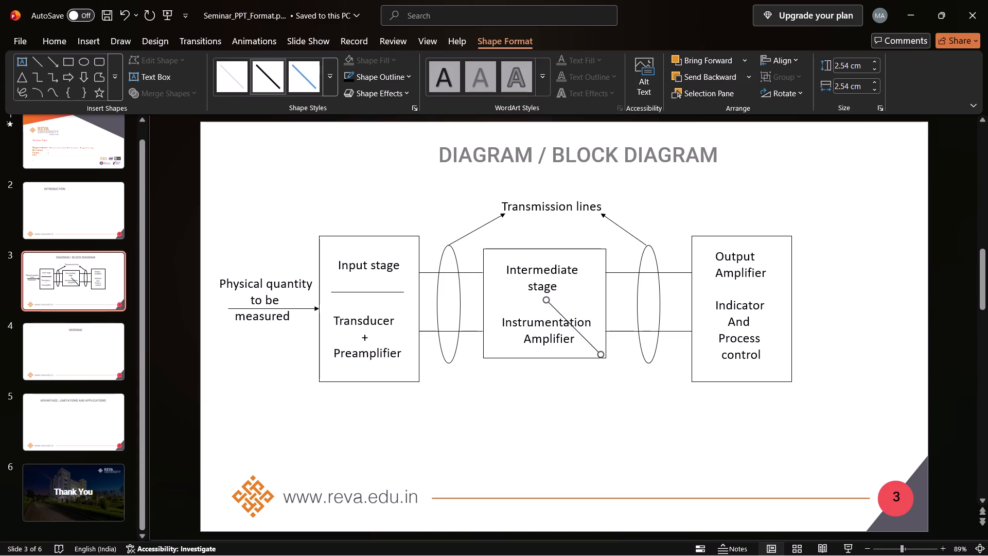
{"action": "left_click", "coordinate": [269, 89]}
{"action": "left_click", "coordinate": [271, 80]}
{"action": "left_click", "coordinate": [327, 83]}
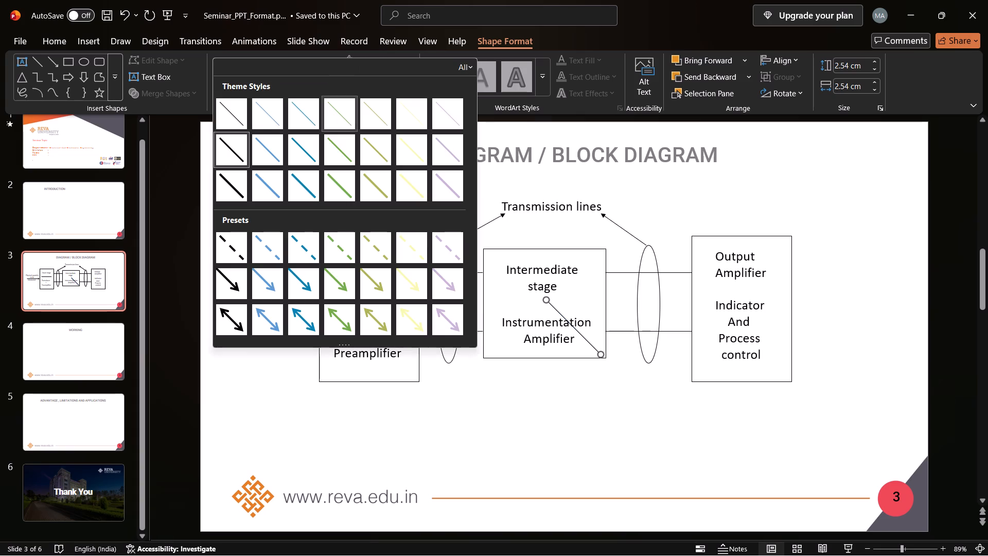
{"action": "left_click", "coordinate": [228, 187]}
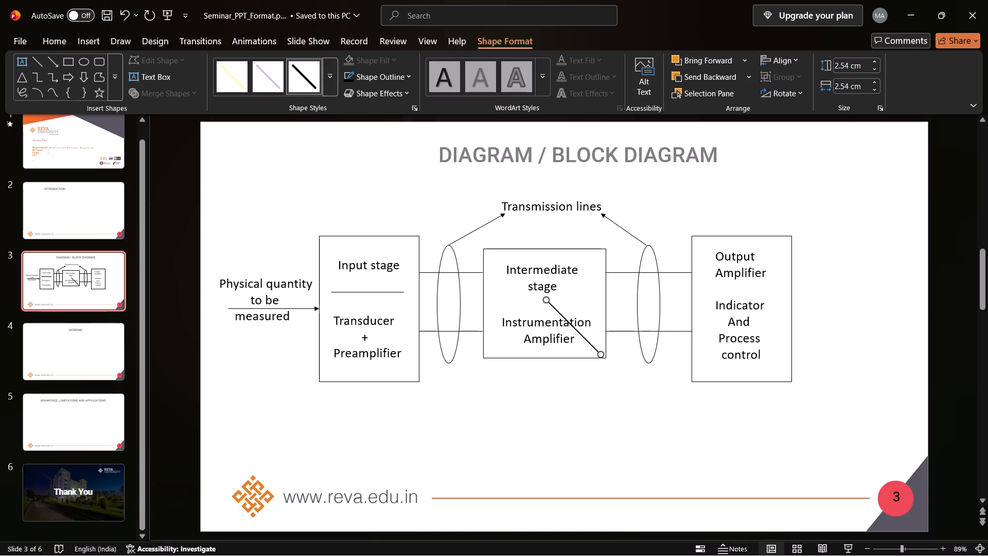
Make the new line horizontal, about 3.2 cm long, and place it as a divider between "Intermediate stage" and "Instrumentation Amplifier".
{"action": "right_click_drag", "start_coordinate": [599, 352], "coordinate": [612, 304]}
{"action": "right_click_drag", "start_coordinate": [612, 304], "coordinate": [612, 300]}
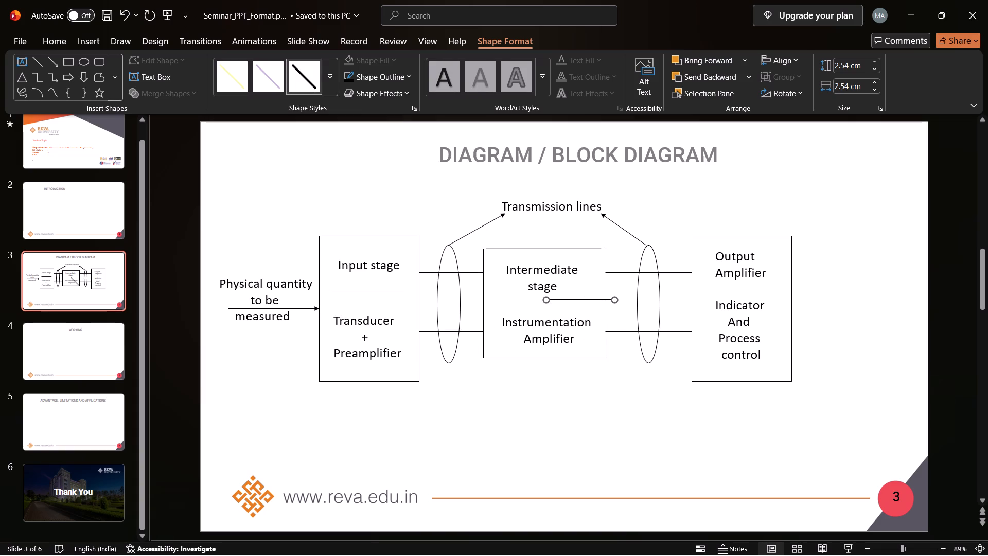
{"action": "left_click", "coordinate": [580, 290]}
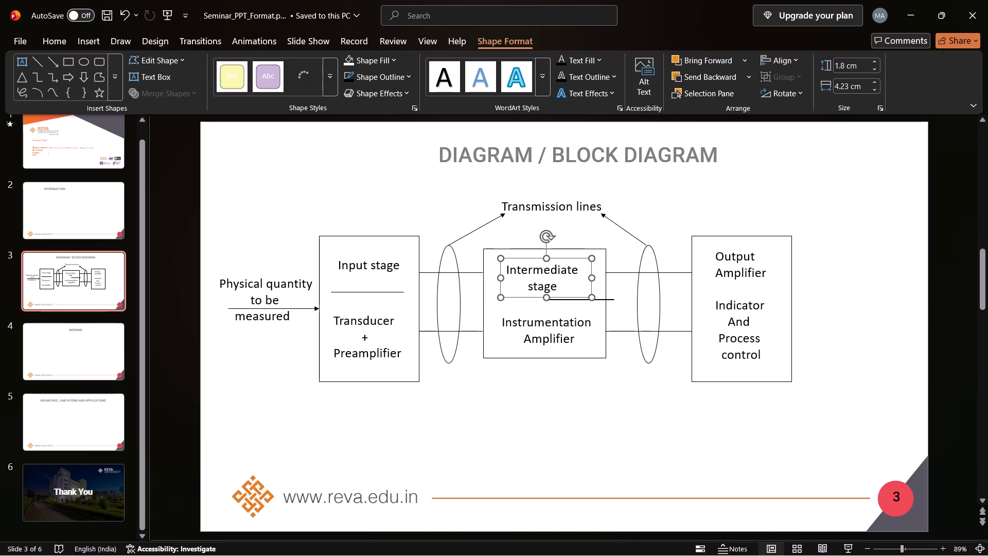
{"action": "left_click", "coordinate": [605, 298]}
{"action": "left_click_drag", "start_coordinate": [605, 298], "coordinate": [563, 294]}
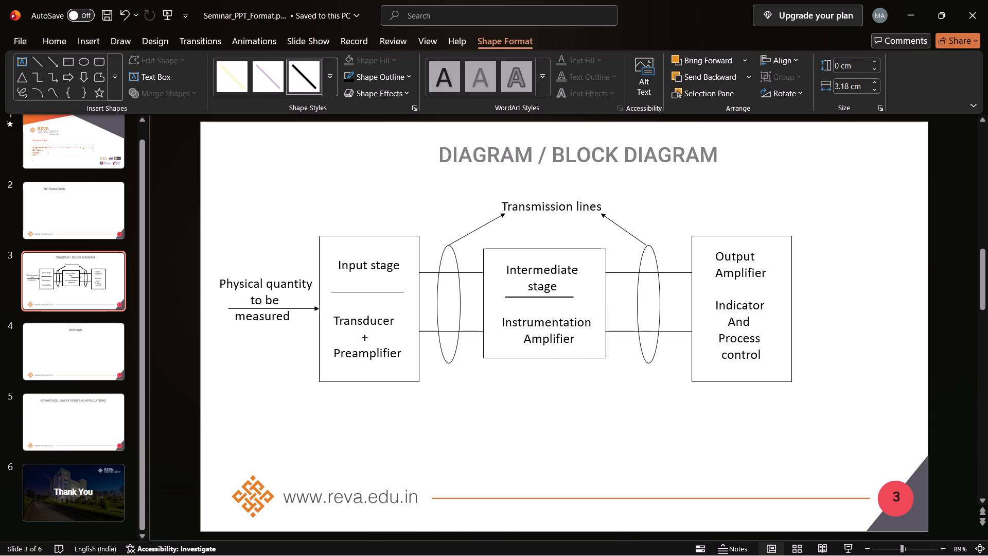
{"action": "left_click_drag", "start_coordinate": [563, 294], "coordinate": [566, 301]}
Apply the heaviest black theme line style to the divider under "Input stage".
{"action": "left_click", "coordinate": [389, 290]}
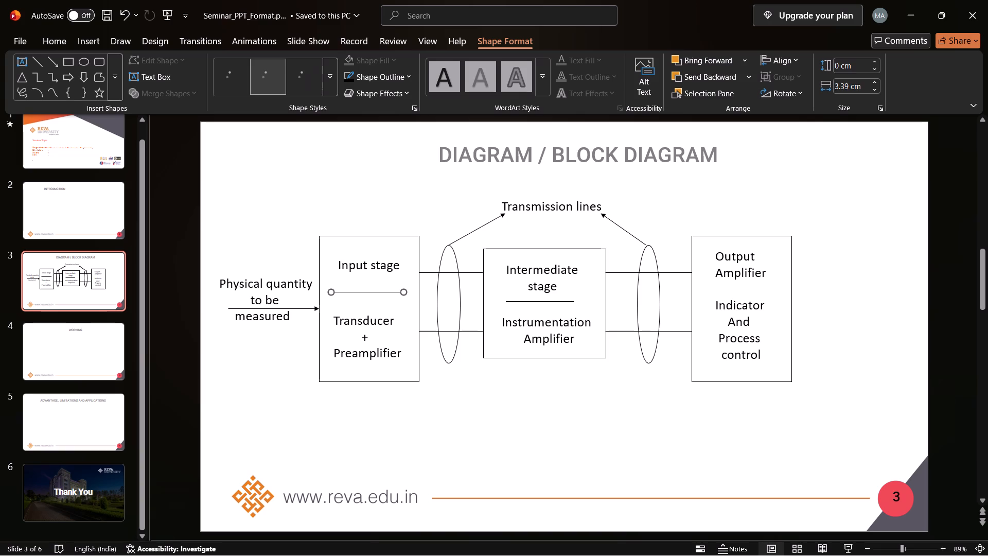
{"action": "left_click", "coordinate": [337, 76]}
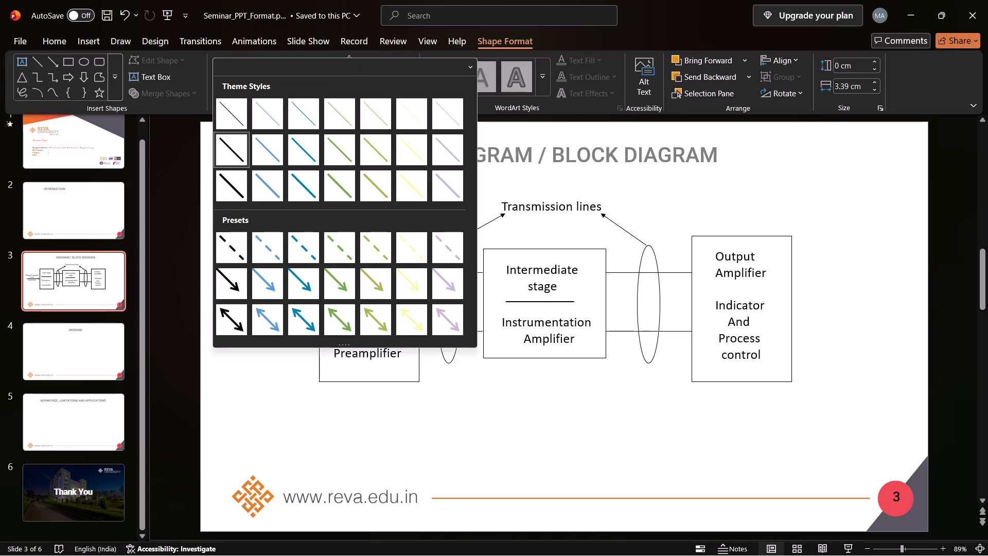
{"action": "left_click", "coordinate": [233, 191]}
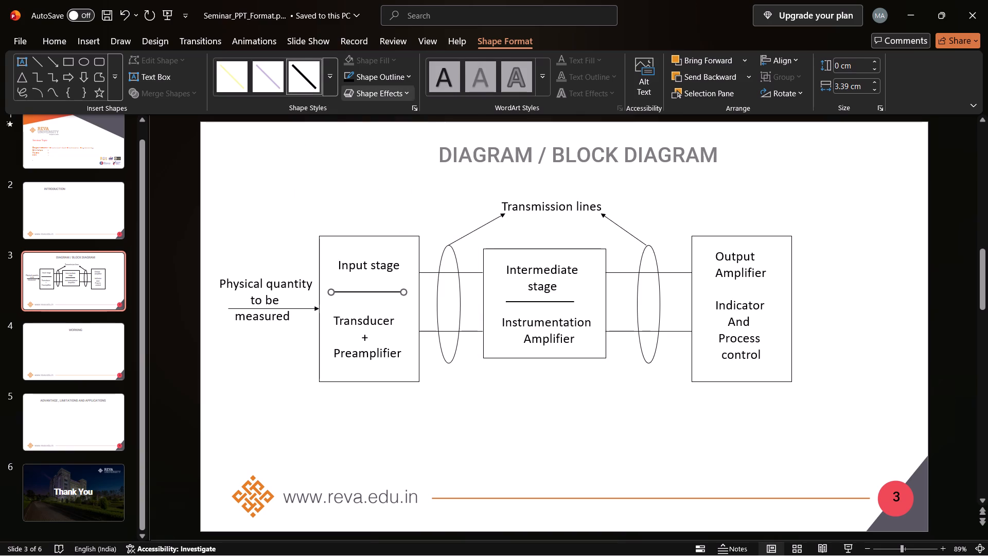
Draw a horizontal divider line about 3 cm long in the output block, roughly centred between "Output Amplifier" and "Indicator".
{"action": "left_click", "coordinate": [35, 66]}
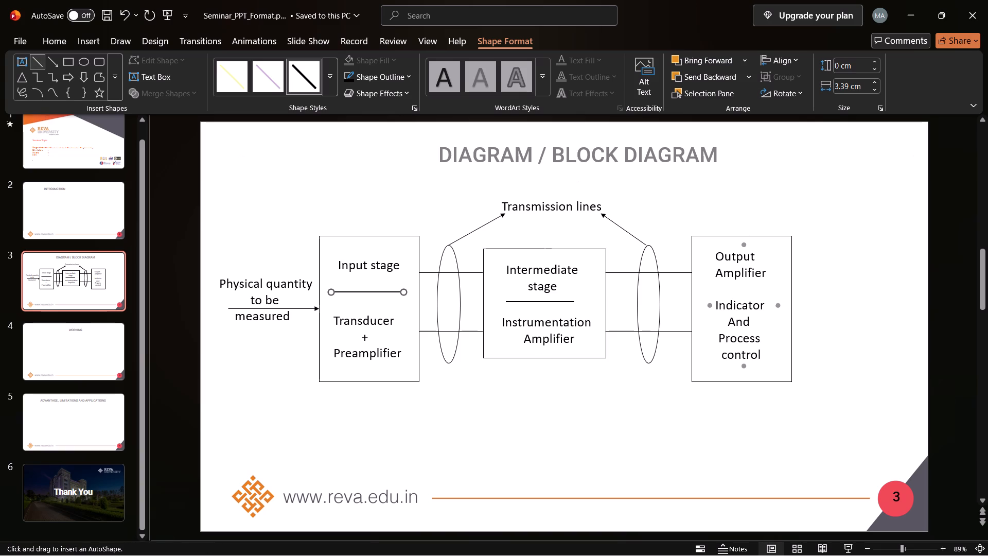
{"action": "left_click", "coordinate": [730, 289]}
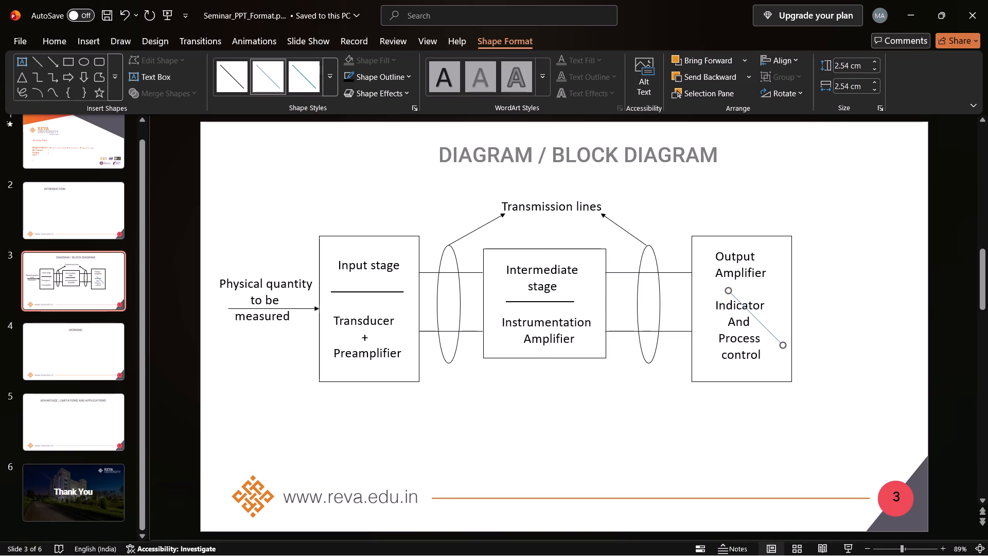
{"action": "left_click_drag", "start_coordinate": [783, 343], "coordinate": [793, 277]}
{"action": "left_click_drag", "start_coordinate": [793, 277], "coordinate": [793, 290]}
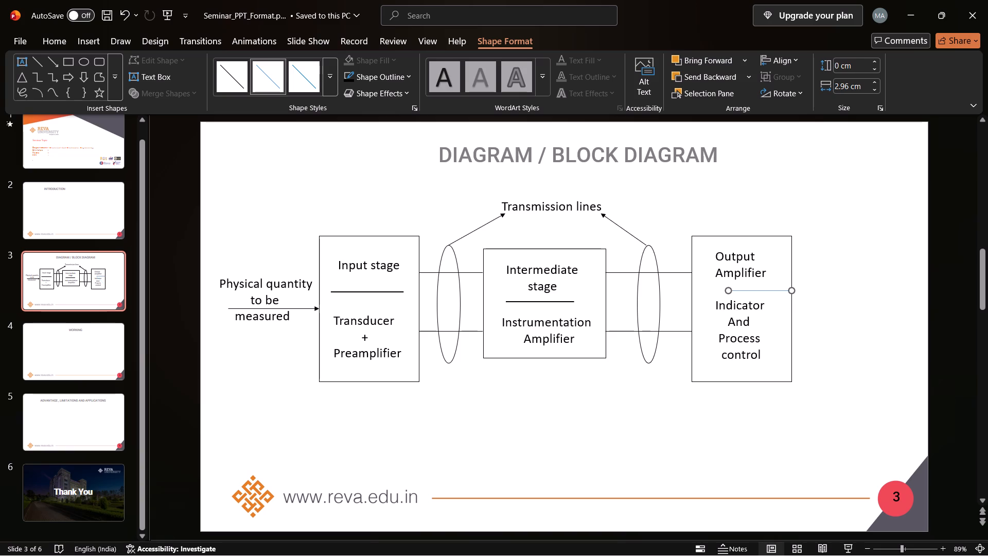
{"action": "key", "text": "Left"}
{"action": "key", "text": "Left"}
{"action": "key", "text": "Left"}
{"action": "key", "text": "Left"}
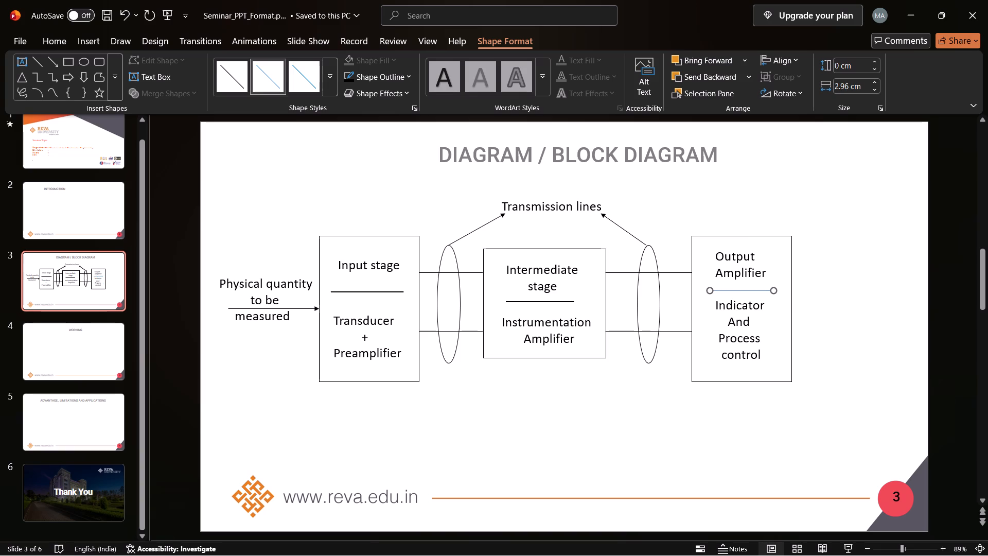
Apply the heaviest black theme line style to the output block's divider.
{"action": "left_click", "coordinate": [334, 80]}
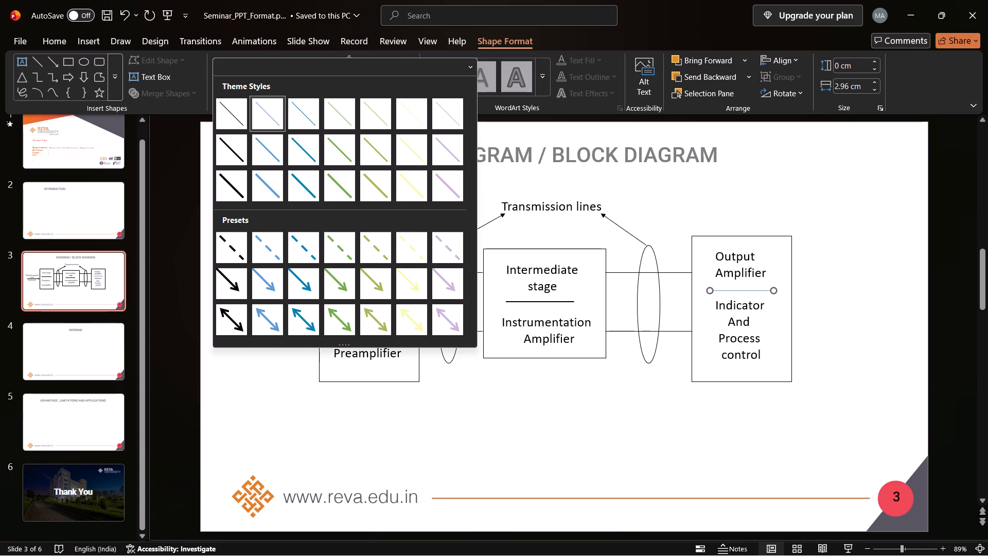
{"action": "left_click", "coordinate": [235, 192]}
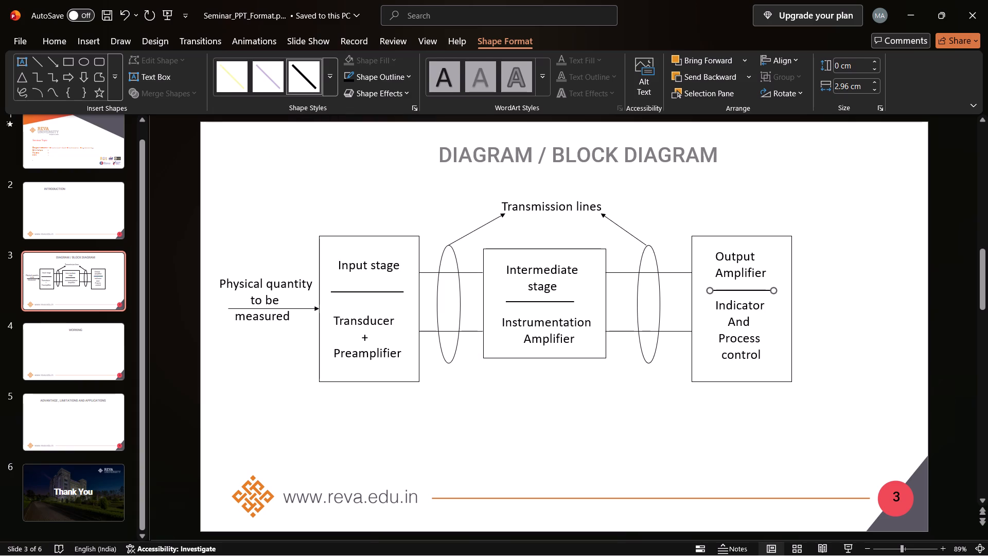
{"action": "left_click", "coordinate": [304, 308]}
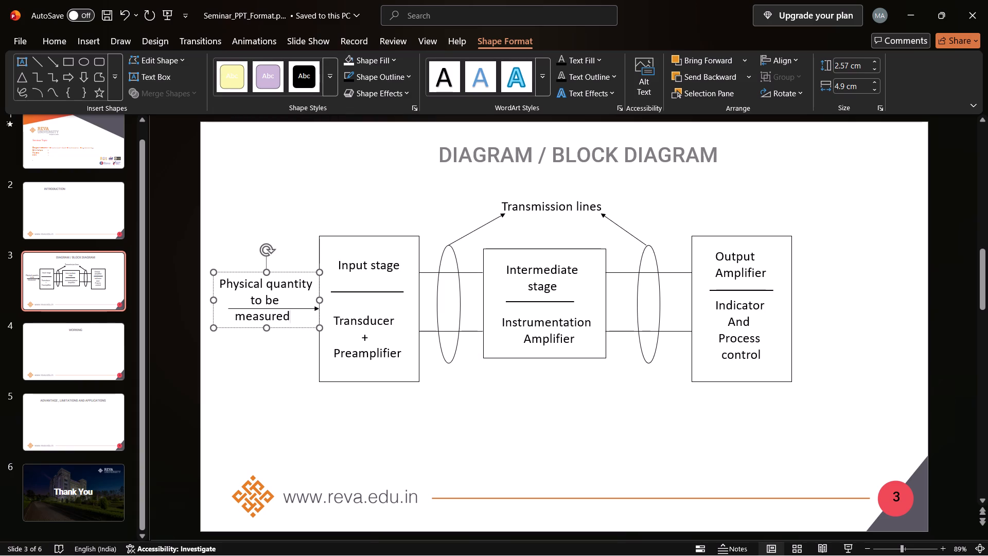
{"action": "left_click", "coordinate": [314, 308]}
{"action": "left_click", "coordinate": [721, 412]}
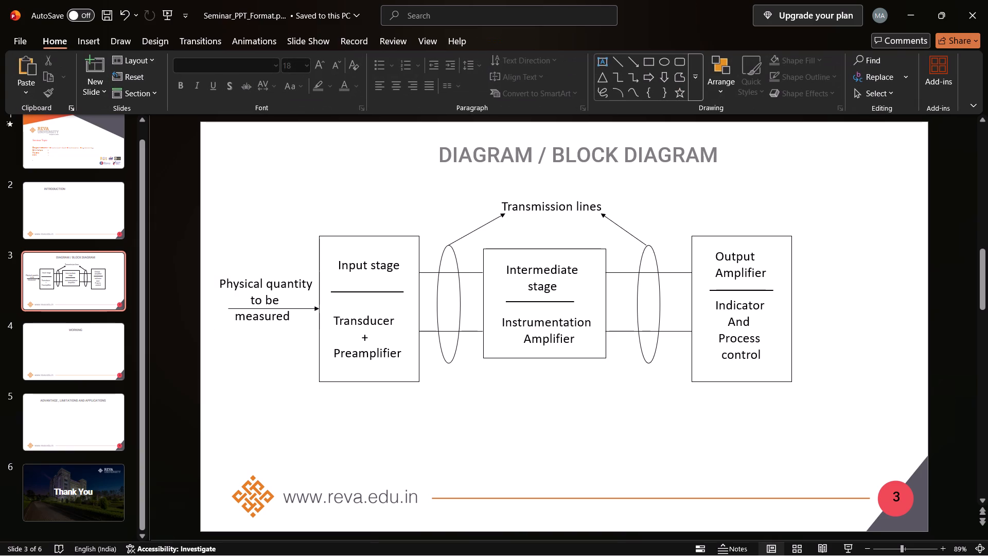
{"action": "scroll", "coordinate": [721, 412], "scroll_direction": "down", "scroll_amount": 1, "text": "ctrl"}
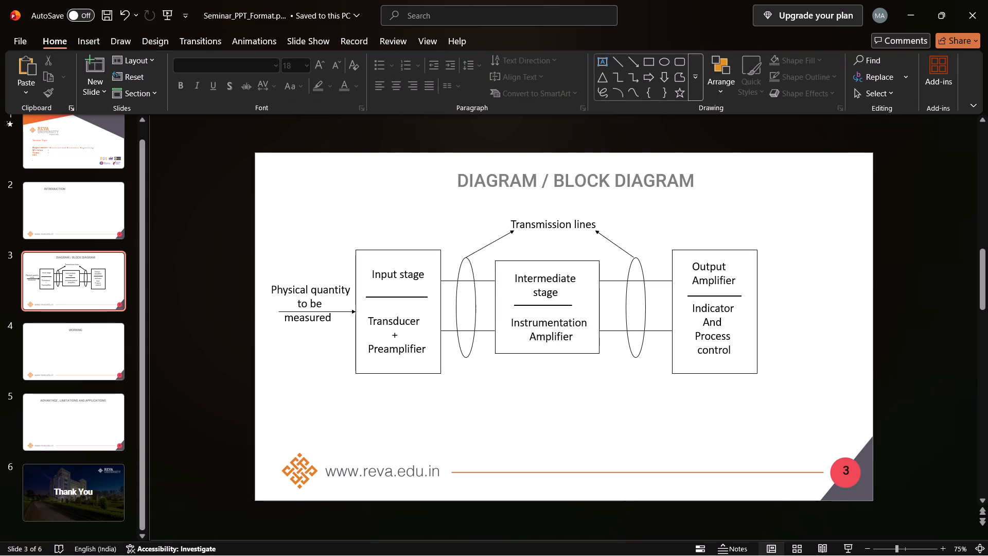
Go to the Introduction slide and open its empty body placeholder for text entry.
{"action": "left_click", "coordinate": [79, 151]}
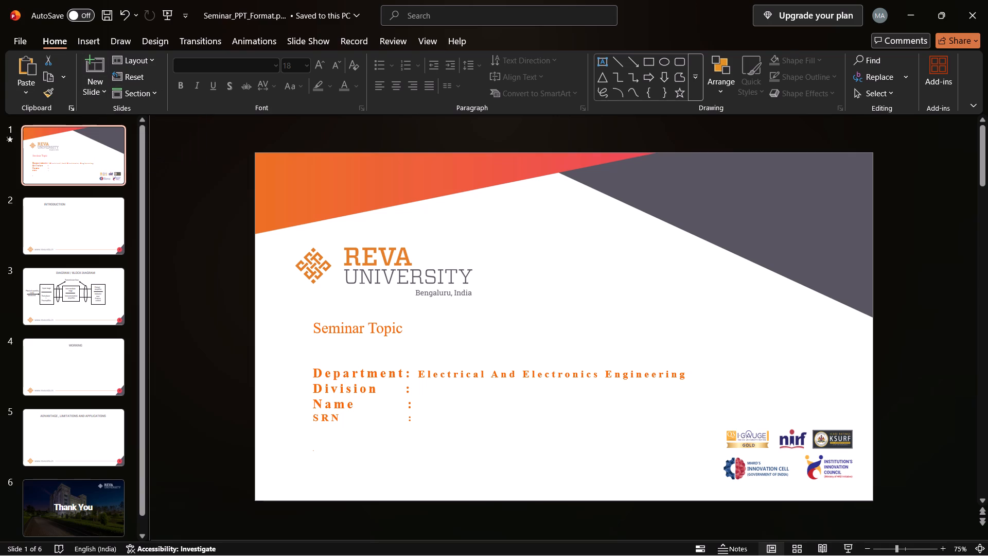
{"action": "left_click", "coordinate": [90, 223]}
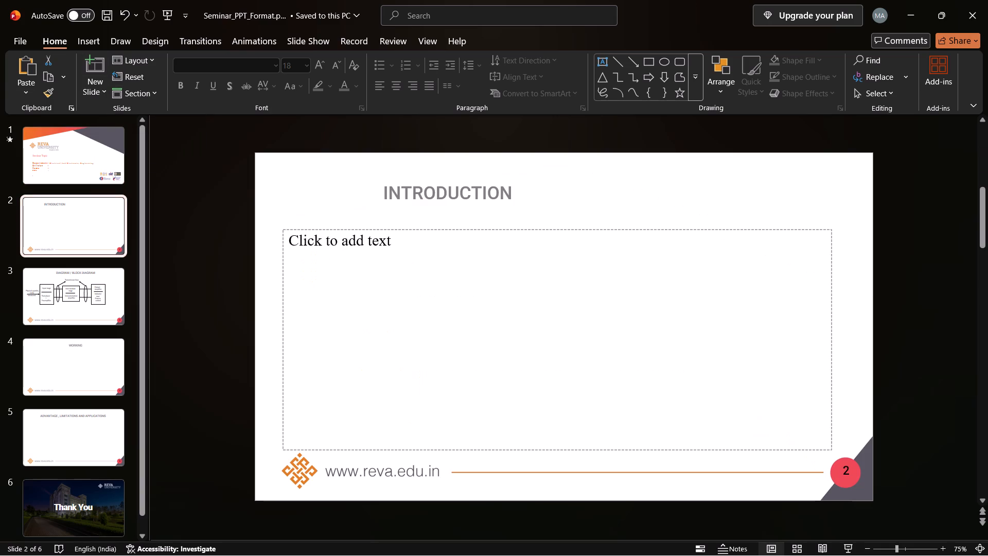
{"action": "double_click", "coordinate": [340, 237]}
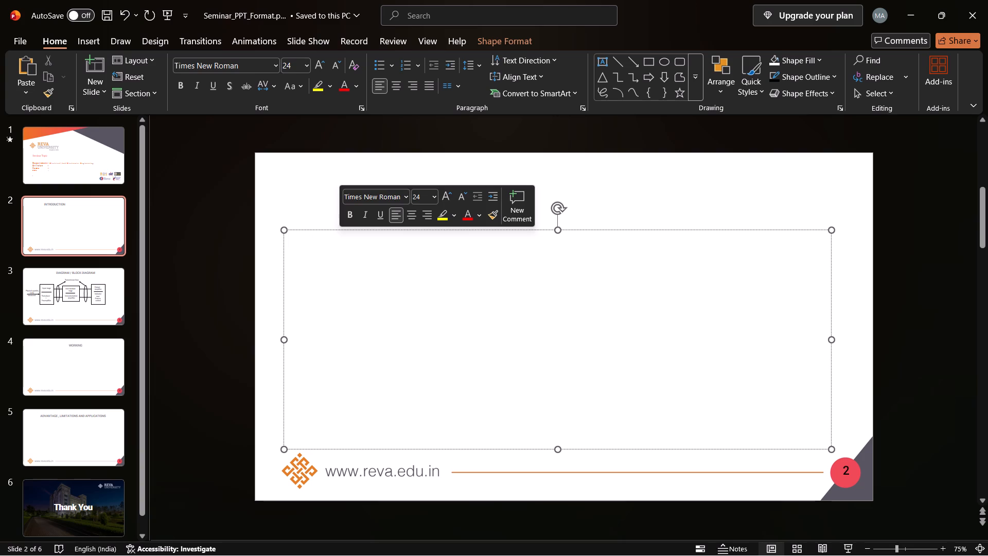
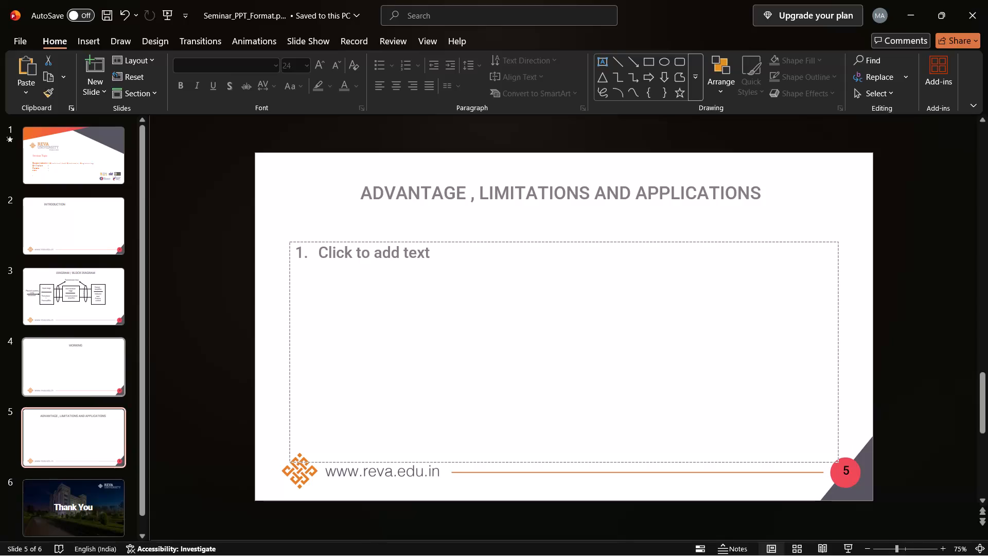
On the Working slide, nudge the "WORKING" title box leftward so the heading sits nearer the slide's centre.
{"action": "left_click", "coordinate": [70, 350]}
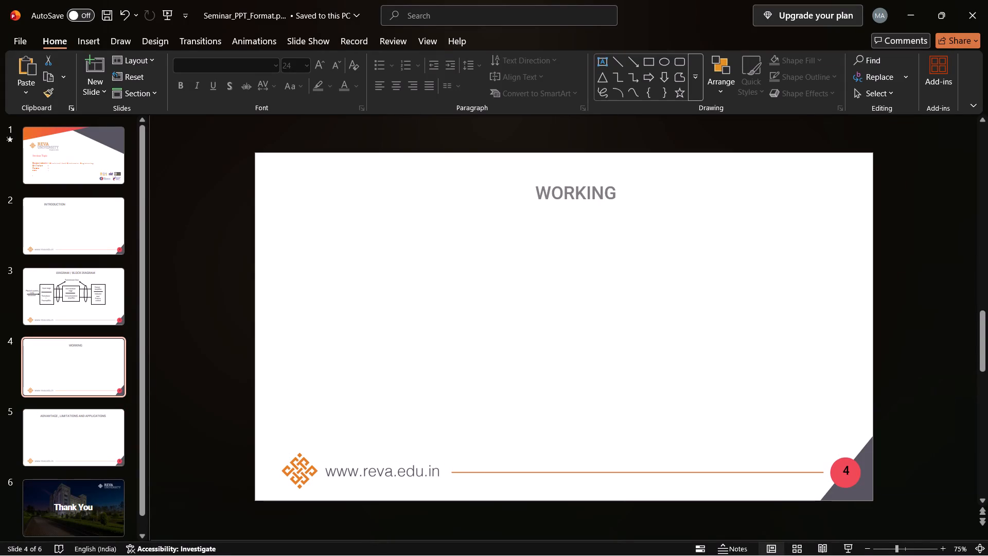
{"action": "left_click", "coordinate": [557, 197]}
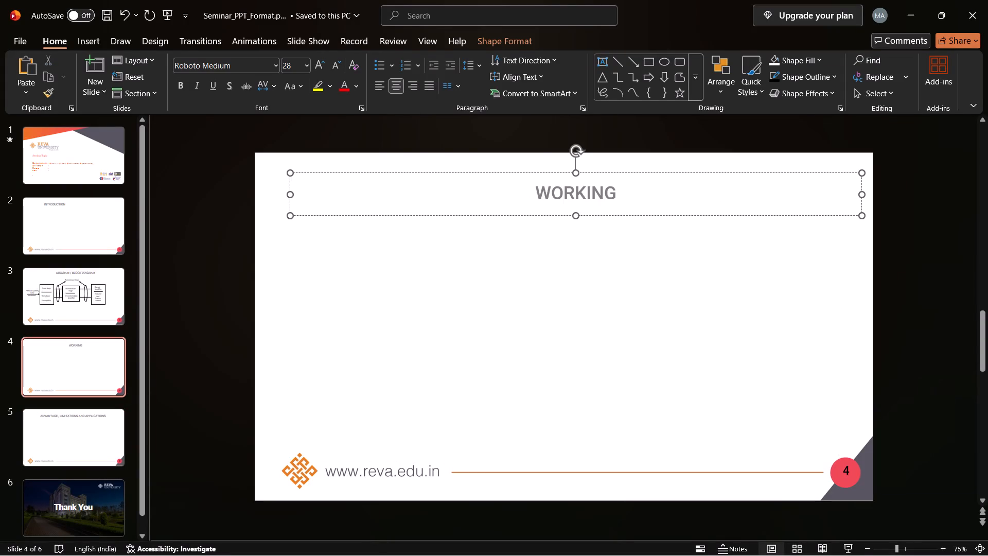
{"action": "key", "text": "Left"}
{"action": "key", "text": "Left"}
{"action": "key", "text": "Left"}
{"action": "key", "text": "Left"}
{"action": "key", "text": "Left"}
{"action": "key", "text": "Left"}
{"action": "left_click", "coordinate": [291, 175]}
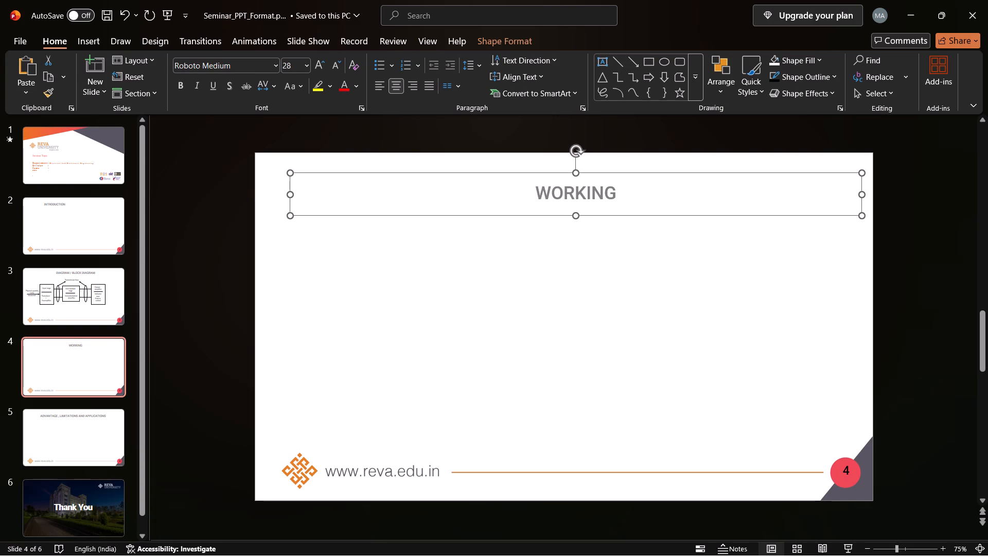
{"action": "key", "text": "Left"}
{"action": "key", "text": "Left"}
{"action": "key", "text": "Left"}
{"action": "key", "text": "Left"}
{"action": "key", "text": "Left"}
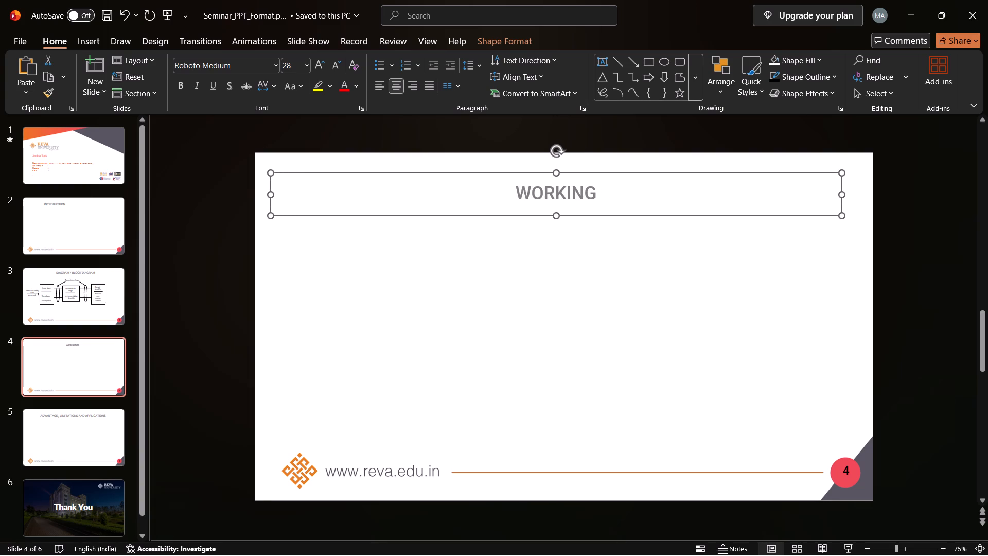
Insert a text box on the Working slide and paste the copied stage descriptions, from "Input stage" to "Indicator and automatic process control".
{"action": "left_click", "coordinate": [84, 43]}
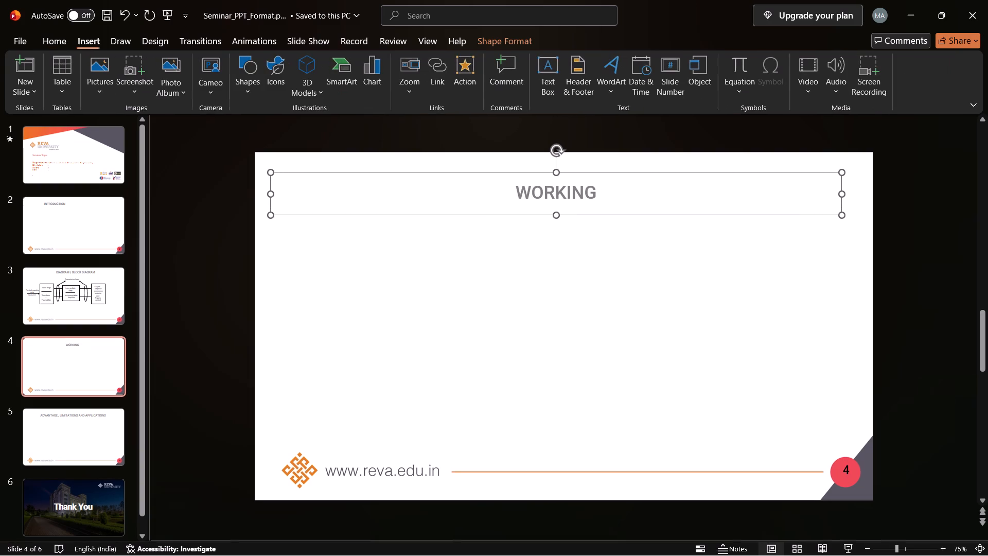
{"action": "double_click", "coordinate": [545, 69]}
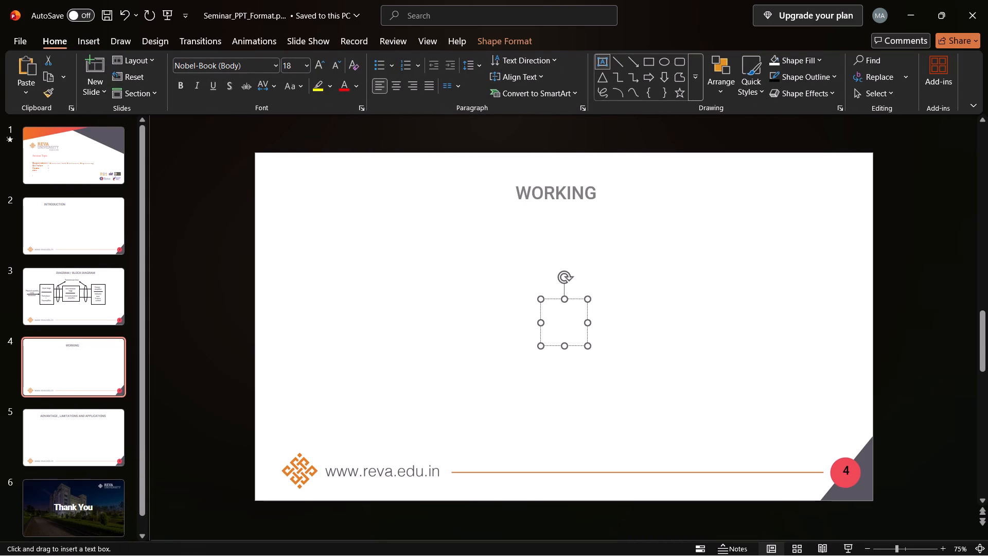
{"action": "key", "text": "ctrl+v"}
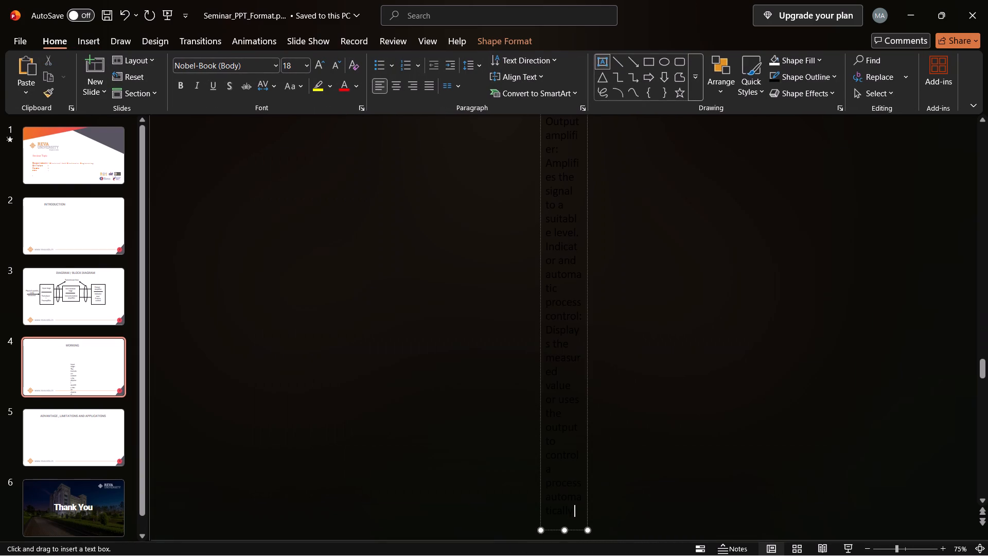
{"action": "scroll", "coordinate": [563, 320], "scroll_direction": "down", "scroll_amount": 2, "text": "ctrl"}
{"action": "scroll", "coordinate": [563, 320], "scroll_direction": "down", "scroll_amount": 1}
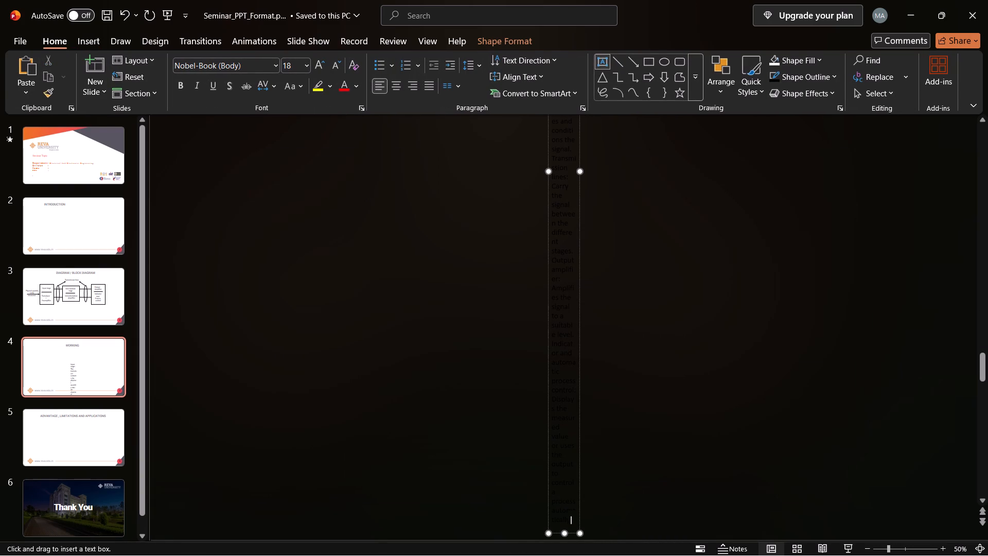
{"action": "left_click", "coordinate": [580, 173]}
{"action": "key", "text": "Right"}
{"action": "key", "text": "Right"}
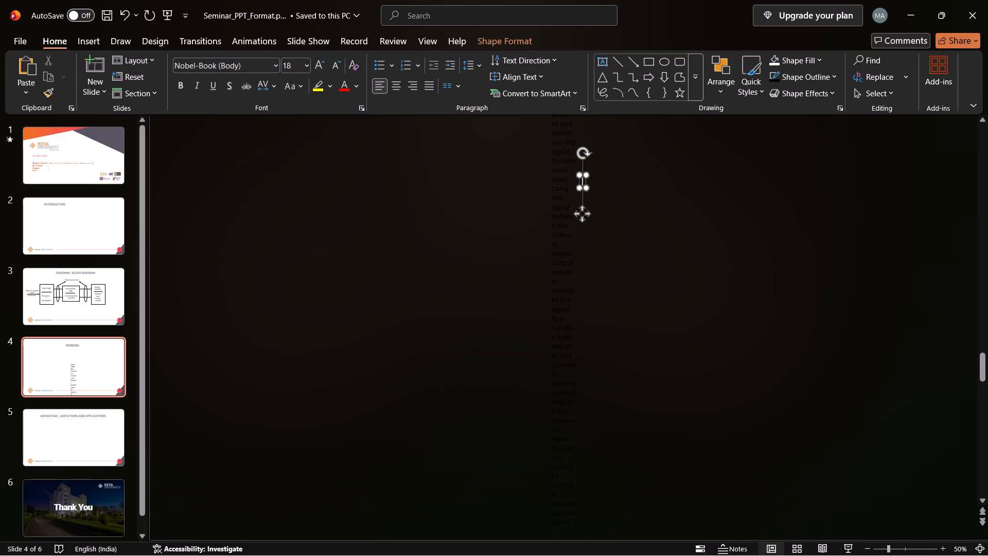
Widen the stage-descriptions text box on the Working slide rightward to about 70% of the slide's width.
{"action": "scroll", "coordinate": [580, 173], "scroll_direction": "down", "scroll_amount": 7, "text": "ctrl"}
{"action": "scroll", "coordinate": [580, 173], "scroll_direction": "up", "scroll_amount": 2, "text": "ctrl"}
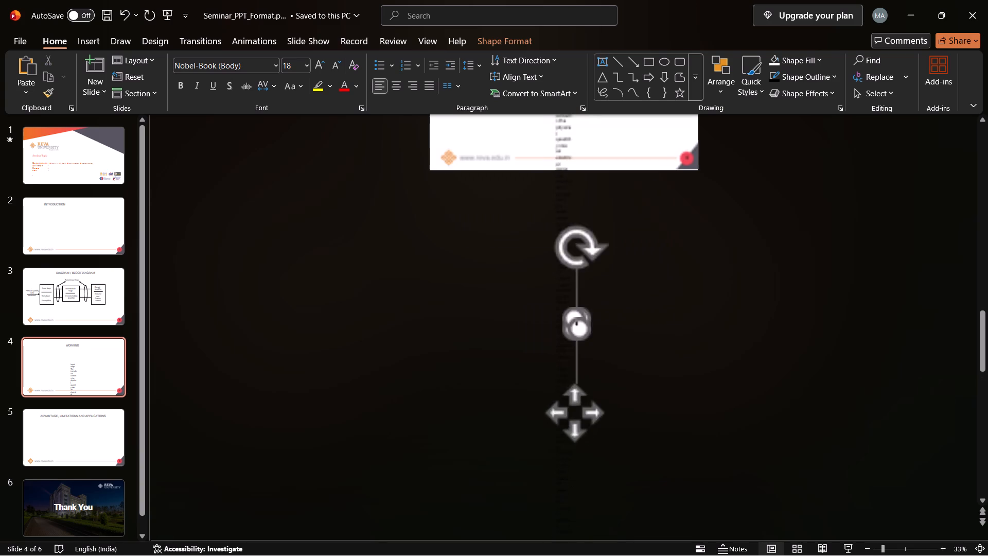
{"action": "scroll", "coordinate": [580, 173], "scroll_direction": "down", "scroll_amount": 1, "text": "ctrl"}
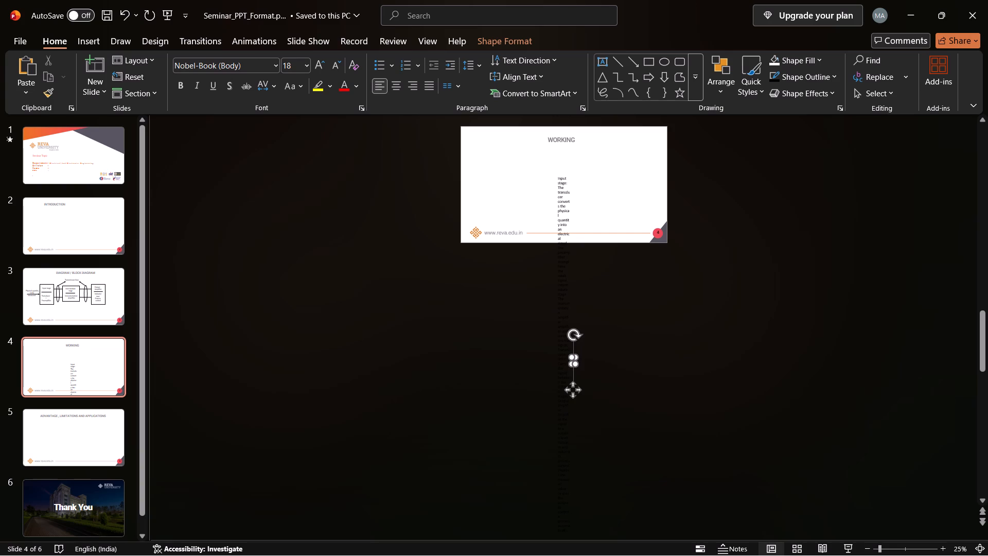
{"action": "scroll", "coordinate": [568, 187], "scroll_direction": "up", "scroll_amount": 2, "text": "ctrl"}
{"action": "scroll", "coordinate": [568, 187], "scroll_direction": "down", "scroll_amount": 4, "text": "ctrl"}
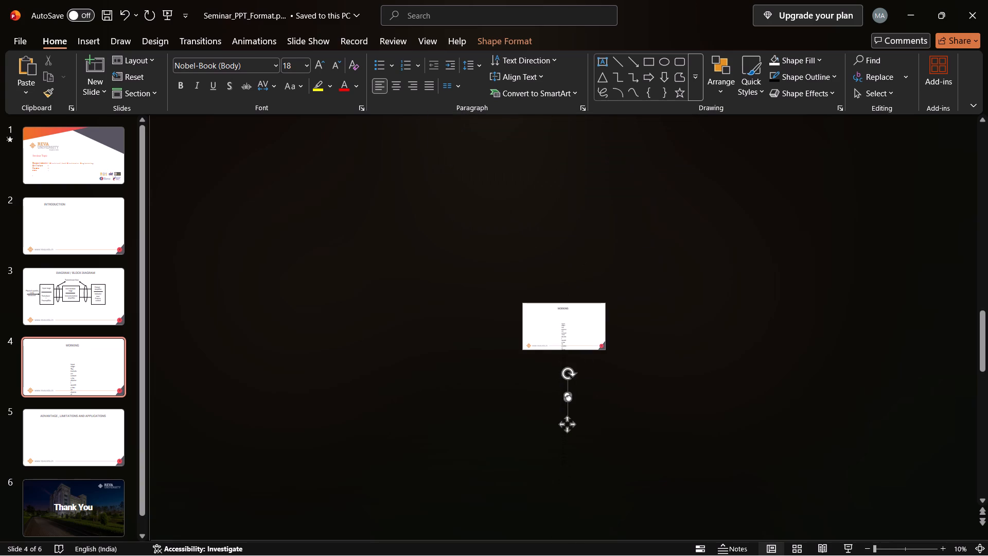
{"action": "scroll", "coordinate": [596, 313], "scroll_direction": "up", "scroll_amount": 2, "text": "ctrl"}
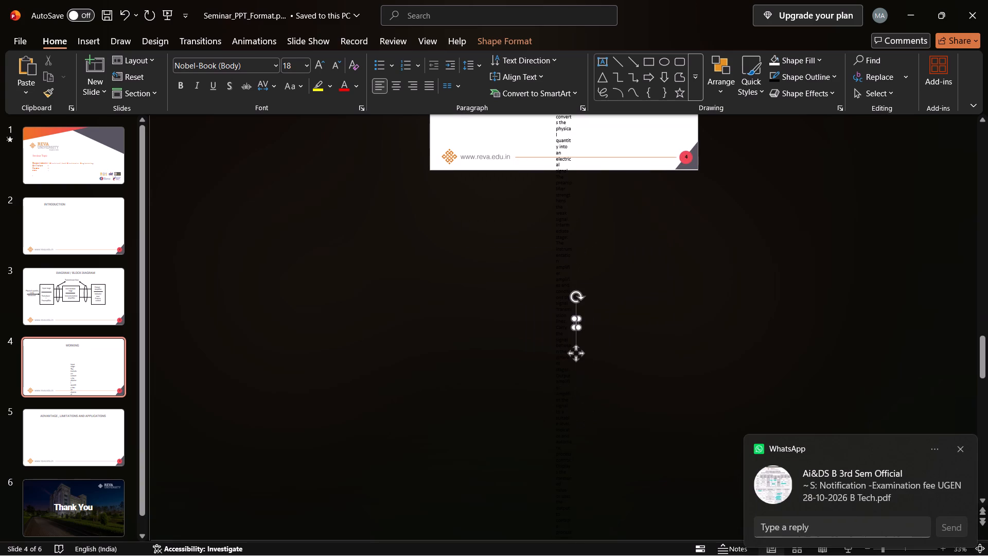
{"action": "scroll", "coordinate": [596, 313], "scroll_direction": "down", "scroll_amount": 1, "text": "ctrl"}
{"action": "left_click", "coordinate": [567, 200]}
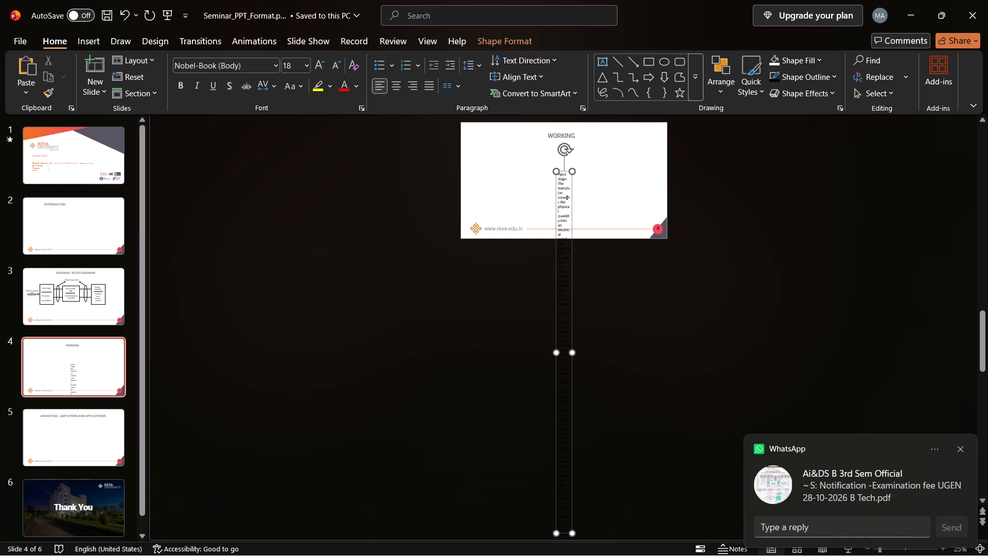
{"action": "left_click_drag", "start_coordinate": [572, 349], "coordinate": [705, 315]}
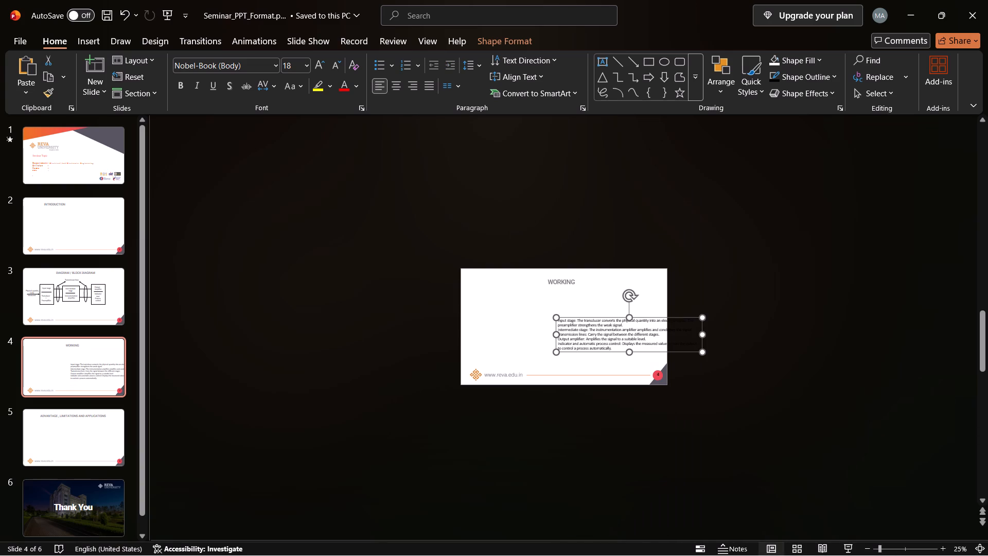
Try to move the stage-descriptions text box leftward so it fits within the Working slide.
{"action": "left_click_drag", "start_coordinate": [624, 341], "coordinate": [577, 336]}
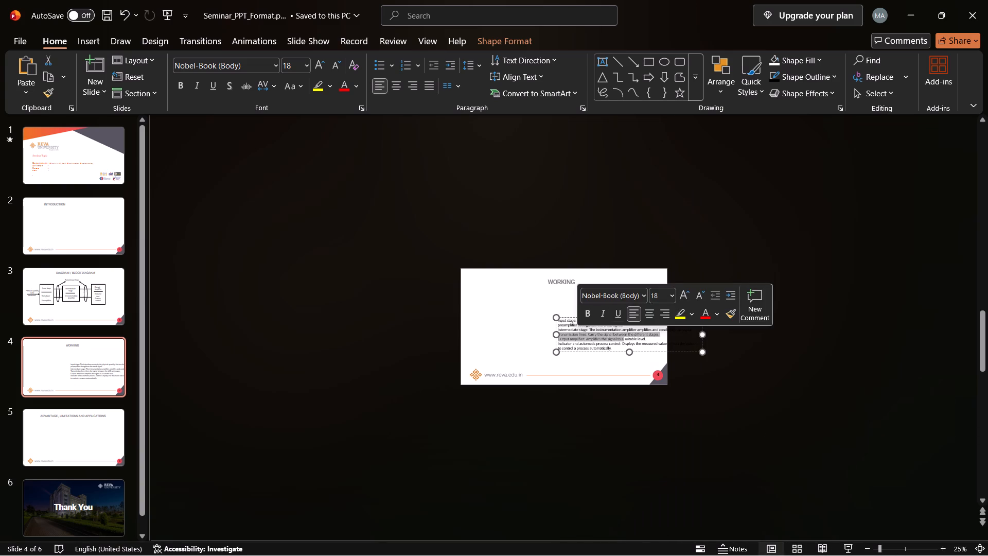
{"action": "left_click", "coordinate": [637, 421]}
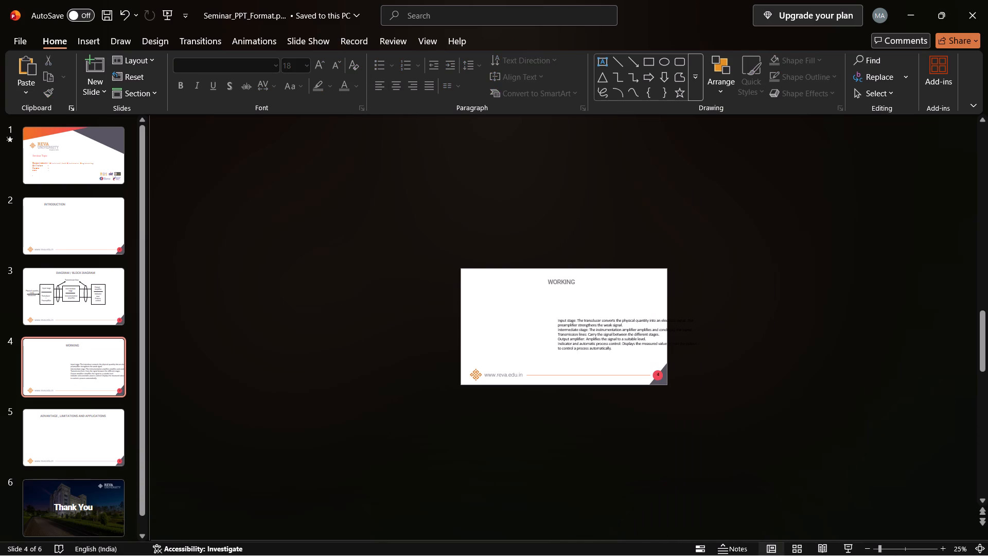
{"action": "left_click", "coordinate": [639, 337]}
{"action": "key", "text": "Left"}
{"action": "key", "text": "Left"}
{"action": "key", "text": "Left"}
{"action": "key", "text": "Left"}
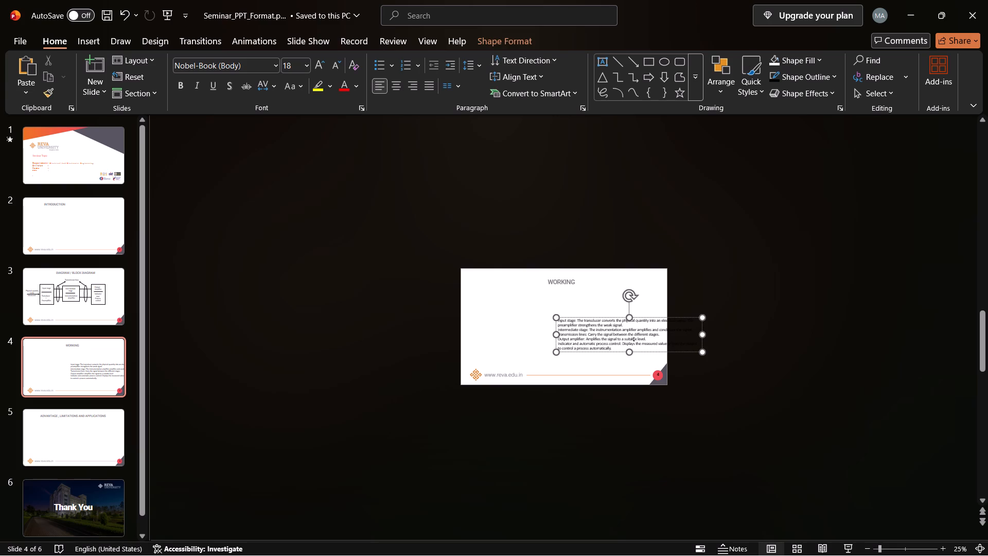
Extend the pasted text box's upper-left corner to just inside the slide's left edge, below the "WORKING" title.
{"action": "left_click_drag", "start_coordinate": [555, 319], "coordinate": [509, 298]}
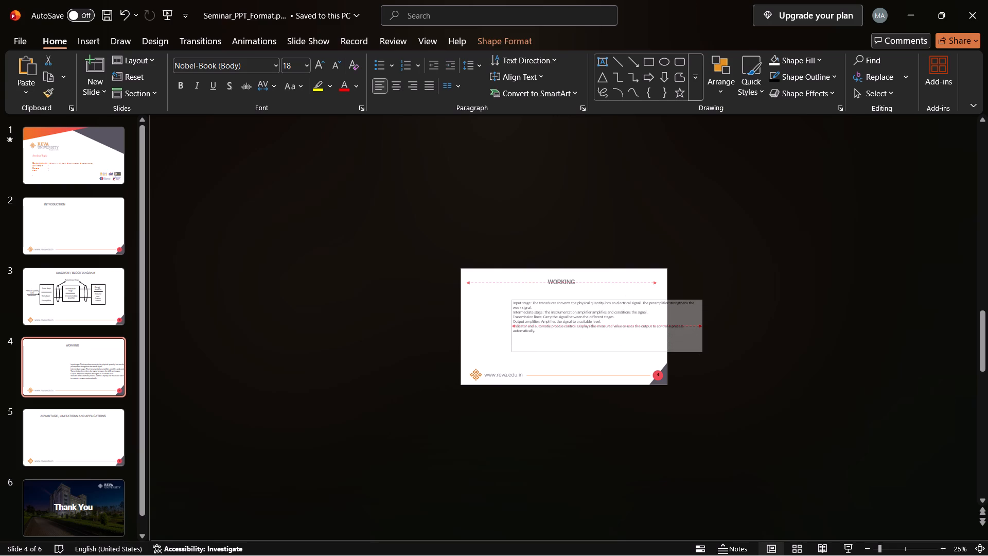
{"action": "left_click_drag", "start_coordinate": [509, 298], "coordinate": [464, 304]}
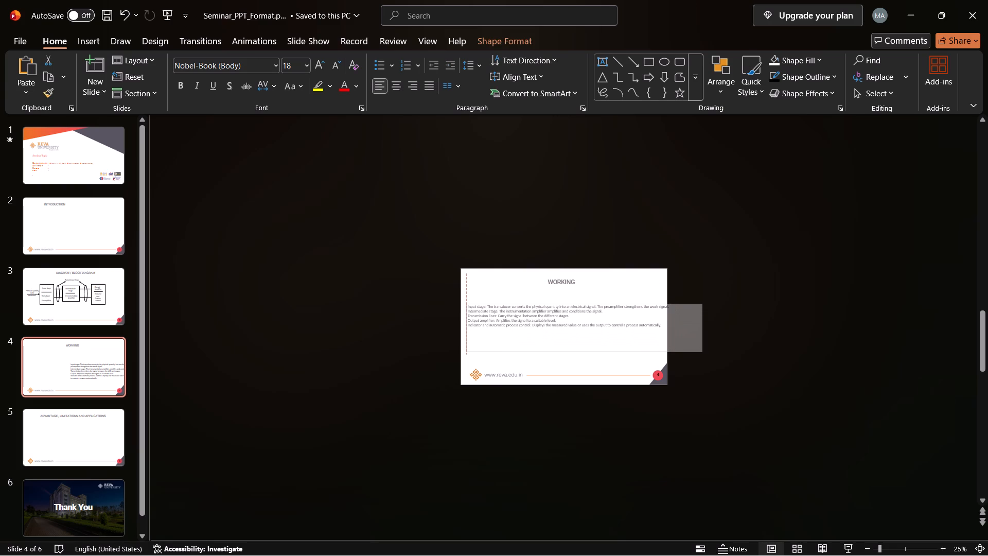
{"action": "left_click_drag", "start_coordinate": [464, 304], "coordinate": [469, 297]}
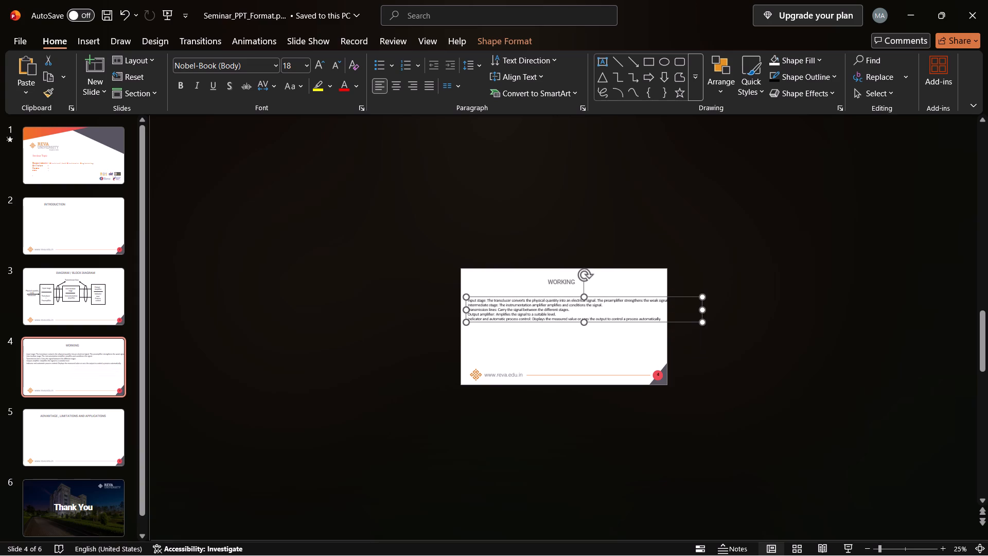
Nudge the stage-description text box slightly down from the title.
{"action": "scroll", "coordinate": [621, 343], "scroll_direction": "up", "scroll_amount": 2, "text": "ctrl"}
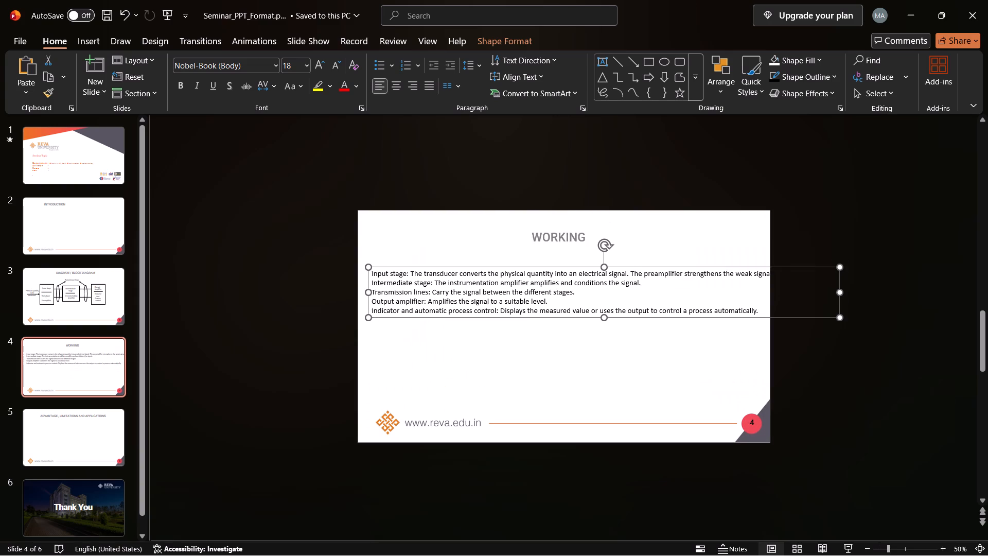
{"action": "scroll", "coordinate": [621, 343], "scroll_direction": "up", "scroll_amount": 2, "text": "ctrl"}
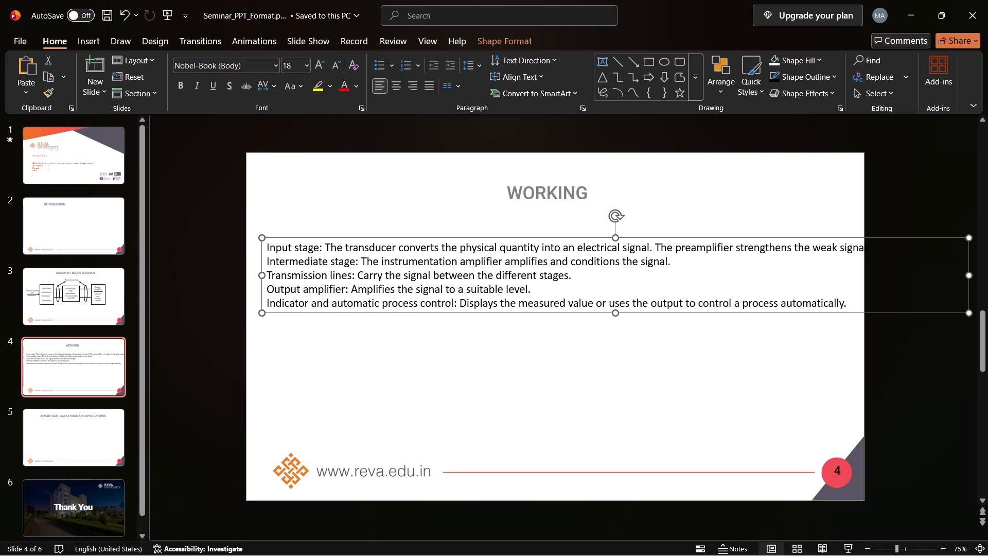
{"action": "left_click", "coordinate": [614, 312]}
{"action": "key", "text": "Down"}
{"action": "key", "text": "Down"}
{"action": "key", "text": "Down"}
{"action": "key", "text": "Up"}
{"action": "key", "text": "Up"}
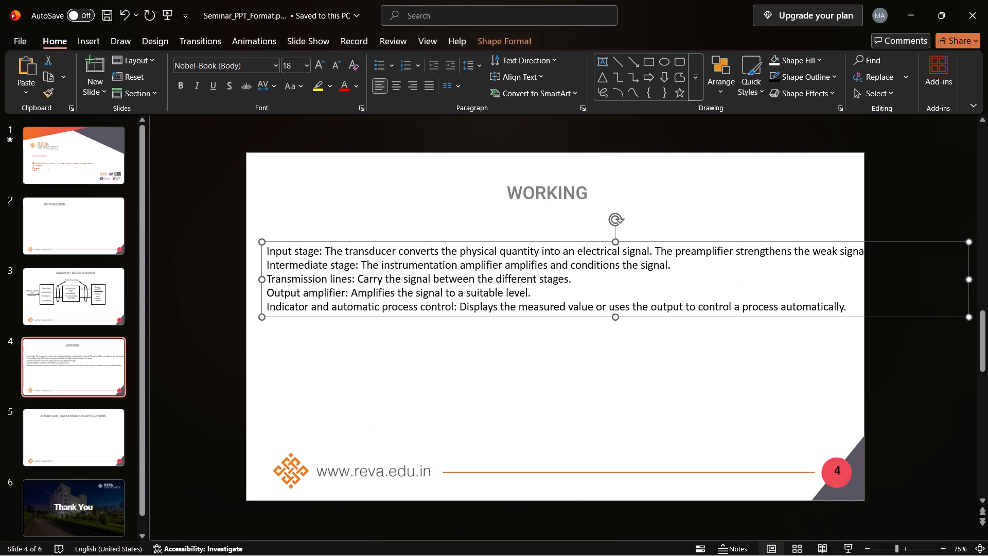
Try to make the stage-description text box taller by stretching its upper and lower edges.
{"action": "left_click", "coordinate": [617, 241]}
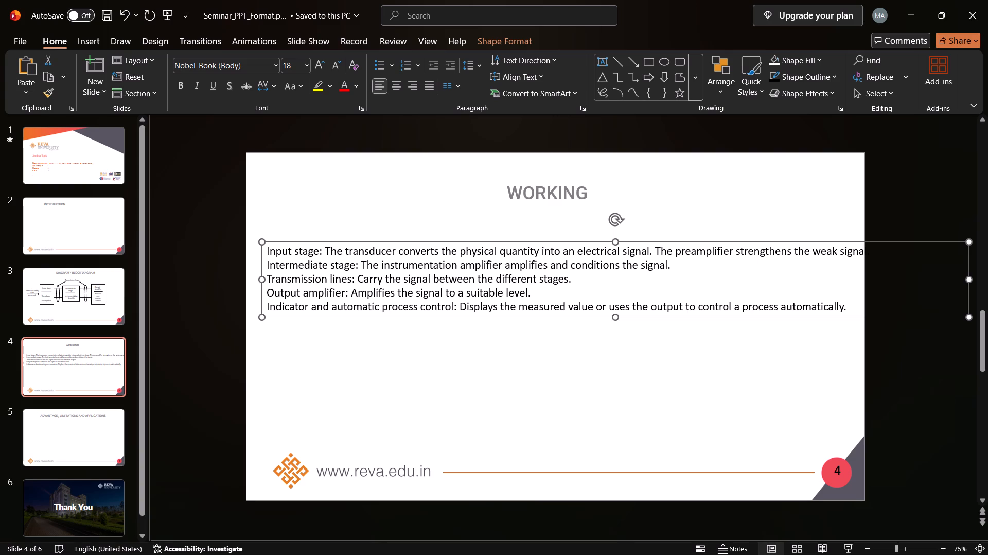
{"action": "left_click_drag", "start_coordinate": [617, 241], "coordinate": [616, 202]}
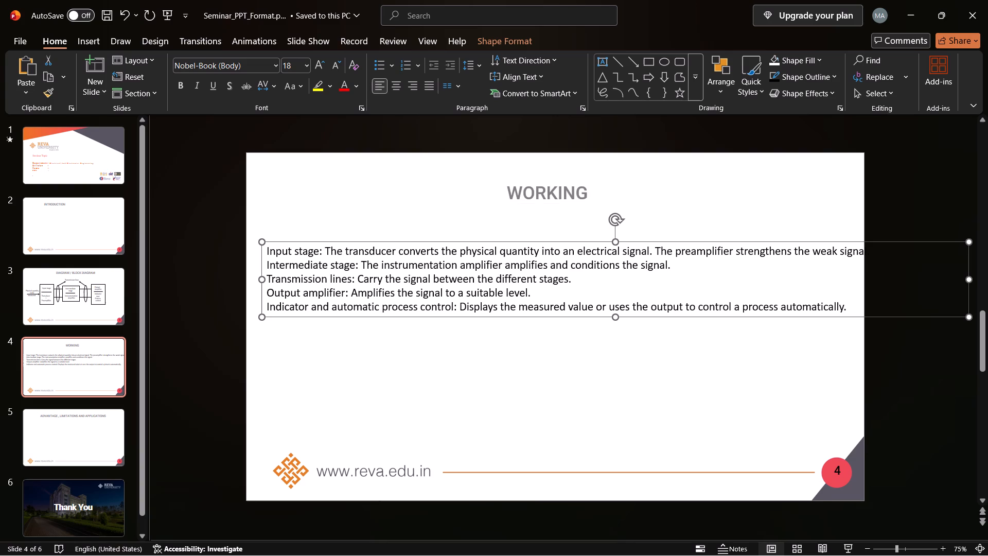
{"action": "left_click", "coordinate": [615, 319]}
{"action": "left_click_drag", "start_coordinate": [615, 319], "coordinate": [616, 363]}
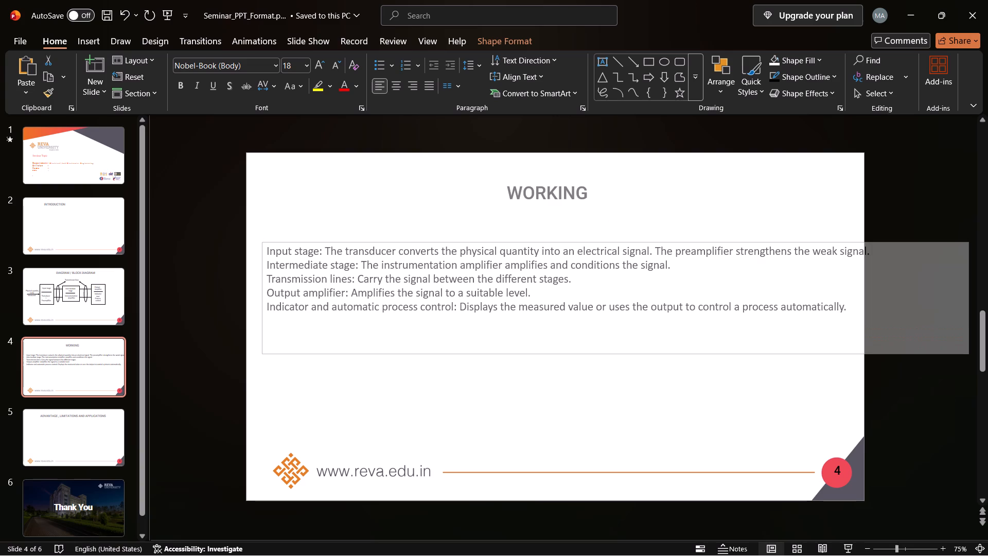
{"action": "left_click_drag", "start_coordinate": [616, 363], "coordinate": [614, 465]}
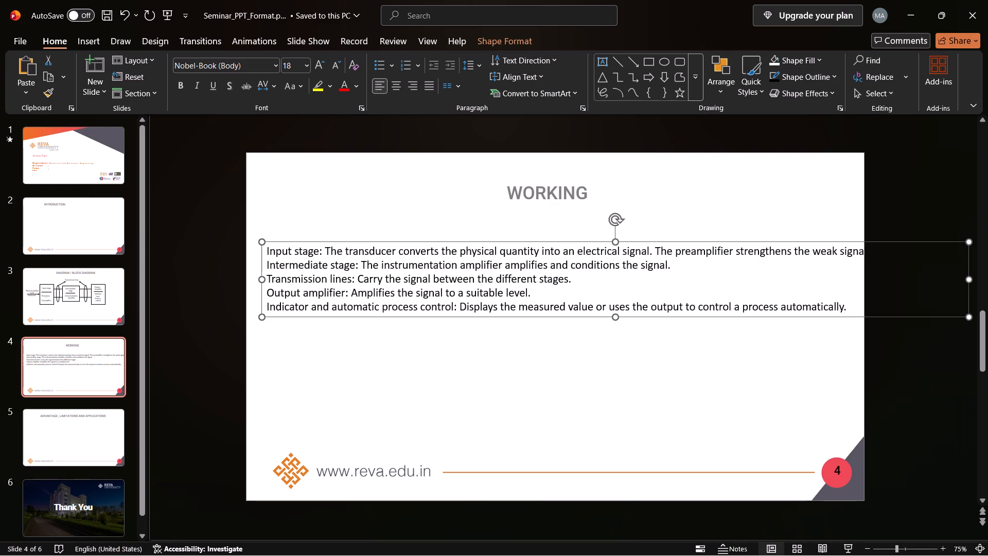
Narrow the stage-description text box so its right side ends inside the slide and the text wraps.
{"action": "left_click", "coordinate": [969, 280]}
{"action": "left_click_drag", "start_coordinate": [969, 280], "coordinate": [834, 284]}
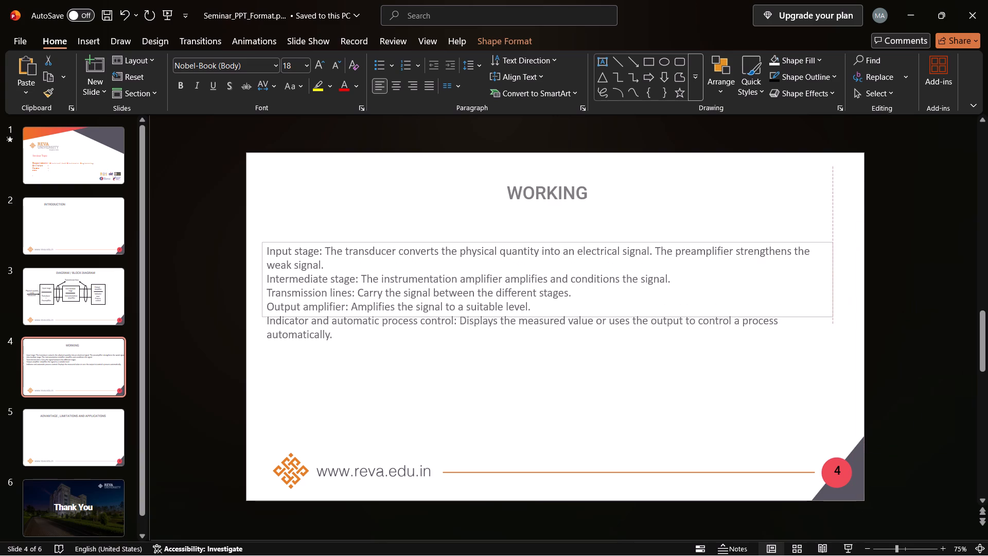
{"action": "left_click_drag", "start_coordinate": [834, 284], "coordinate": [820, 298]}
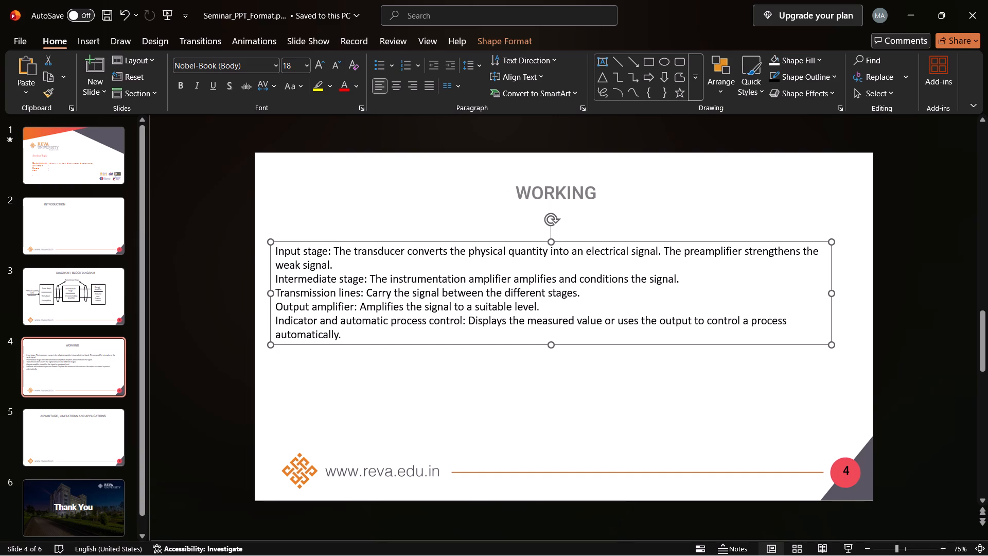
Move the stage-description text box up closer to the "WORKING" title.
{"action": "left_click_drag", "start_coordinate": [832, 335], "coordinate": [838, 337]}
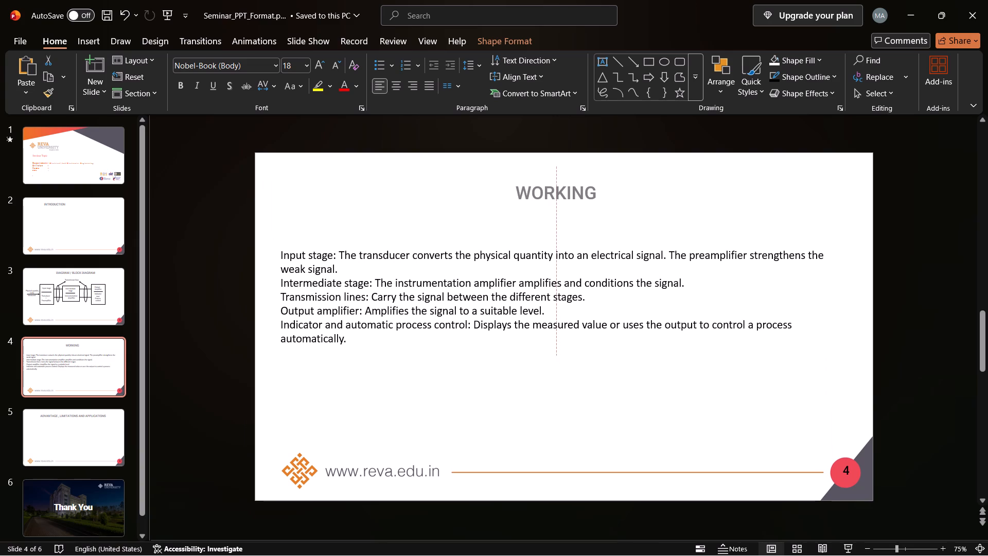
{"action": "left_click_drag", "start_coordinate": [838, 337], "coordinate": [835, 326]}
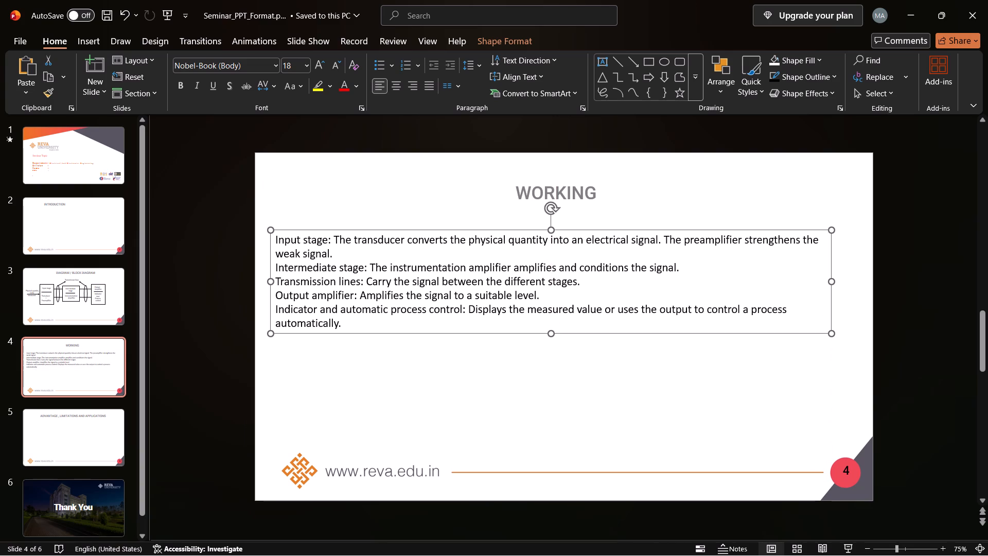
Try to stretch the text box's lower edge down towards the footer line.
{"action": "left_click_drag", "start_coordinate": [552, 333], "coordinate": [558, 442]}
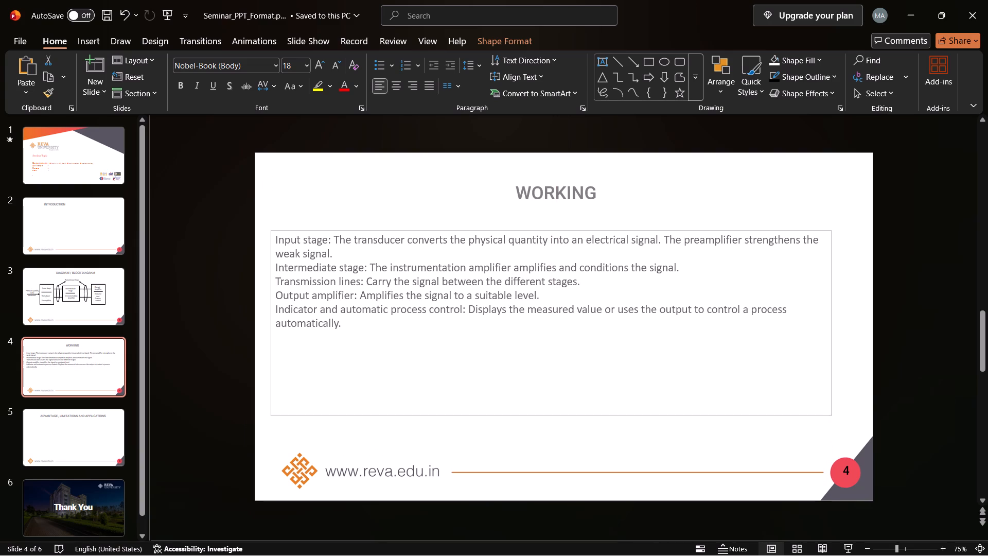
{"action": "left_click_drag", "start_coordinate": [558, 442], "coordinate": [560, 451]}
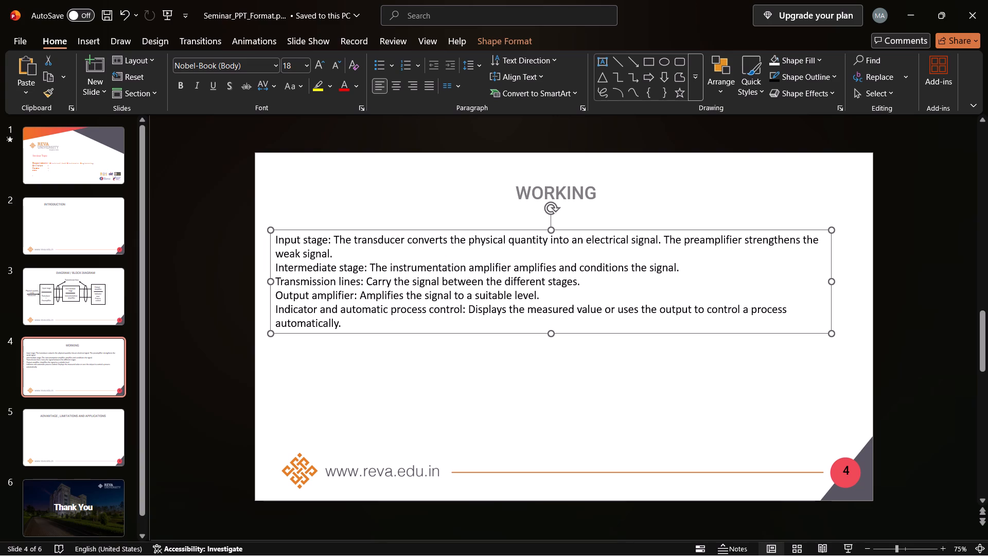
Widen the stage-description text box slightly so its right edge lines up with the title box's right edge.
{"action": "left_click", "coordinate": [833, 283]}
{"action": "left_click_drag", "start_coordinate": [833, 283], "coordinate": [749, 279]}
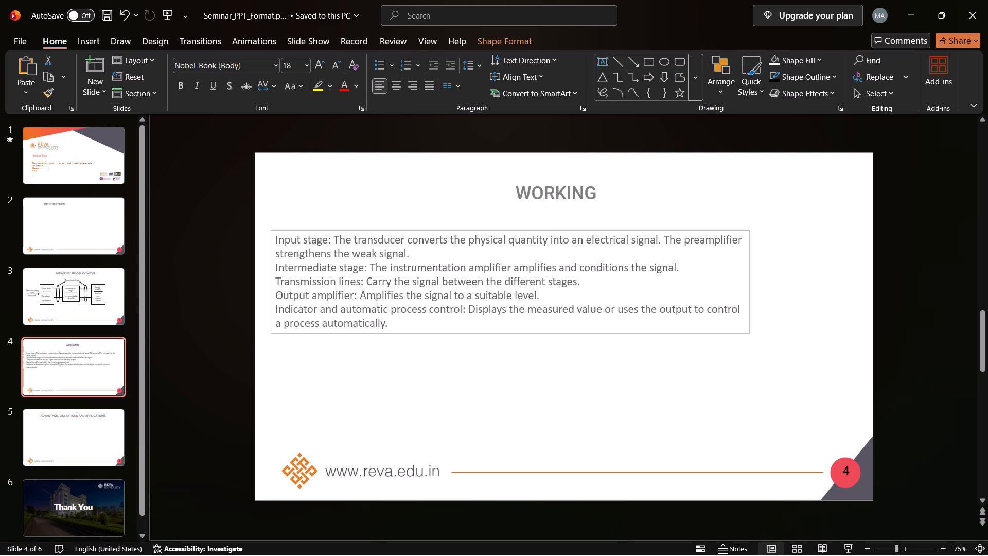
{"action": "left_click_drag", "start_coordinate": [749, 279], "coordinate": [845, 274]}
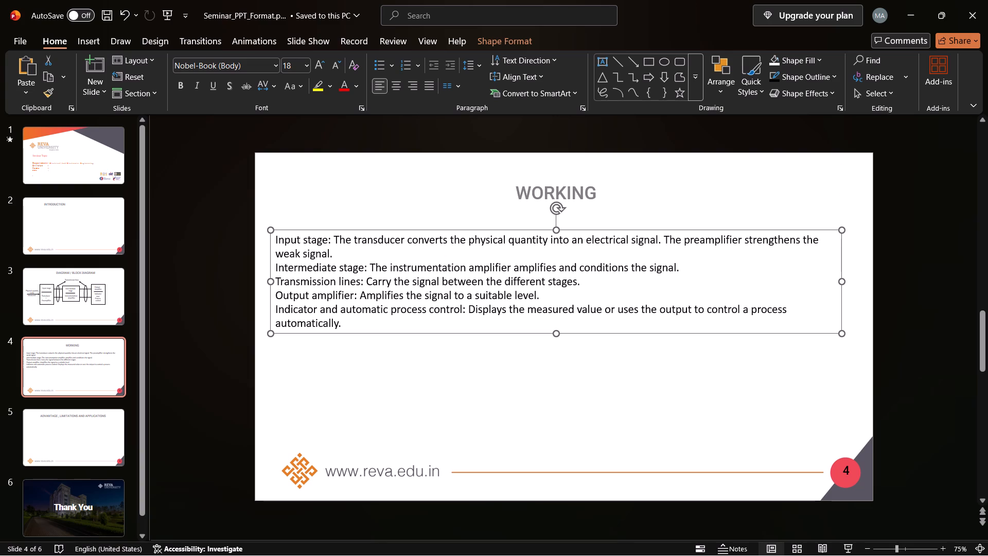
Move the stage-description text box up to sit directly beneath the "WORKING" title.
{"action": "left_click_drag", "start_coordinate": [551, 229], "coordinate": [552, 208]}
{"action": "left_click", "coordinate": [552, 208]}
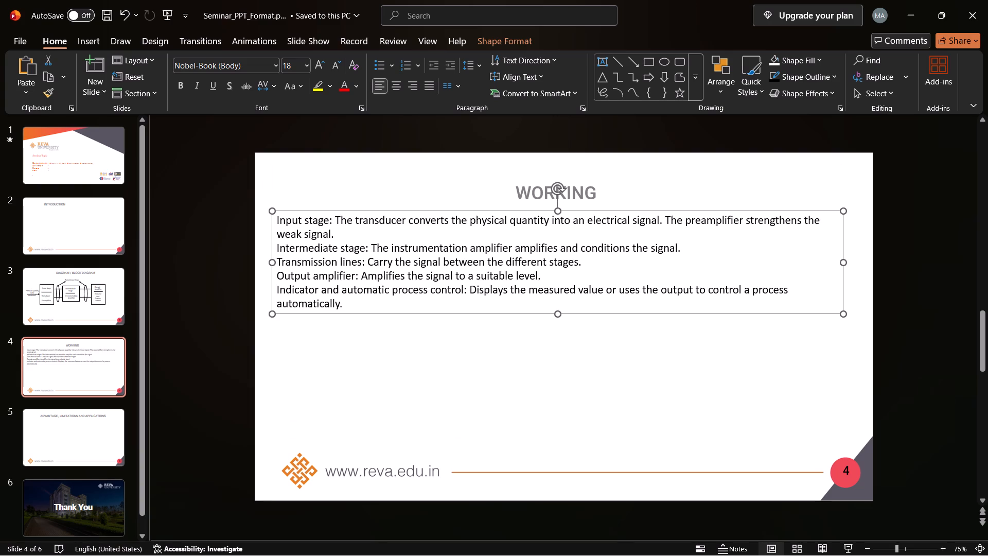
Add a blank line after the "Input stage" paragraph.
{"action": "left_click", "coordinate": [346, 235]}
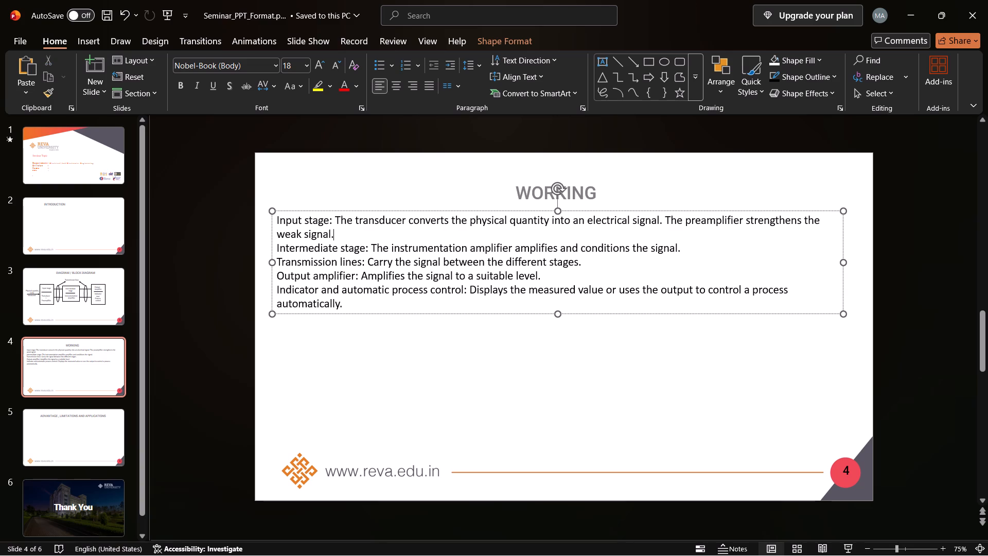
{"action": "key", "text": "Return"}
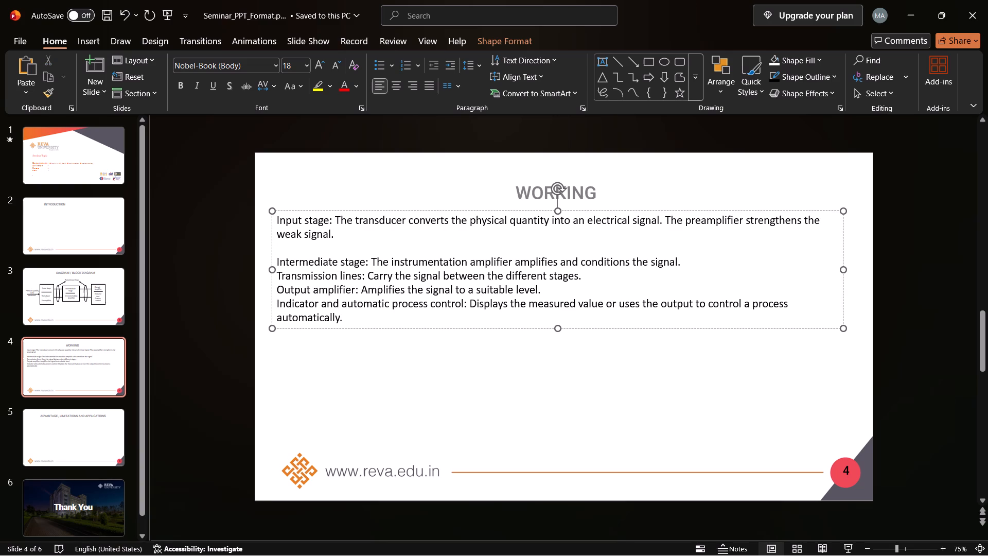
Add a blank line after the "Intermediate stage" paragraph.
{"action": "key", "text": "Right"}
{"action": "key", "text": "Down"}
{"action": "key", "text": "Right"}
{"action": "key", "text": "Up"}
{"action": "key", "text": "Right"}
{"action": "key", "text": "Right"}
{"action": "key", "text": "Right"}
{"action": "key", "text": "Right"}
{"action": "key", "text": "Right"}
{"action": "key", "text": "Right"}
{"action": "key", "text": "Right"}
{"action": "key", "text": "Right"}
{"action": "key", "text": "Right"}
{"action": "key", "text": "Right"}
{"action": "key", "text": "Right"}
{"action": "key", "text": "Right"}
{"action": "key", "text": "Right"}
{"action": "key", "text": "Right"}
{"action": "key", "text": "Right"}
{"action": "key", "text": "Right"}
{"action": "key", "text": "Right"}
{"action": "key", "text": "Right"}
{"action": "key", "text": "Right"}
{"action": "key", "text": "Right"}
{"action": "key", "text": "Right"}
{"action": "key", "text": "Right"}
{"action": "key", "text": "Return"}
Add a blank line after the "Transmission lines" paragraph.
{"action": "key", "text": "Down"}
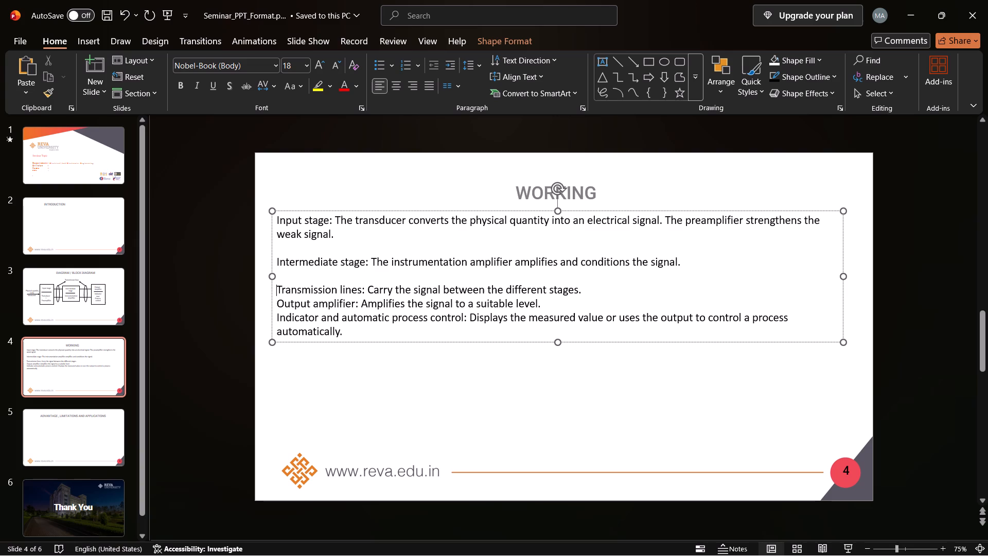
{"action": "key", "text": "Right"}
{"action": "key", "text": "Right"}
{"action": "key", "text": "Right"}
{"action": "key", "text": "Right"}
{"action": "key", "text": "Right"}
{"action": "key", "text": "Right"}
{"action": "key", "text": "Right"}
{"action": "key", "text": "Right"}
{"action": "key", "text": "Right"}
{"action": "key", "text": "Right"}
{"action": "key", "text": "Right"}
{"action": "key", "text": "Right"}
{"action": "key", "text": "Right"}
{"action": "key", "text": "Right"}
{"action": "key", "text": "Right"}
{"action": "key", "text": "Right"}
{"action": "key", "text": "Right"}
{"action": "key", "text": "Right"}
{"action": "key", "text": "Right"}
{"action": "key", "text": "Right"}
{"action": "key", "text": "Return"}
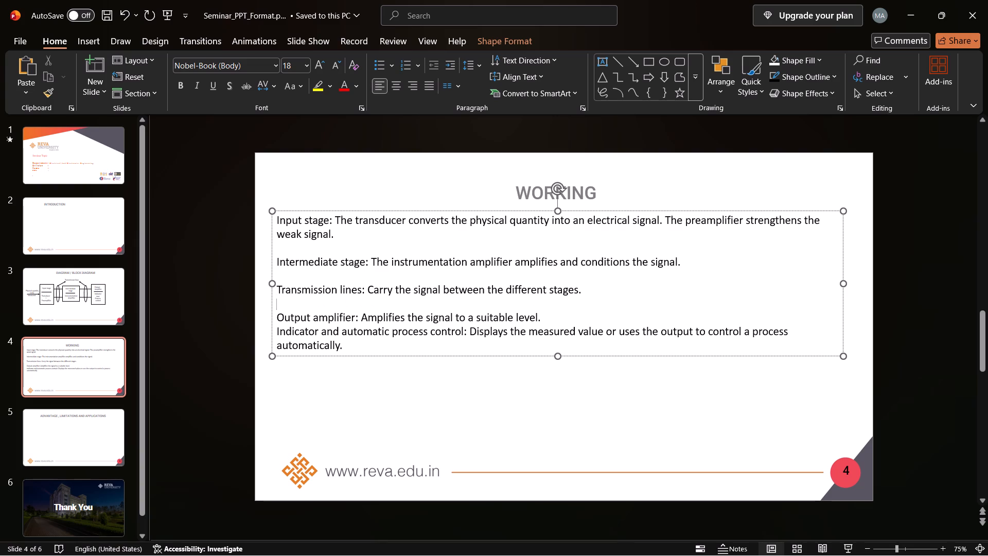
Add a blank line after the "Output amplifier" paragraph, keeping the full stop at the end of its sentence.
{"action": "key", "text": "Down"}
{"action": "key", "text": "Right"}
{"action": "key", "text": "Right"}
{"action": "key", "text": "Right"}
{"action": "key", "text": "Right"}
{"action": "key", "text": "Right"}
{"action": "key", "text": "Right"}
{"action": "key", "text": "Right"}
{"action": "key", "text": "Right"}
{"action": "key", "text": "Right"}
{"action": "key", "text": "Right"}
{"action": "key", "text": "Right"}
{"action": "key", "text": "Right"}
{"action": "key", "text": "Right"}
{"action": "key", "text": "Right"}
{"action": "key", "text": "Right"}
{"action": "key", "text": "Right"}
{"action": "key", "text": "Right"}
{"action": "key", "text": "Right"}
{"action": "key", "text": "Right"}
{"action": "key", "text": "Right"}
{"action": "key", "text": "Right"}
{"action": "key", "text": "Right"}
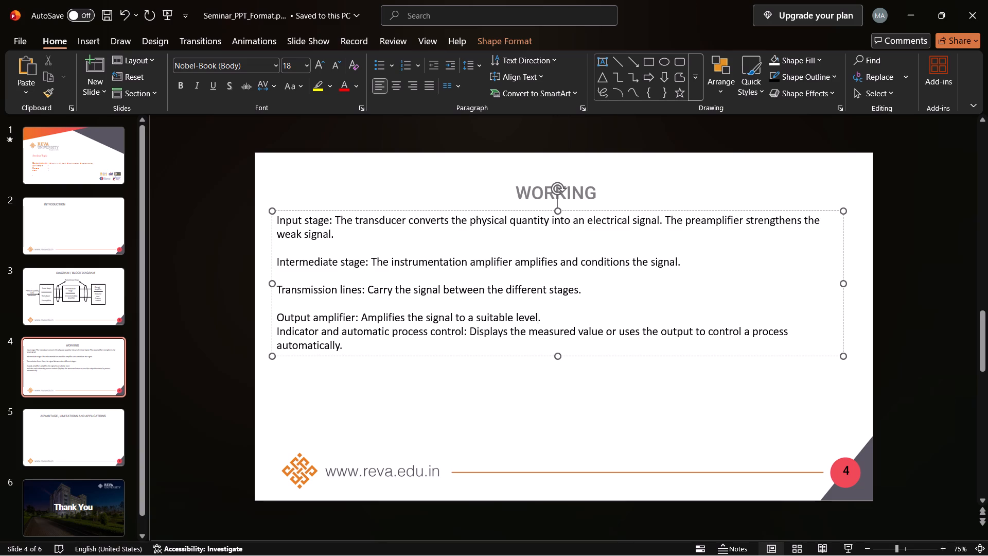
{"action": "key", "text": "Return"}
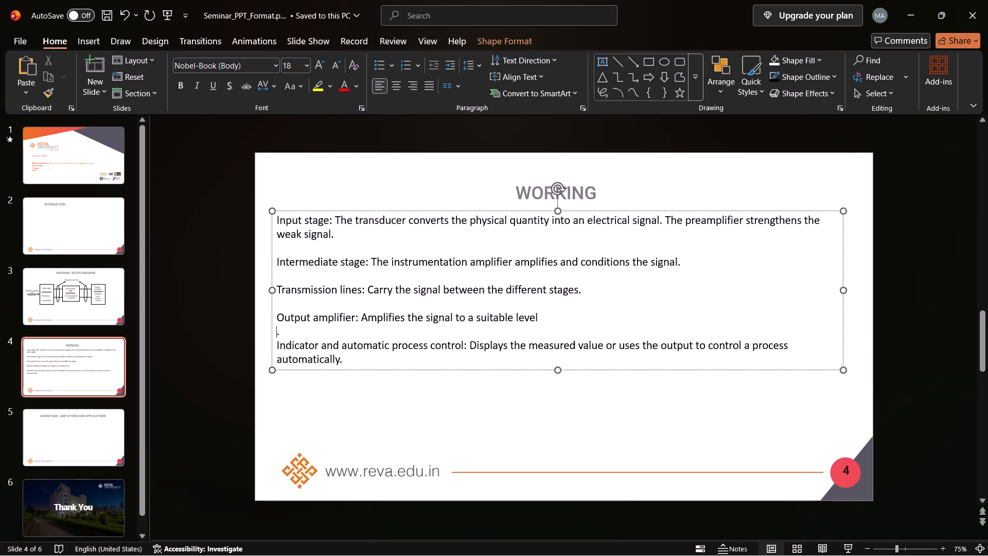
{"action": "key", "text": "BackSpace"}
{"action": "key", "text": "Right"}
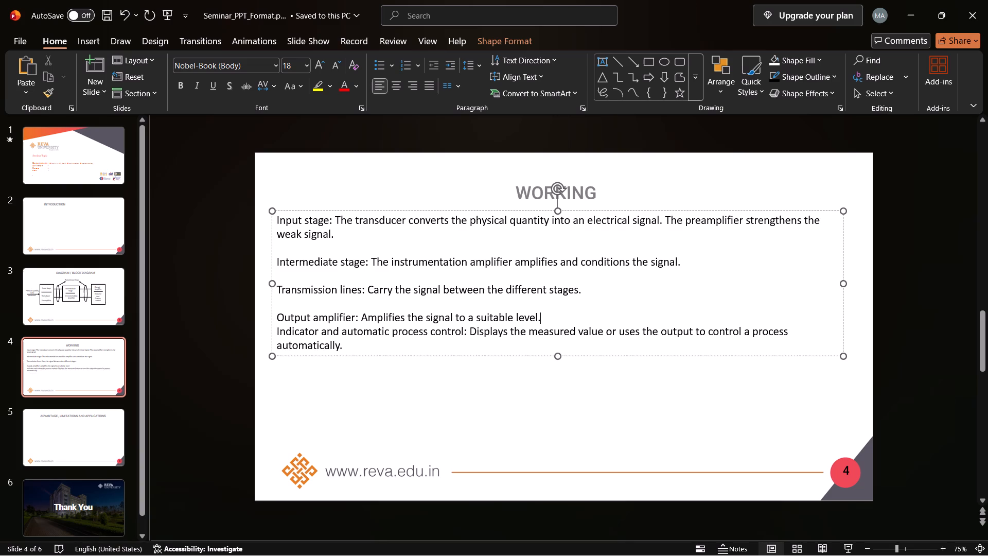
{"action": "key", "text": "Return"}
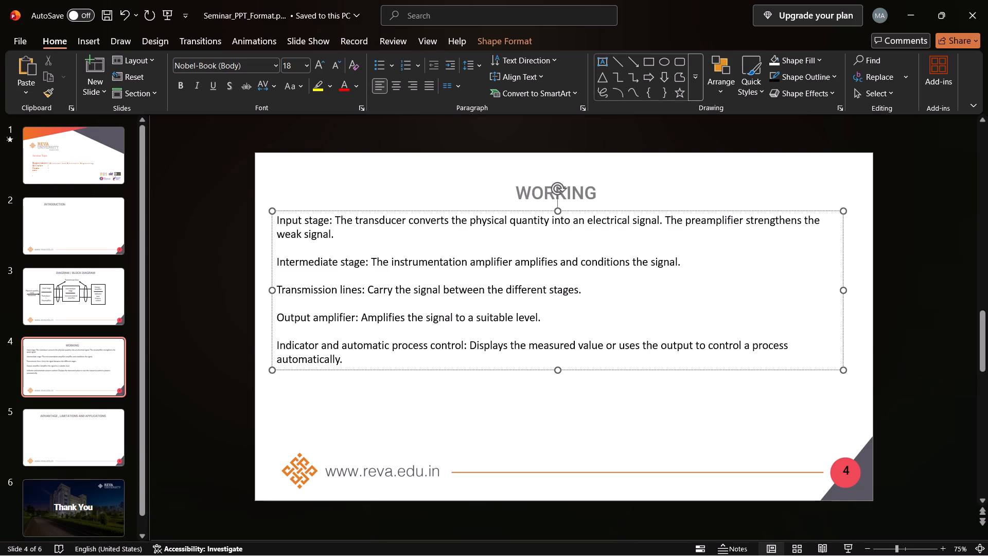
Narrow the stage-description text box from its right edge so the first line breaks after "electrical signal. The".
{"action": "left_click_drag", "start_coordinate": [843, 291], "coordinate": [816, 291]}
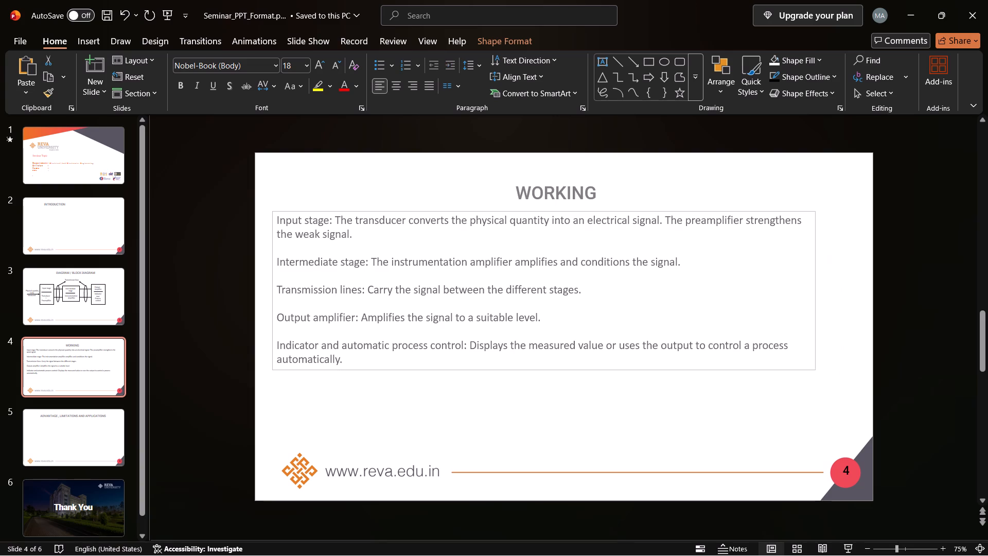
{"action": "left_click_drag", "start_coordinate": [816, 291], "coordinate": [757, 307]}
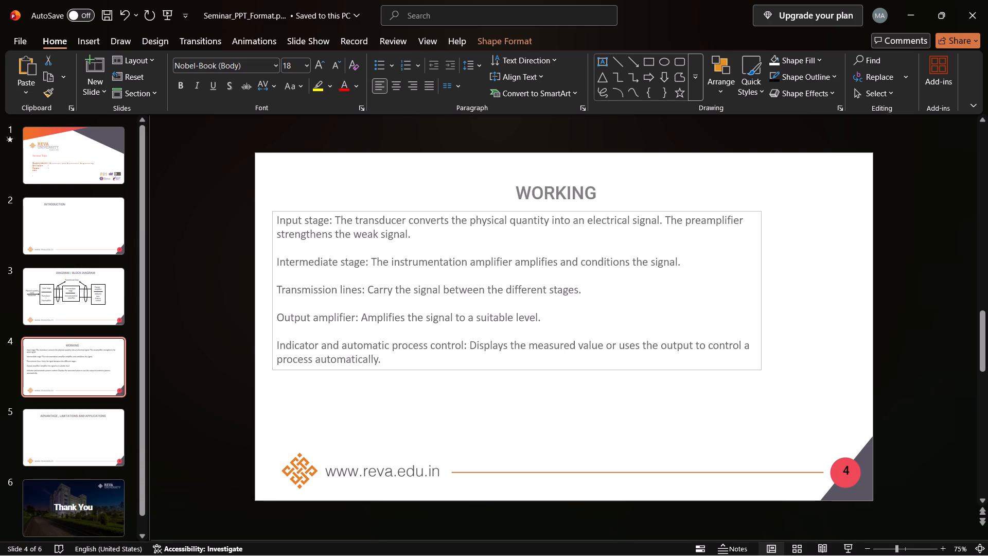
{"action": "left_click_drag", "start_coordinate": [757, 307], "coordinate": [717, 311]}
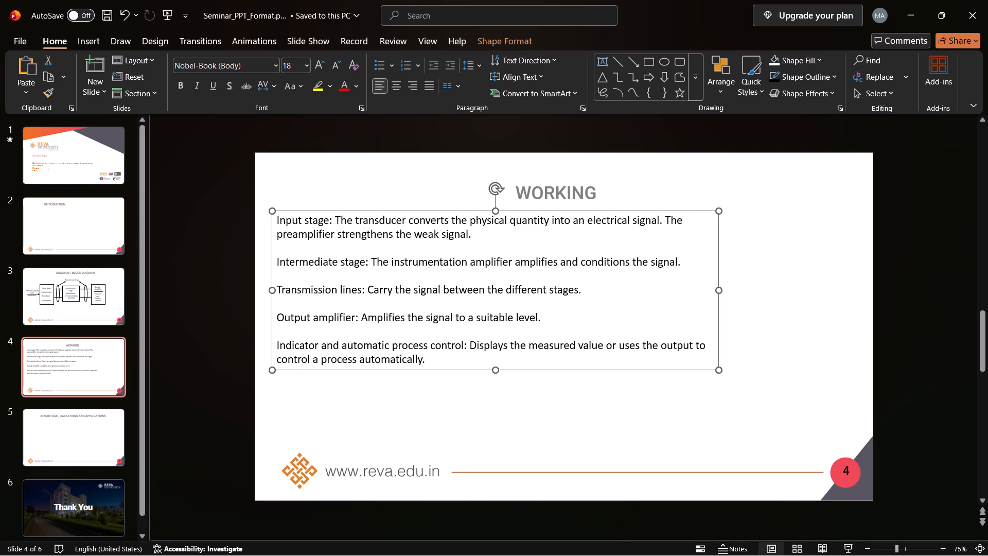
Nudge the stage-description text box horizontally to the right by nine small increments, keeping it at the same height.
{"action": "key", "text": "Right"}
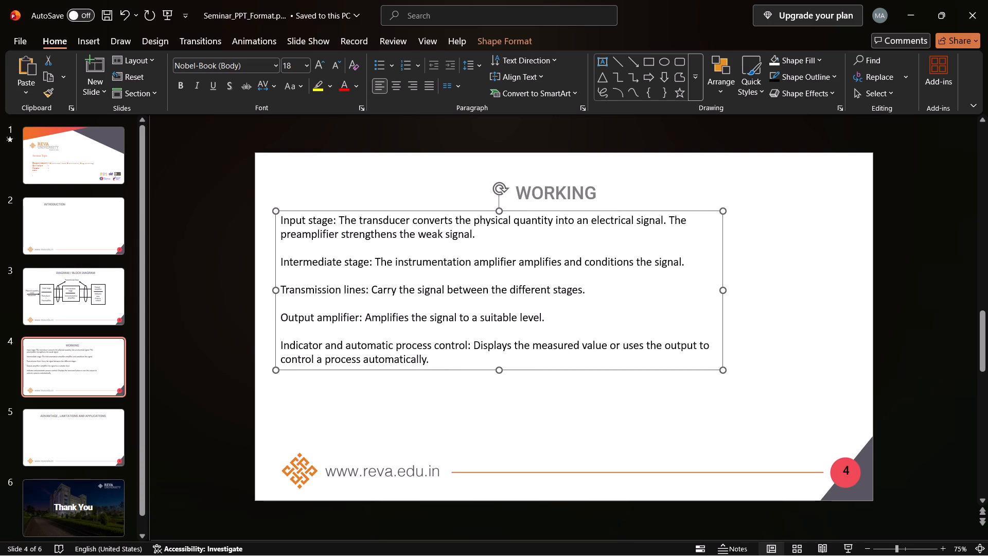
{"action": "key", "text": "Right"}
{"action": "key", "text": "Right"}
{"action": "key", "text": "Right"}
{"action": "key", "text": "Right"}
{"action": "key", "text": "Right"}
{"action": "key", "text": "Right"}
{"action": "key", "text": "Right"}
{"action": "key", "text": "Right"}
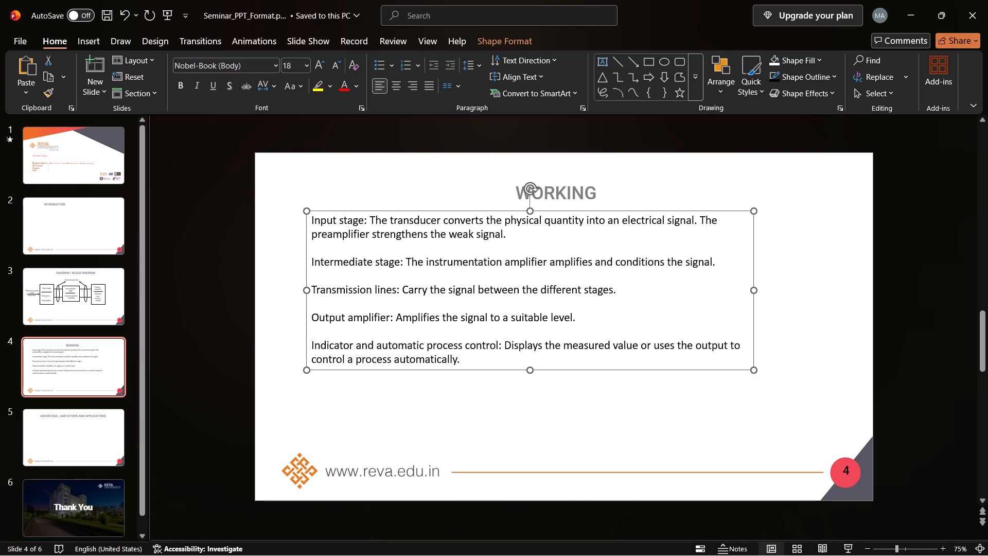
Widen the stage-description text box from its right side so the first line breaks after "preamplifier".
{"action": "left_click_drag", "start_coordinate": [752, 370], "coordinate": [791, 432]}
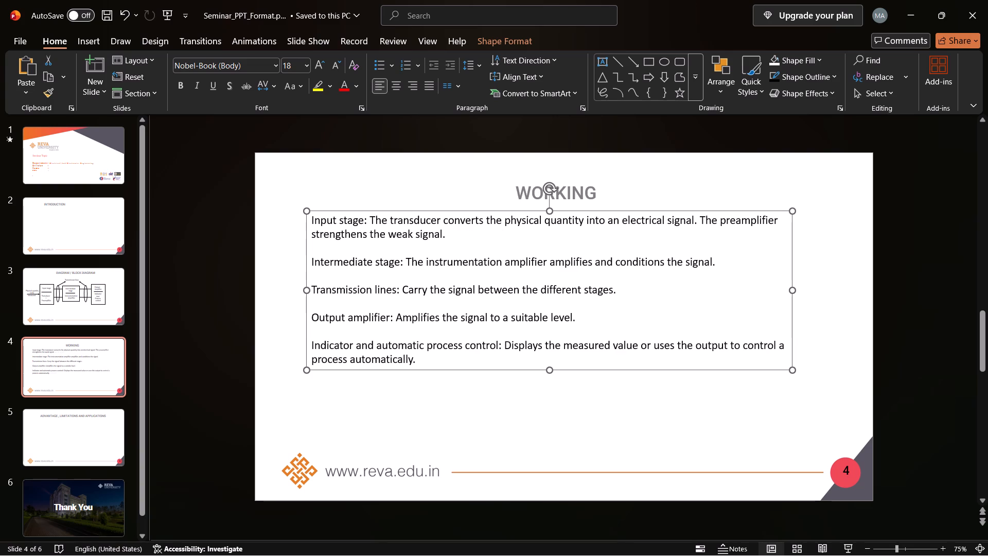
Move the stage-description text box down and centre it beneath the "WORKING" title, leaving a small gap below the title.
{"action": "left_click_drag", "start_coordinate": [791, 360], "coordinate": [803, 420]}
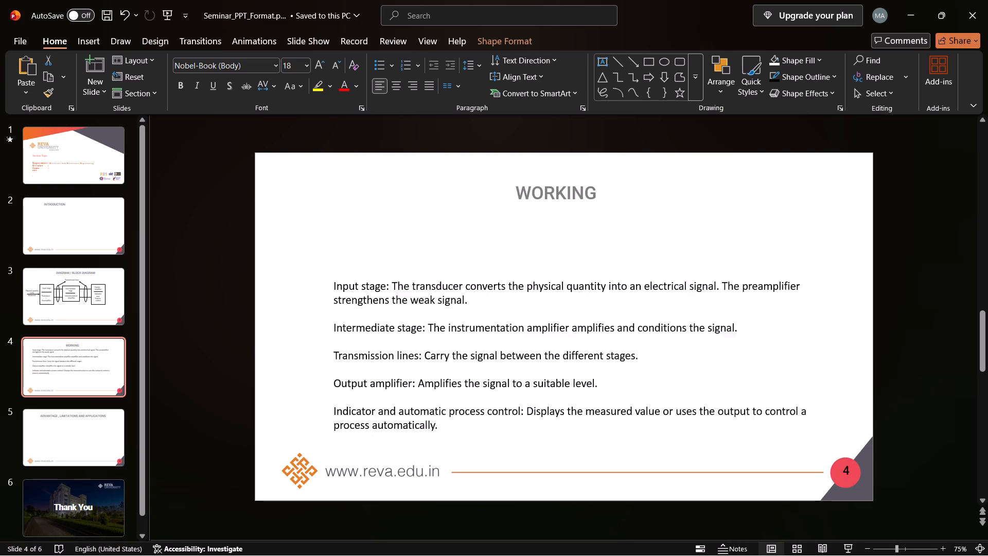
{"action": "left_click_drag", "start_coordinate": [803, 420], "coordinate": [790, 383]}
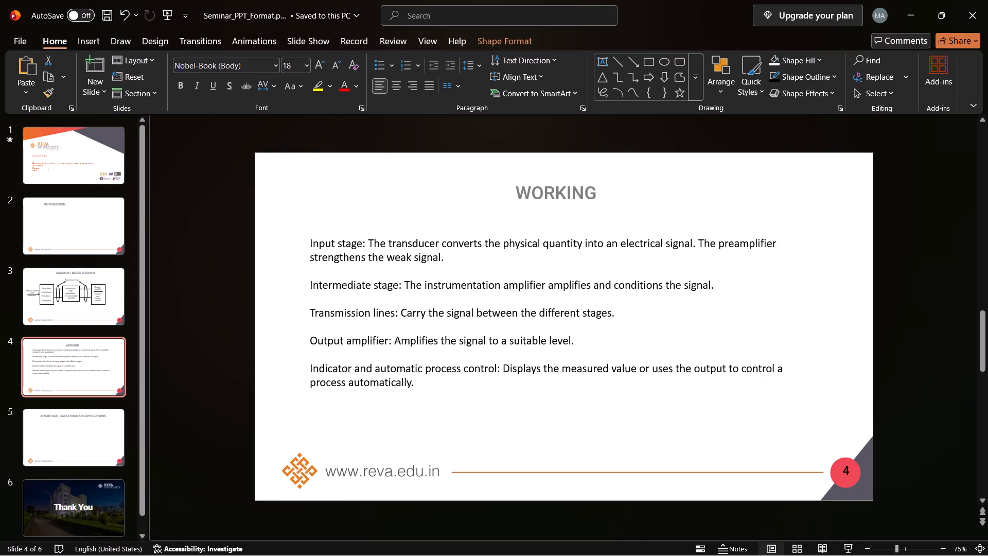
{"action": "left_click_drag", "start_coordinate": [790, 383], "coordinate": [790, 390]}
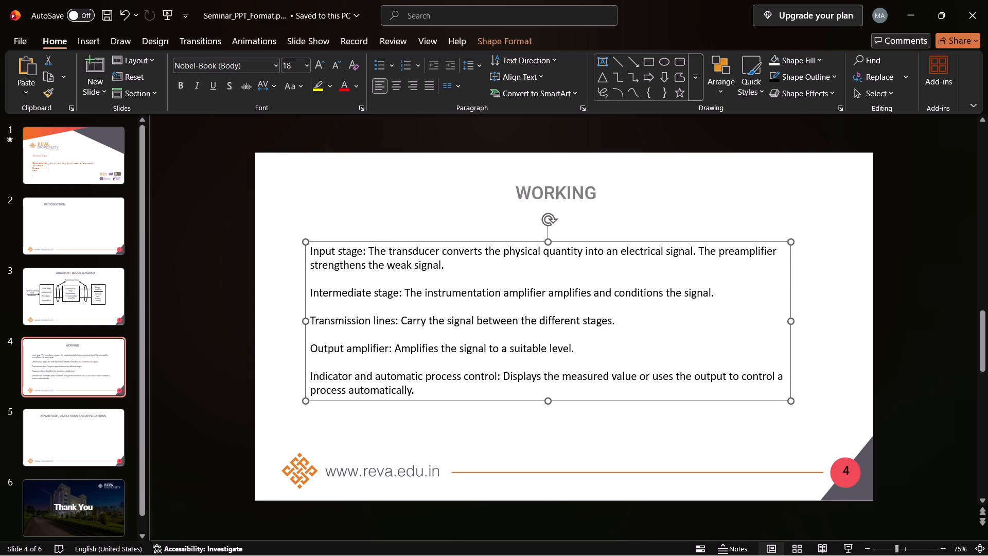
{"action": "left_click_drag", "start_coordinate": [789, 407], "coordinate": [819, 453]}
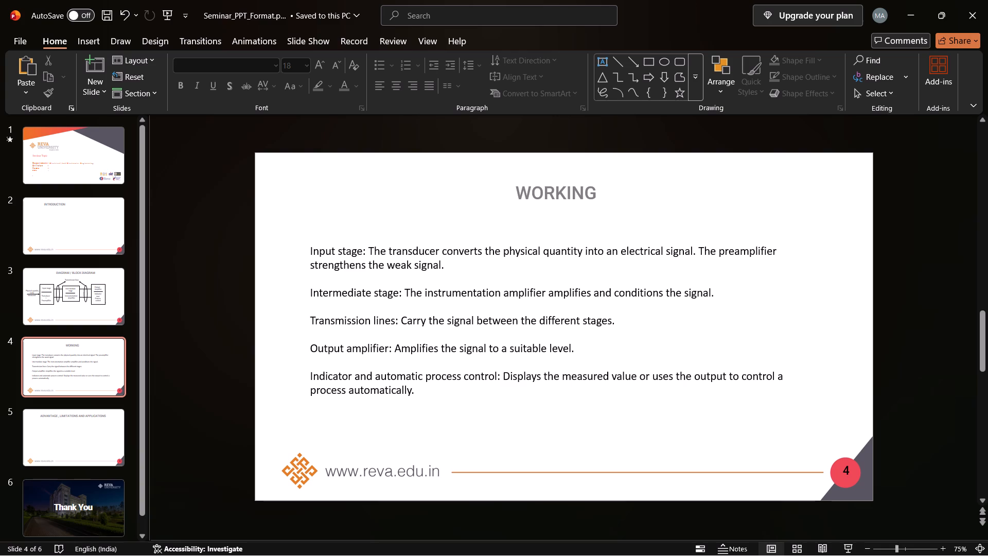
{"action": "left_click", "coordinate": [680, 335]}
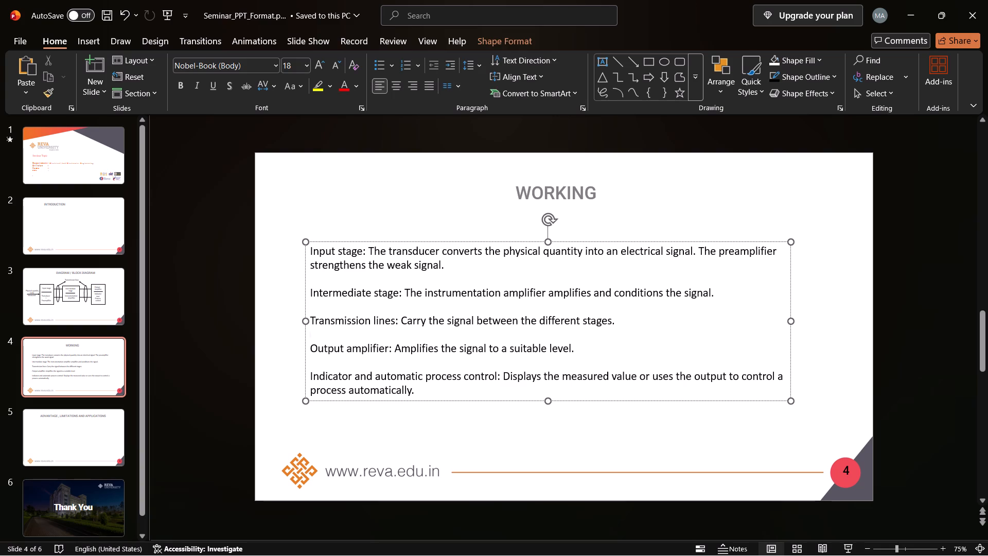
{"action": "left_click_drag", "start_coordinate": [788, 396], "coordinate": [788, 380]}
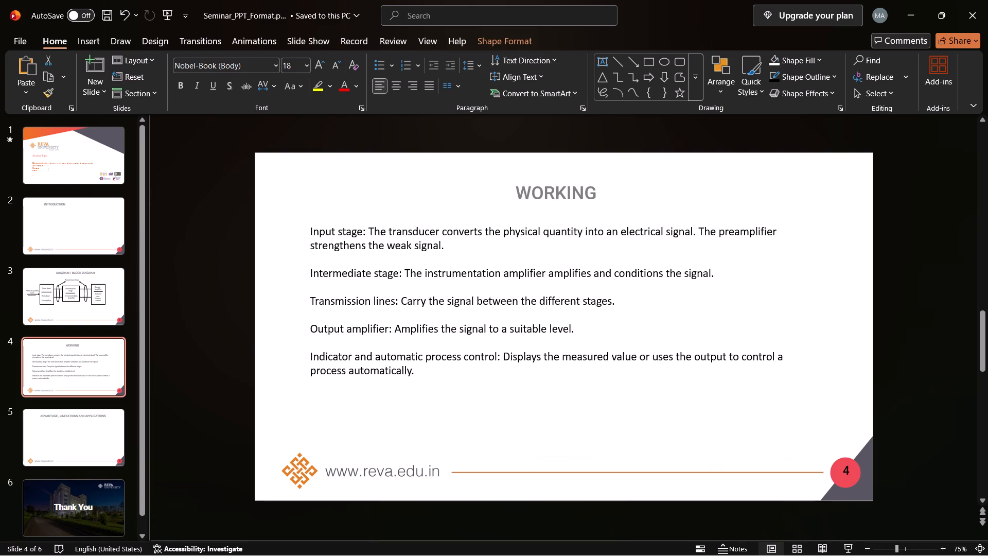
{"action": "left_click_drag", "start_coordinate": [788, 380], "coordinate": [798, 394]}
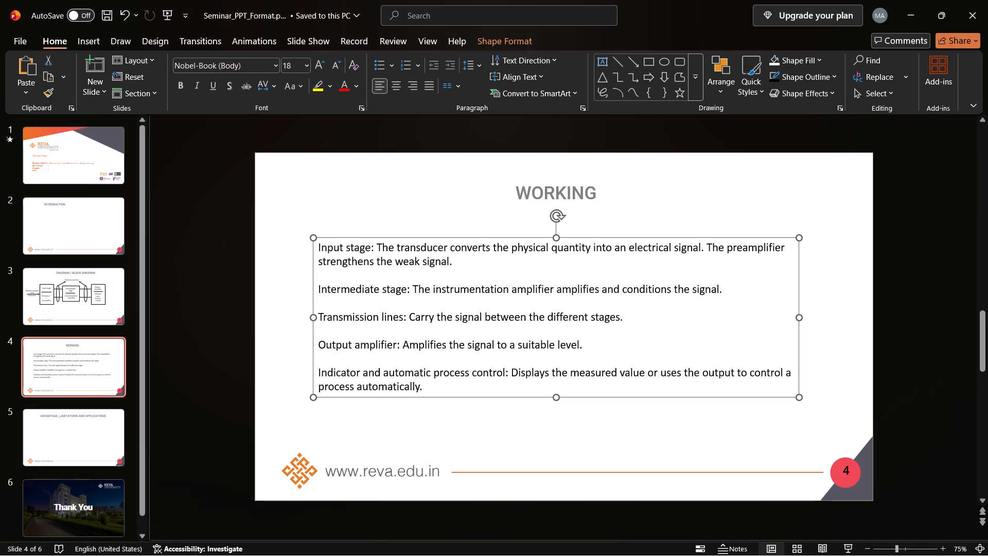
Make the "Input stage" label at the start of the first paragraph bold.
{"action": "double_click", "coordinate": [320, 248]}
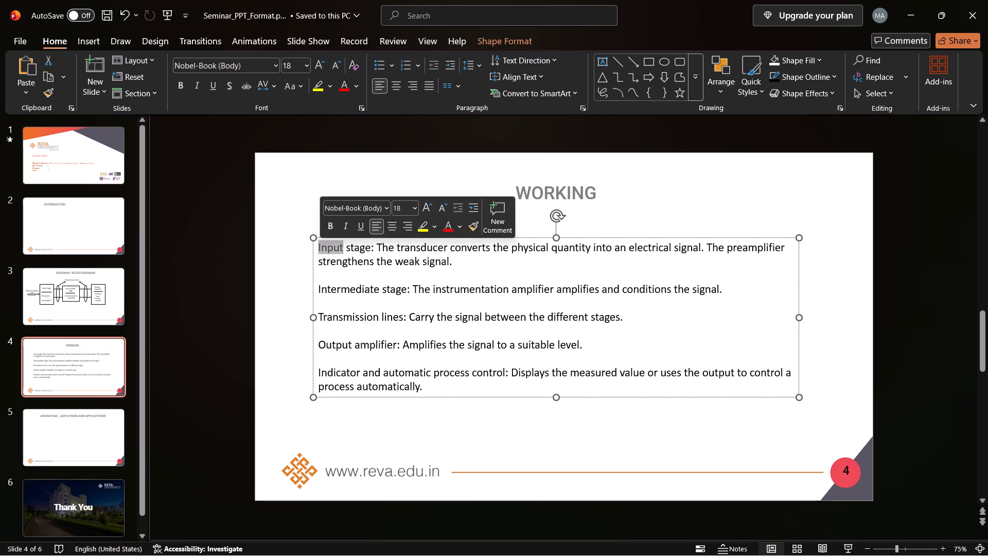
{"action": "left_click", "coordinate": [350, 244]}
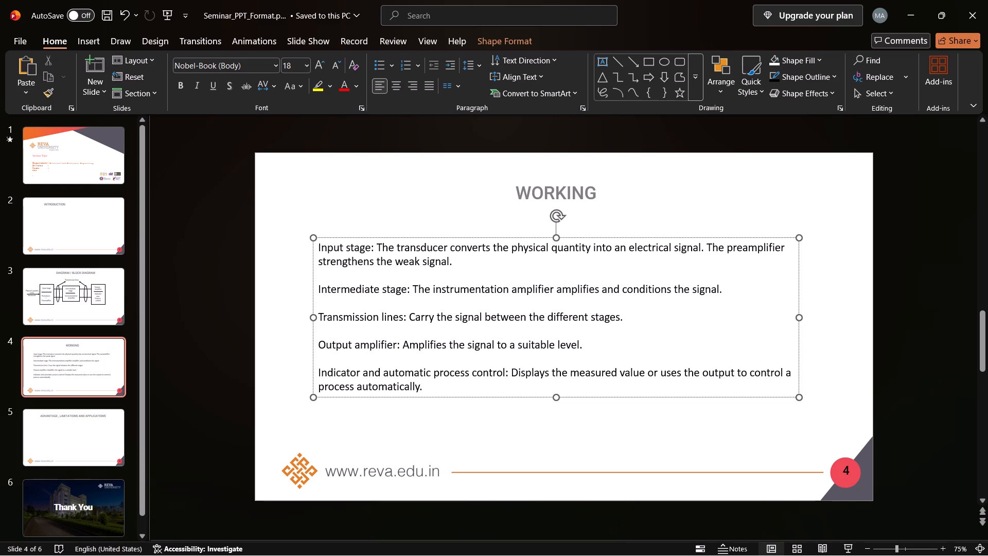
{"action": "left_click", "coordinate": [321, 248]}
{"action": "left_click_drag", "start_coordinate": [321, 248], "coordinate": [366, 253]}
{"action": "left_click", "coordinate": [375, 228]}
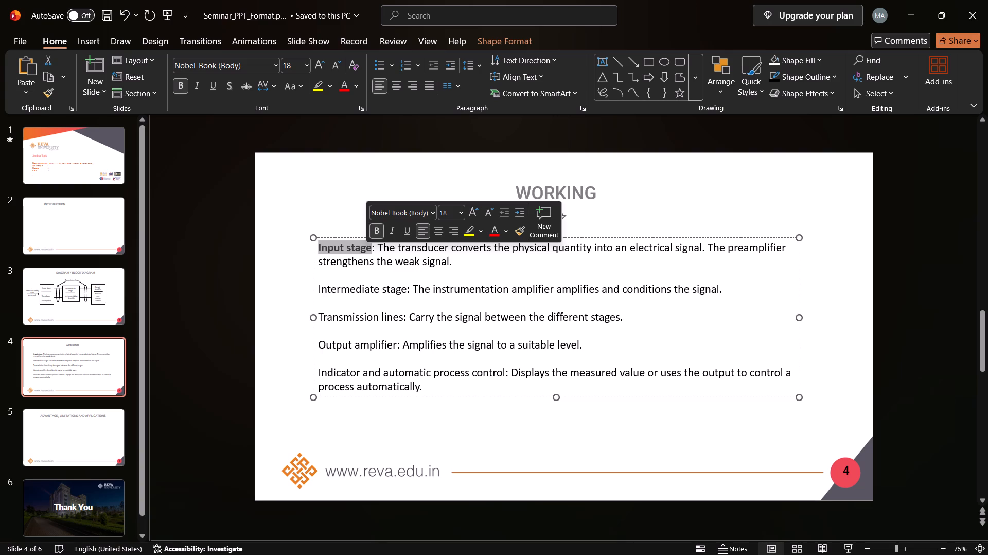
Make the "Intermediate stage:" label bold.
{"action": "left_click_drag", "start_coordinate": [319, 287], "coordinate": [339, 291]}
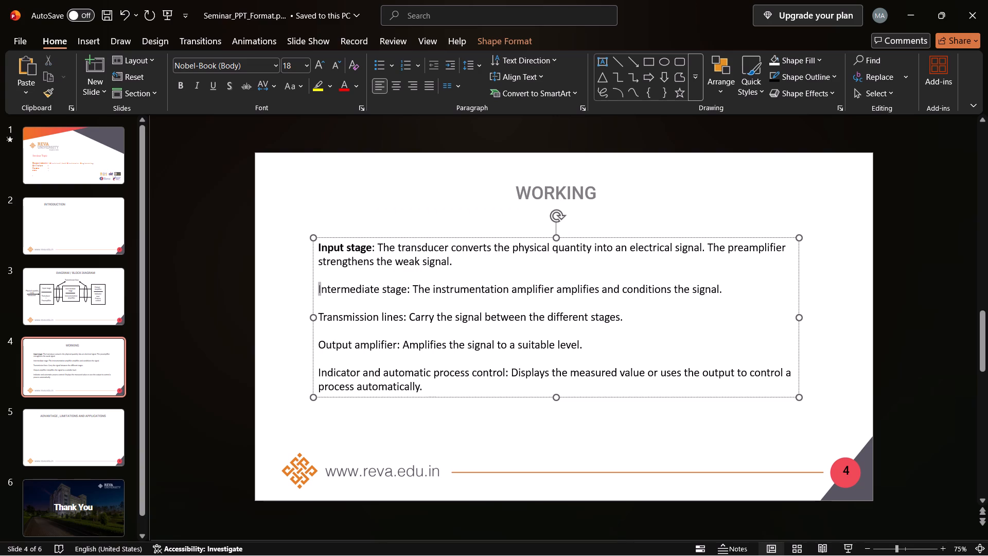
{"action": "left_click_drag", "start_coordinate": [339, 291], "coordinate": [413, 292]}
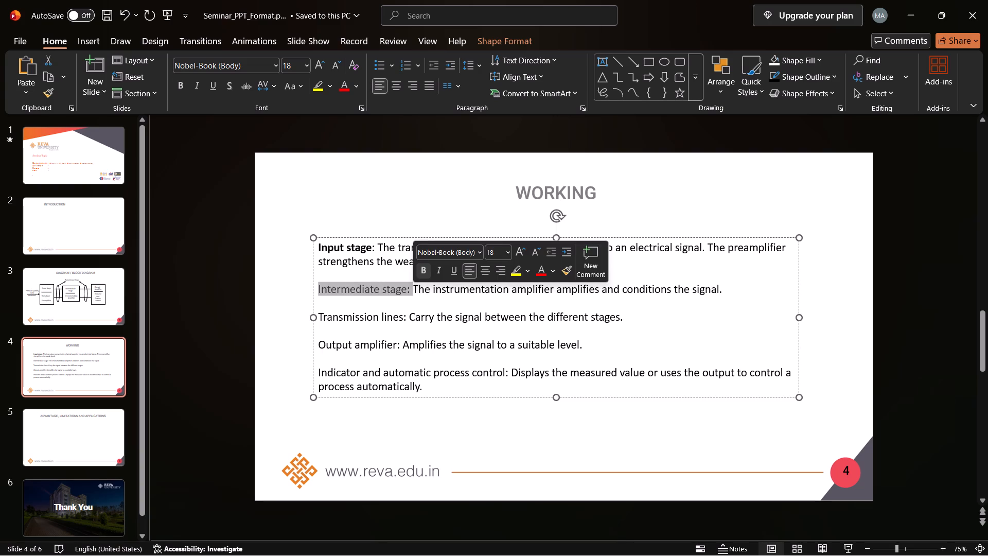
{"action": "left_click", "coordinate": [422, 269]}
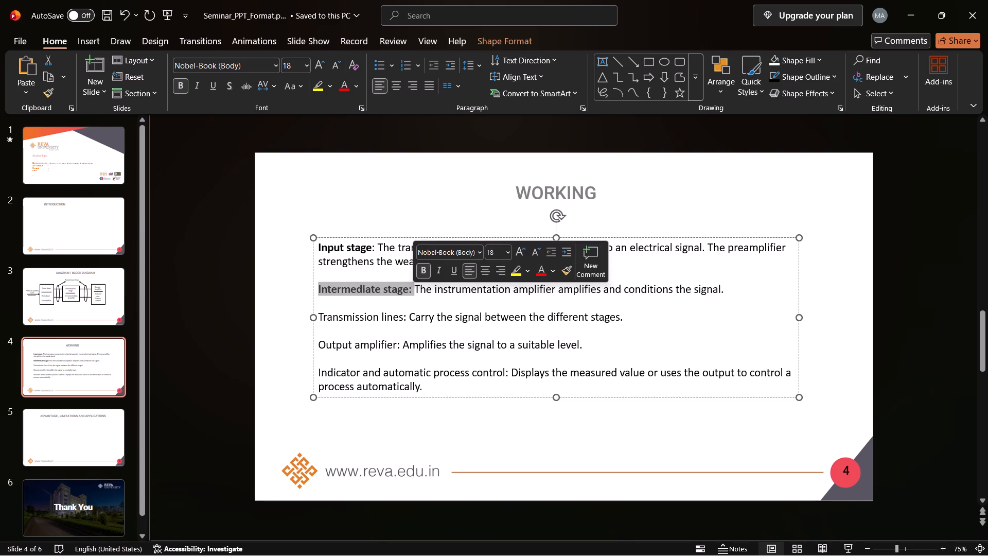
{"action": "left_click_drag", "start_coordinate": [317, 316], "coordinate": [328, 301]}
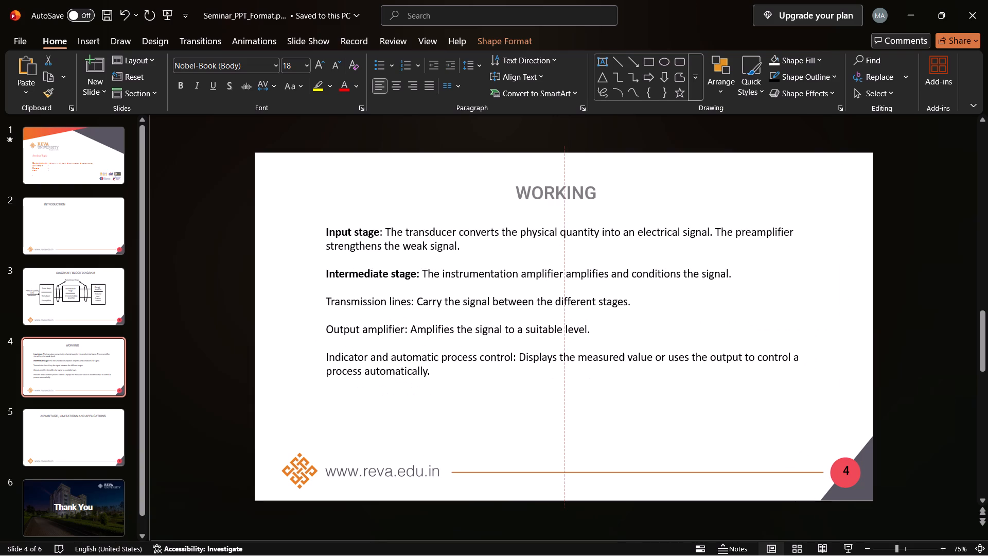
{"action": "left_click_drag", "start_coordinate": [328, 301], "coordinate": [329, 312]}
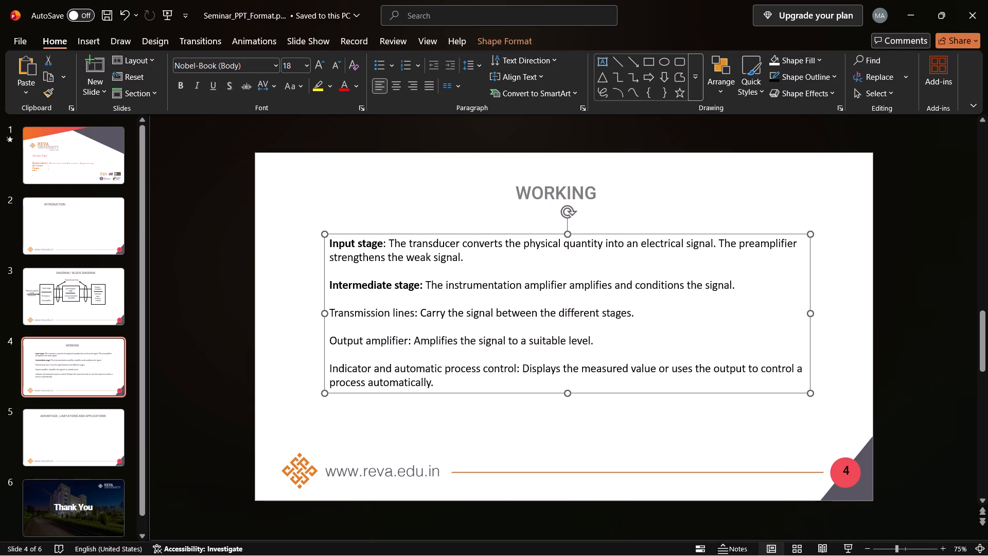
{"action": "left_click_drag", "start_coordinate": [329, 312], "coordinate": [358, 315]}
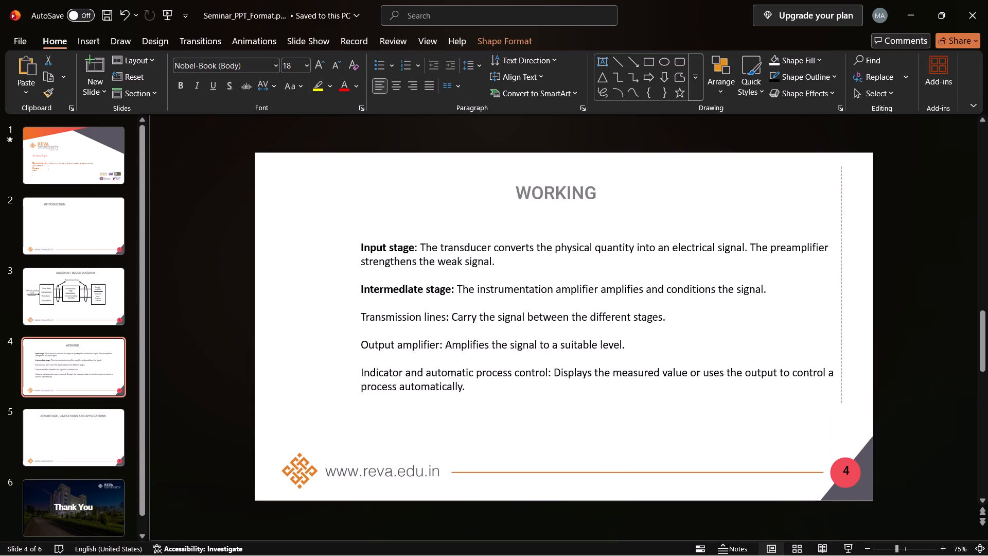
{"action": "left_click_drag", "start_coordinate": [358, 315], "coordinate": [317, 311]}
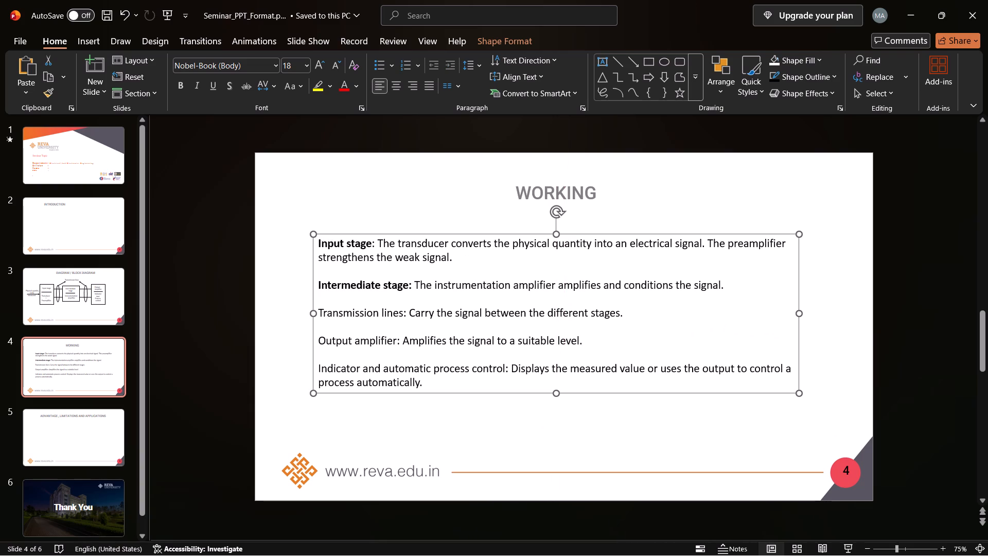
Make the "Transmission lines" label bold.
{"action": "double_click", "coordinate": [321, 311]}
{"action": "left_click_drag", "start_coordinate": [321, 311], "coordinate": [391, 310]}
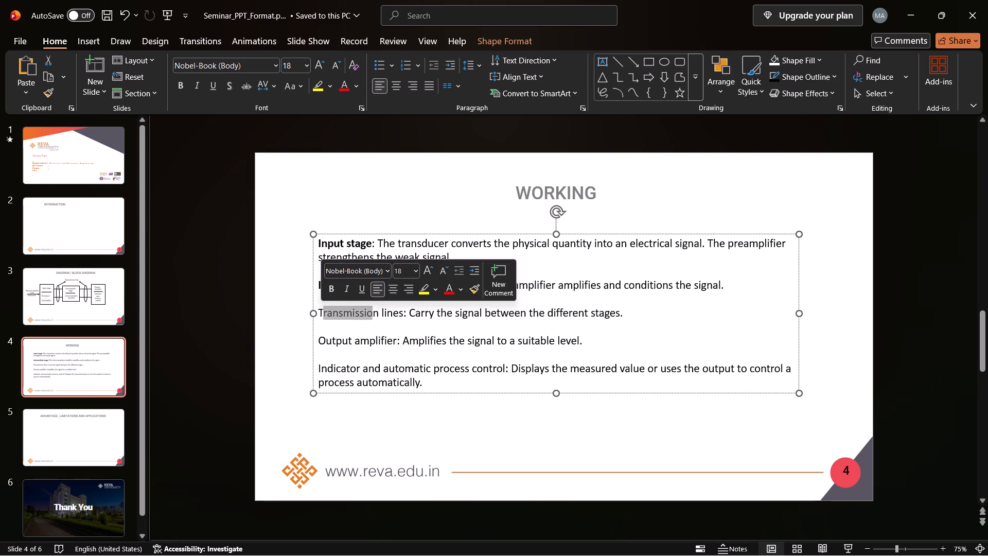
{"action": "left_click_drag", "start_coordinate": [391, 310], "coordinate": [392, 310]}
{"action": "left_click", "coordinate": [392, 310]}
{"action": "left_click_drag", "start_coordinate": [392, 310], "coordinate": [363, 310]}
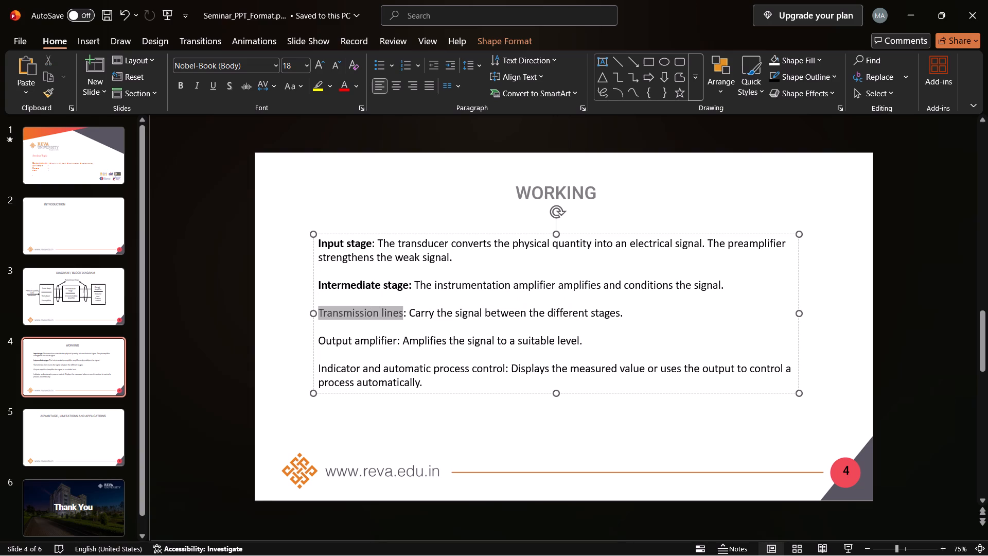
{"action": "left_click_drag", "start_coordinate": [363, 310], "coordinate": [349, 312]}
{"action": "left_click", "coordinate": [360, 293]}
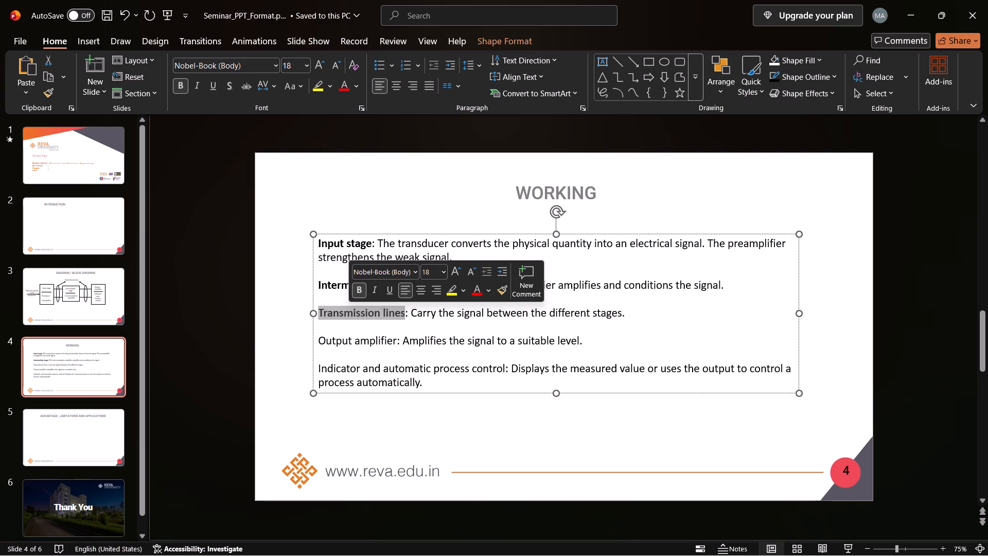
Shift the stage-description text box slightly to the left and down beneath the "WORKING" title.
{"action": "left_click_drag", "start_coordinate": [314, 337], "coordinate": [300, 336]}
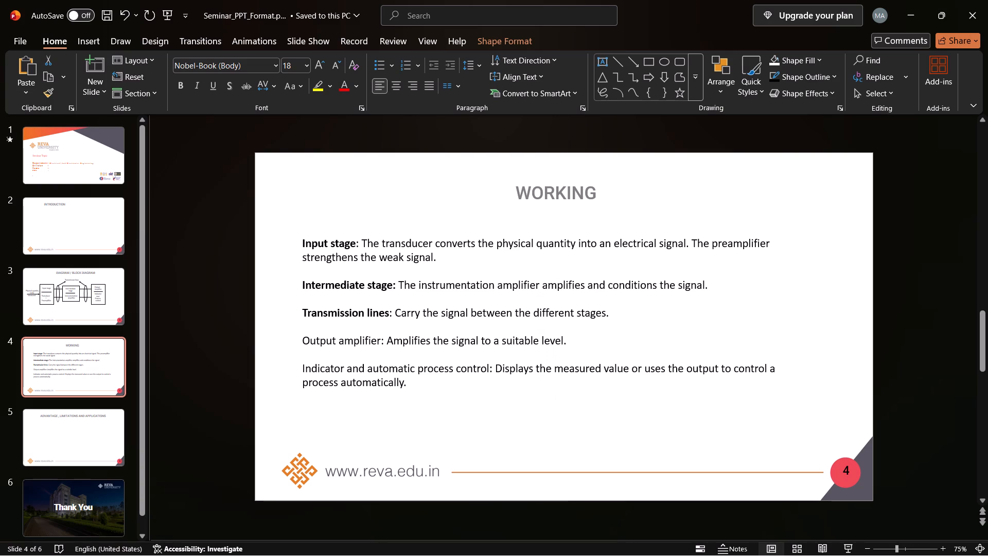
{"action": "left_click_drag", "start_coordinate": [300, 336], "coordinate": [302, 343]}
{"action": "left_click", "coordinate": [302, 343]}
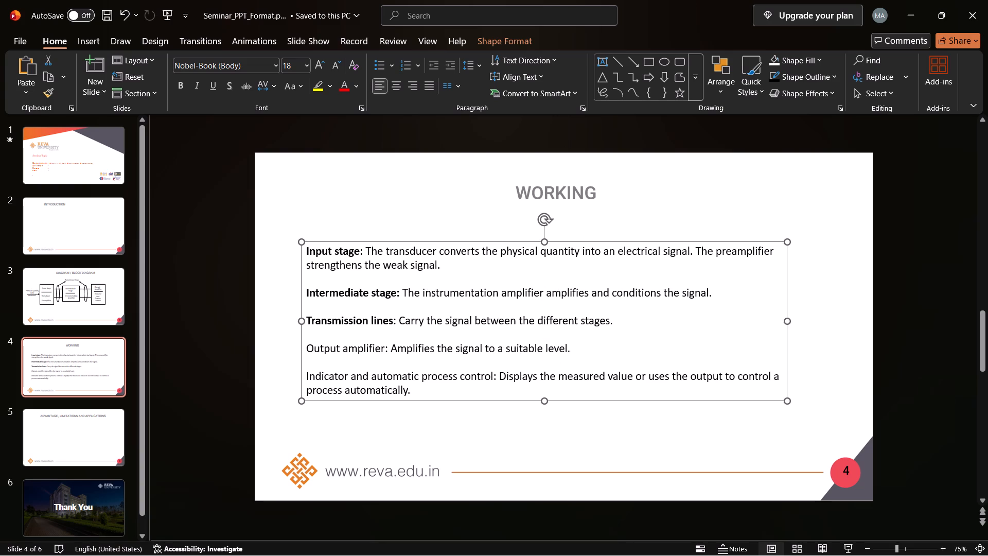
Make the "Output amplifier" label at the start of the fourth paragraph bold.
{"action": "double_click", "coordinate": [307, 349]}
{"action": "left_click_drag", "start_coordinate": [307, 349], "coordinate": [350, 351]}
{"action": "left_click", "coordinate": [350, 351]}
{"action": "left_click_drag", "start_coordinate": [350, 351], "coordinate": [314, 353]}
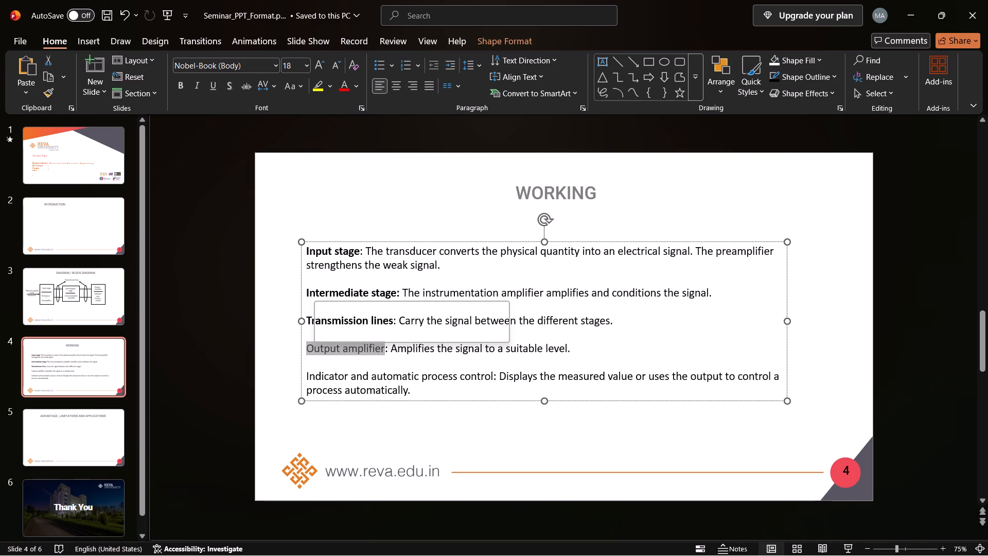
{"action": "left_click", "coordinate": [326, 329]}
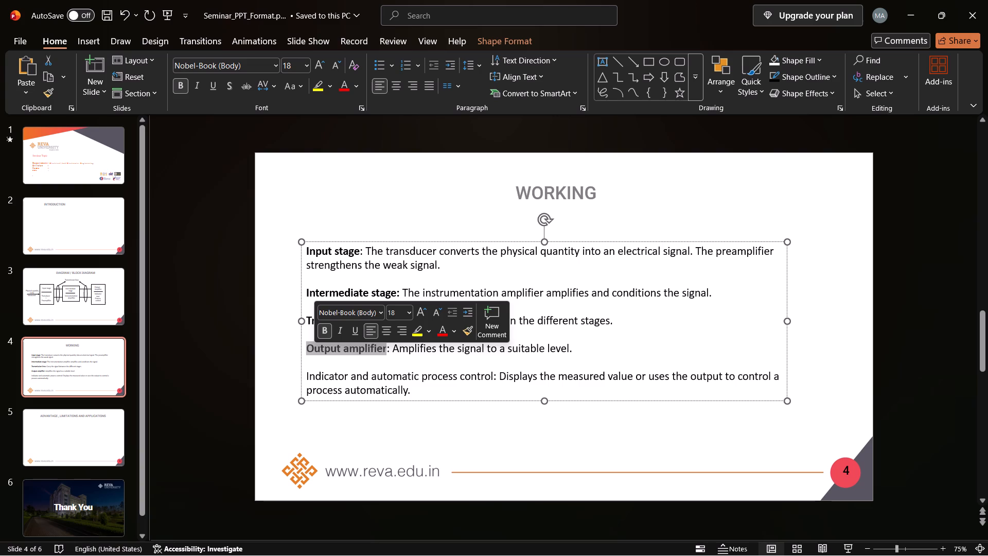
Make the "Indicator and automatic process control" label at the start of the last paragraph bold.
{"action": "left_click", "coordinate": [310, 373]}
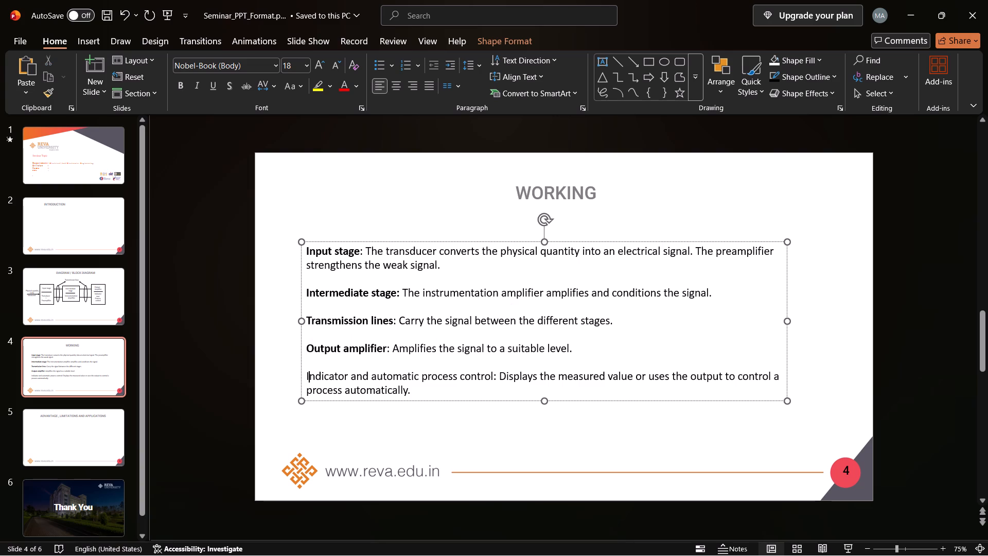
{"action": "left_click", "coordinate": [310, 373]}
{"action": "left_click_drag", "start_coordinate": [310, 373], "coordinate": [371, 374]}
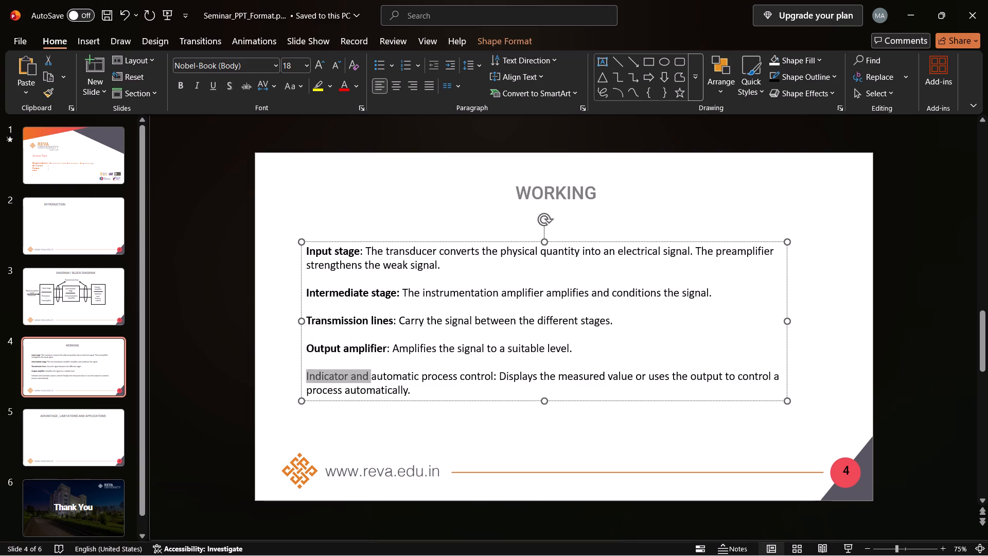
{"action": "left_click_drag", "start_coordinate": [371, 374], "coordinate": [490, 377]}
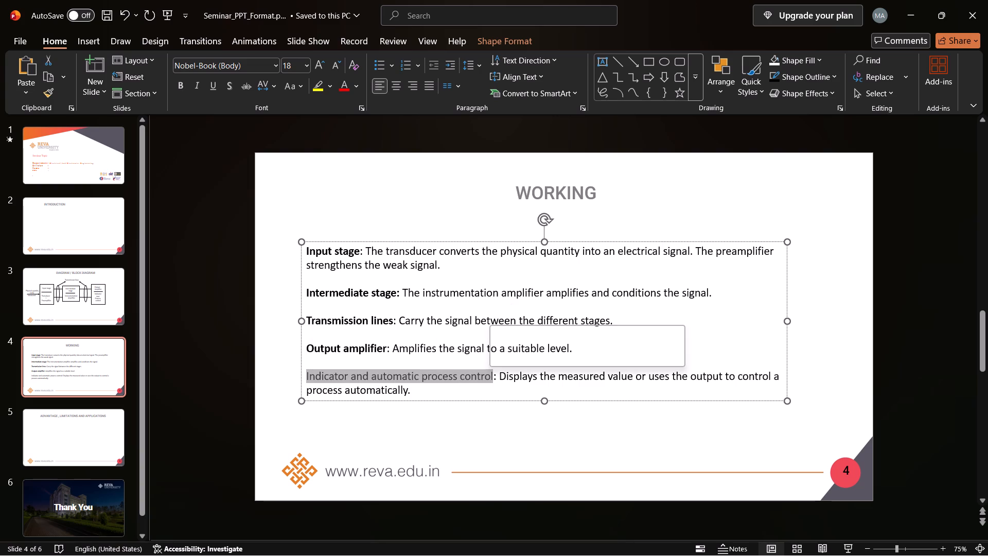
{"action": "left_click", "coordinate": [501, 350]}
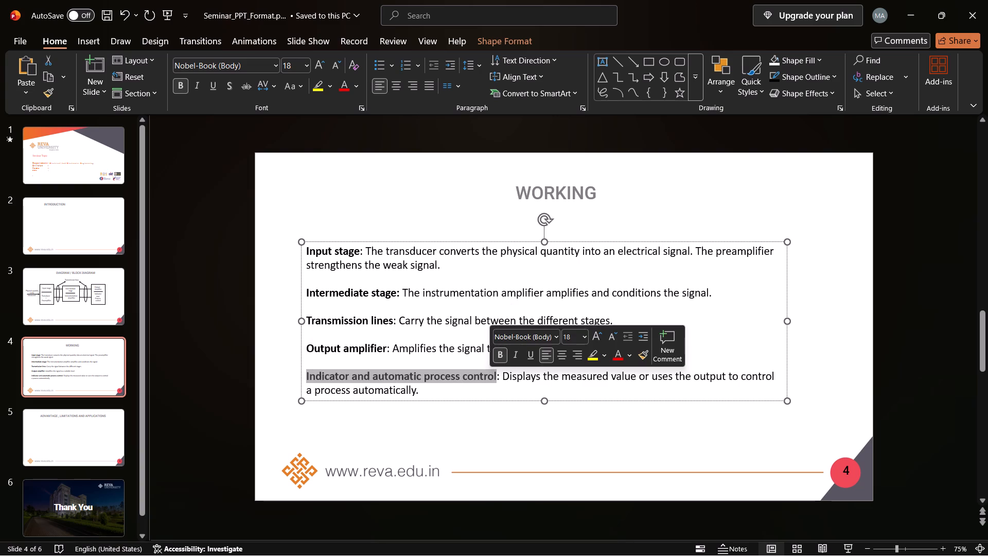
{"action": "left_click", "coordinate": [502, 442]}
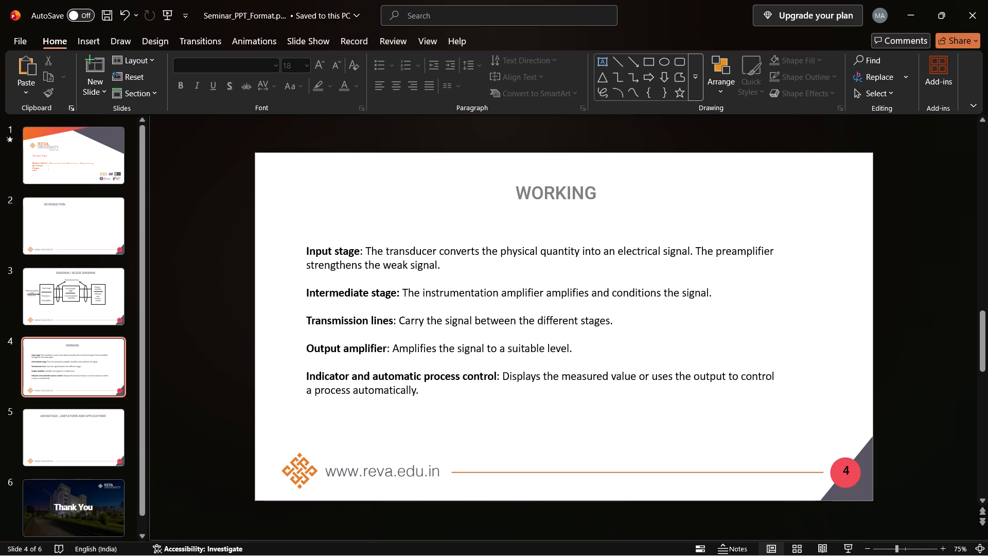
On slide 2, shift the "INTRODUCTION" title box to the right so it sits roughly centred above the content placeholder.
{"action": "left_click", "coordinate": [85, 234]}
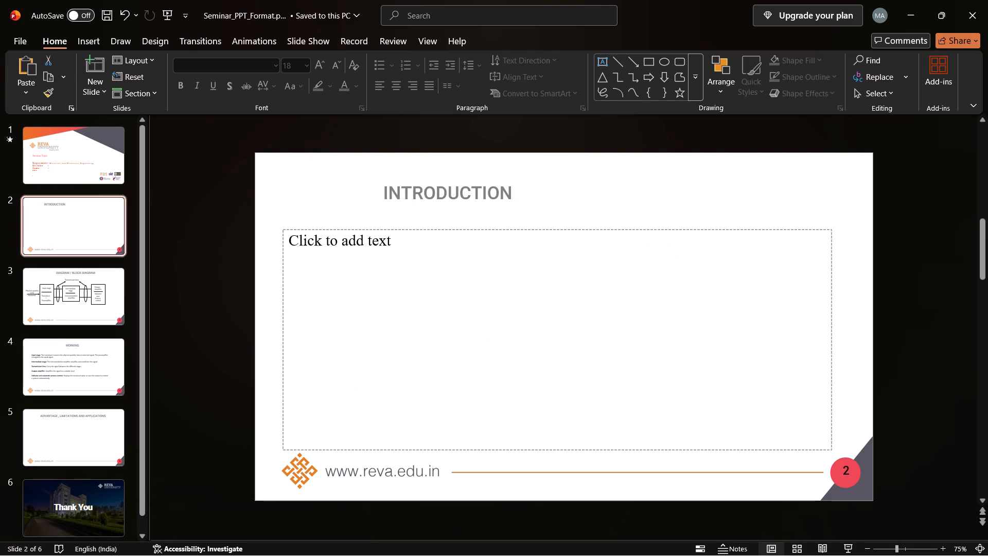
{"action": "left_click", "coordinate": [422, 187]}
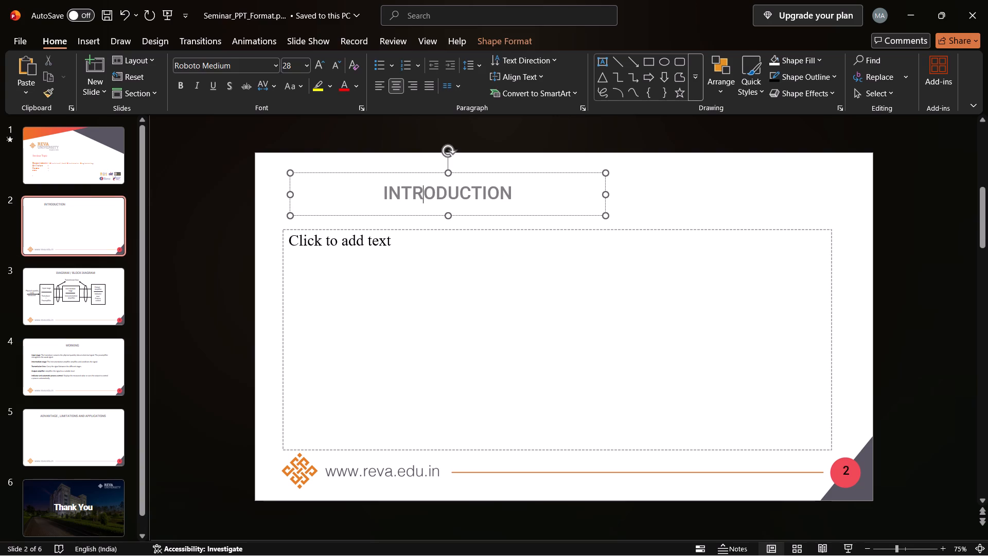
{"action": "key", "text": "Right"}
{"action": "key", "text": "Right"}
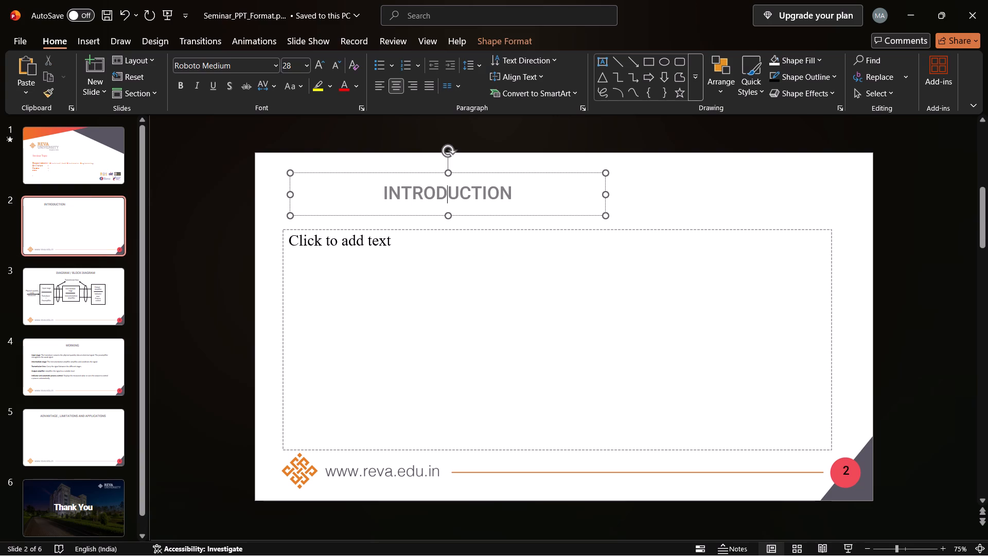
{"action": "left_click", "coordinate": [607, 196]}
{"action": "key", "text": "Right"}
{"action": "key", "text": "Right"}
{"action": "key", "text": "Right"}
{"action": "key", "text": "Right"}
{"action": "key", "text": "Right"}
{"action": "key", "text": "Right"}
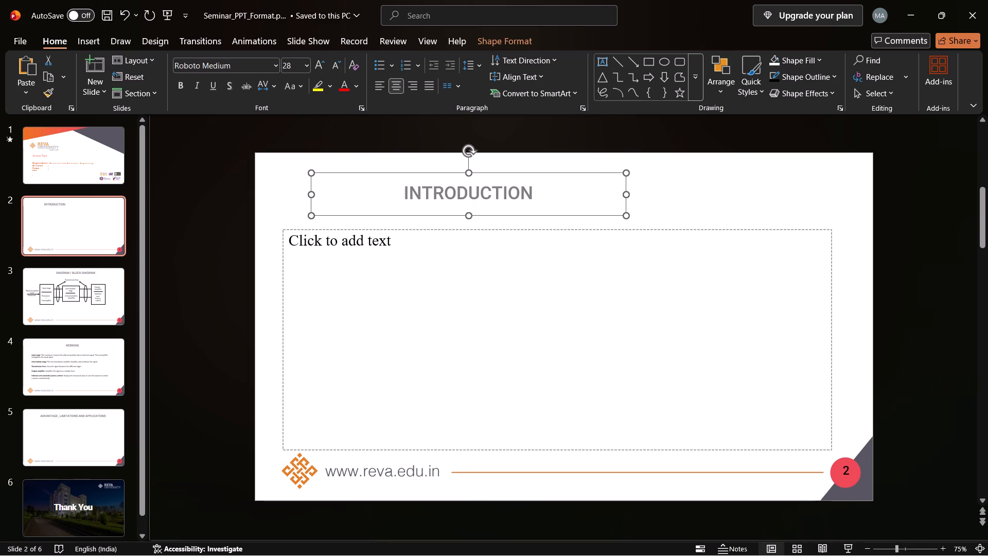
{"action": "key", "text": "Right"}
{"action": "key", "text": "Right"}
{"action": "key", "text": "Right"}
{"action": "key", "text": "Right"}
{"action": "key", "text": "Right"}
{"action": "key", "text": "Right"}
{"action": "key", "text": "Right"}
{"action": "key", "text": "Right"}
{"action": "key", "text": "Right"}
{"action": "key", "text": "Right"}
{"action": "key", "text": "Right"}
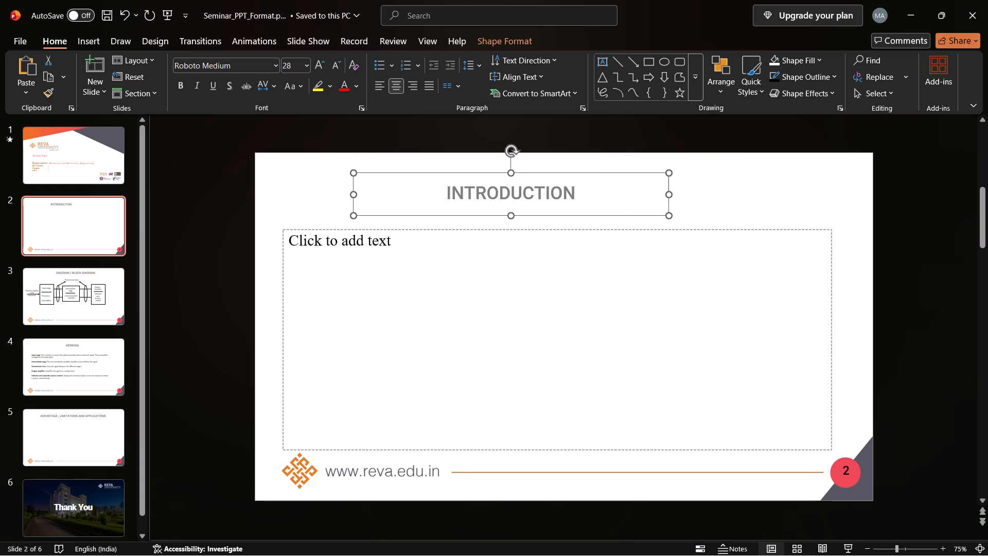
{"action": "key", "text": "Right"}
{"action": "key", "text": "Right"}
{"action": "key", "text": "Right"}
{"action": "key", "text": "Right"}
{"action": "key", "text": "Right"}
{"action": "key", "text": "Right"}
{"action": "key", "text": "Right"}
{"action": "key", "text": "Right"}
{"action": "key", "text": "Right"}
{"action": "key", "text": "Right"}
{"action": "key", "text": "Right"}
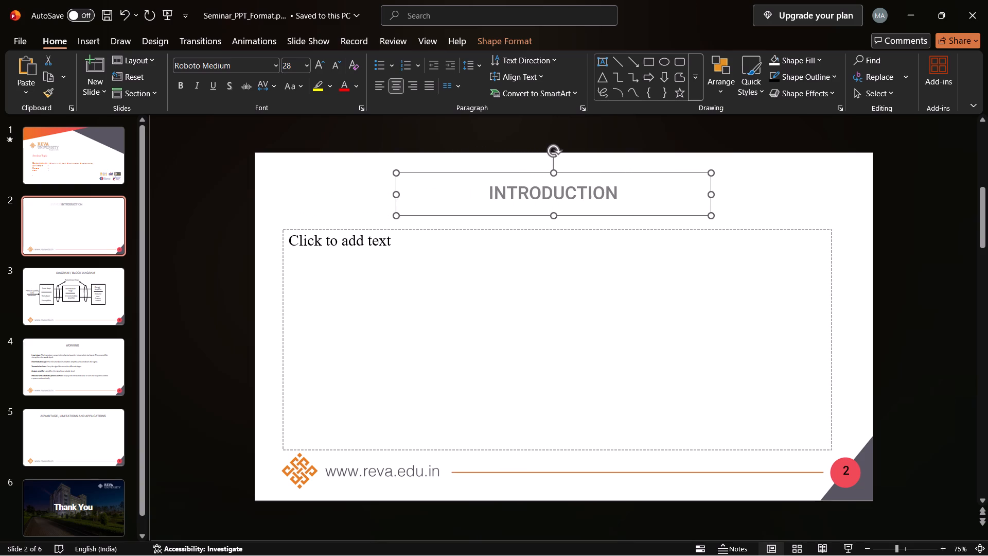
Check the title placement and layout on the block diagram and Working slides, and return to the Introduction slide.
{"action": "left_click", "coordinate": [91, 310]}
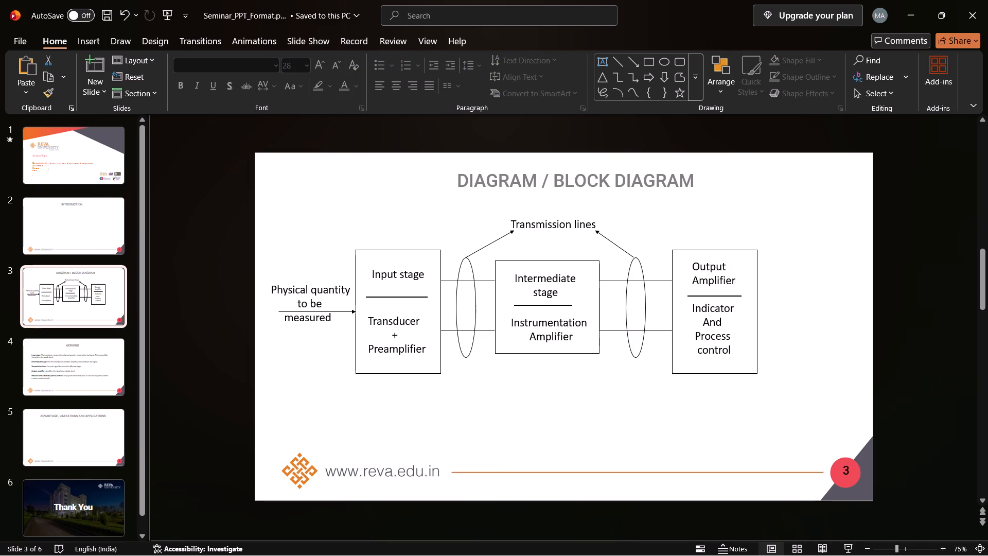
{"action": "left_click", "coordinate": [281, 212]}
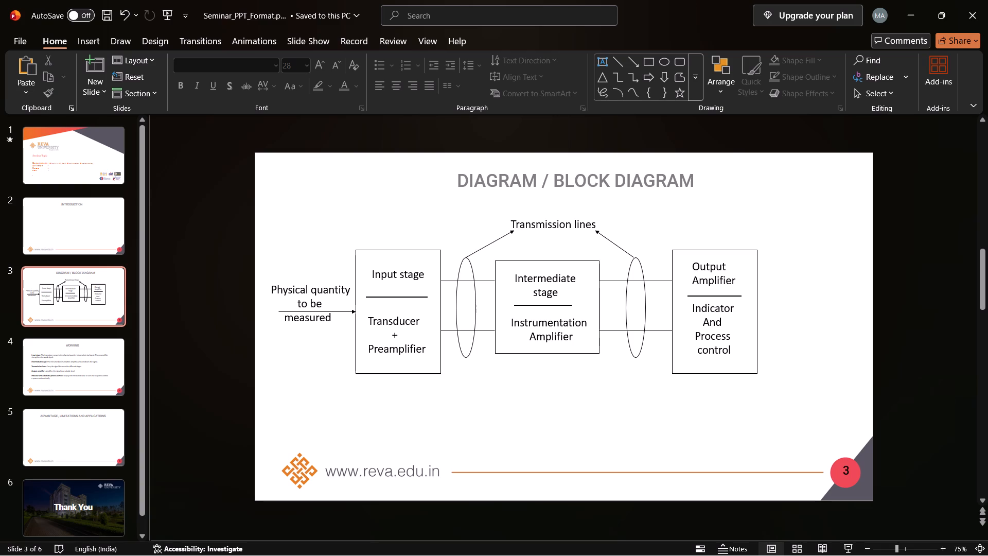
{"action": "left_click", "coordinate": [295, 206]}
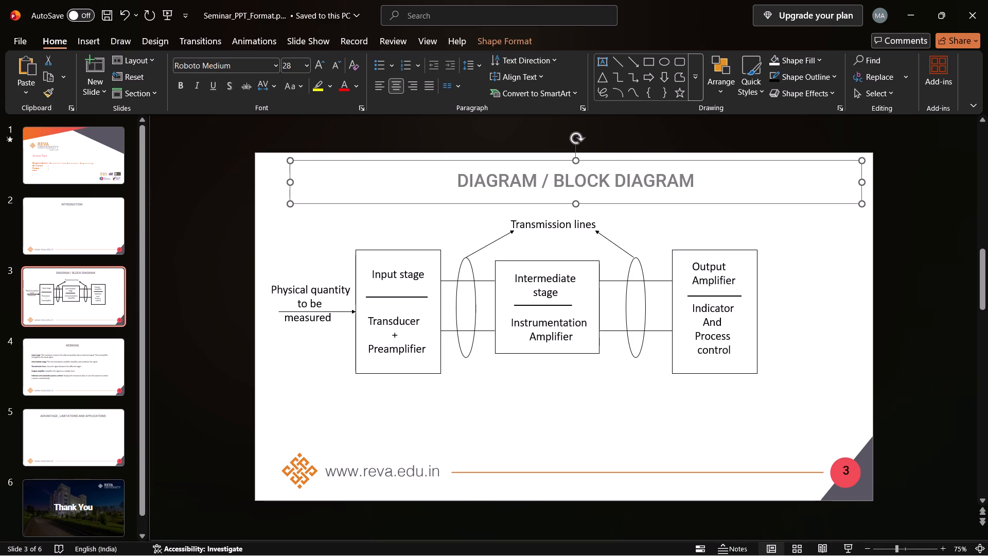
{"action": "left_click", "coordinate": [287, 227]}
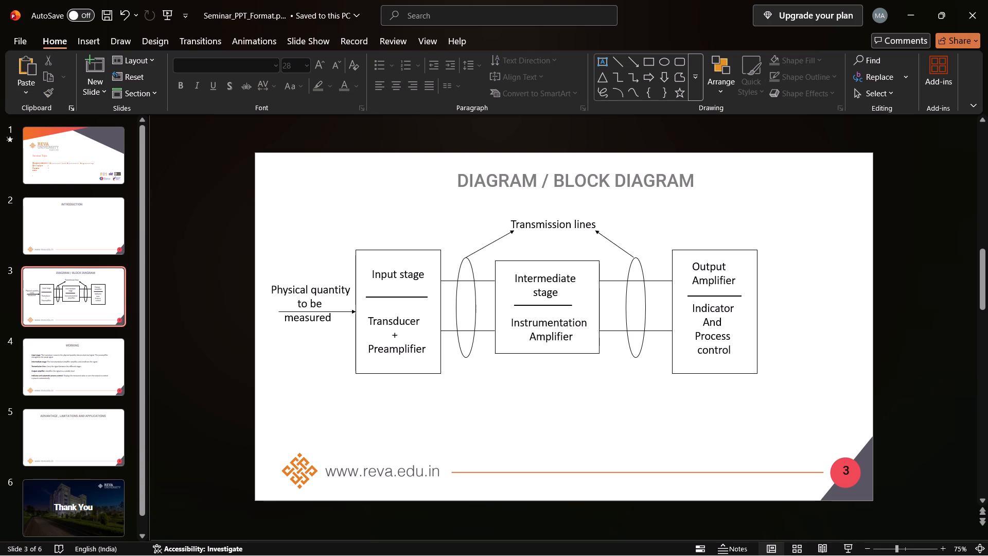
{"action": "left_click", "coordinate": [109, 357]}
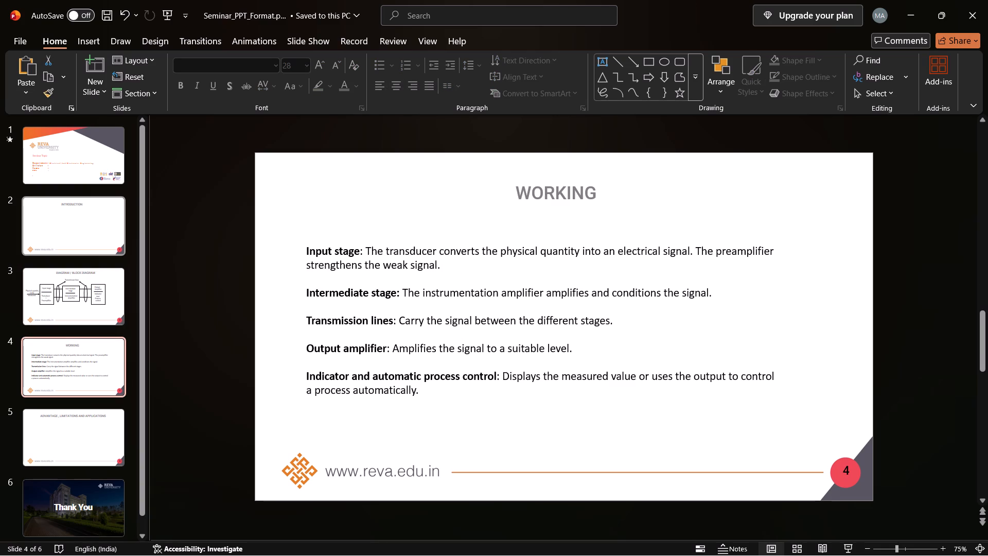
{"action": "left_click", "coordinate": [92, 213]}
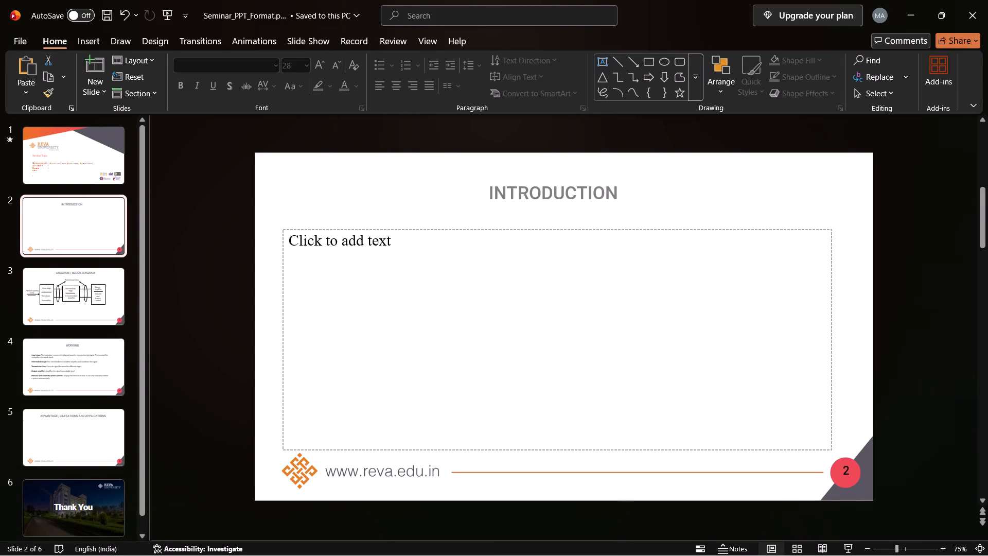
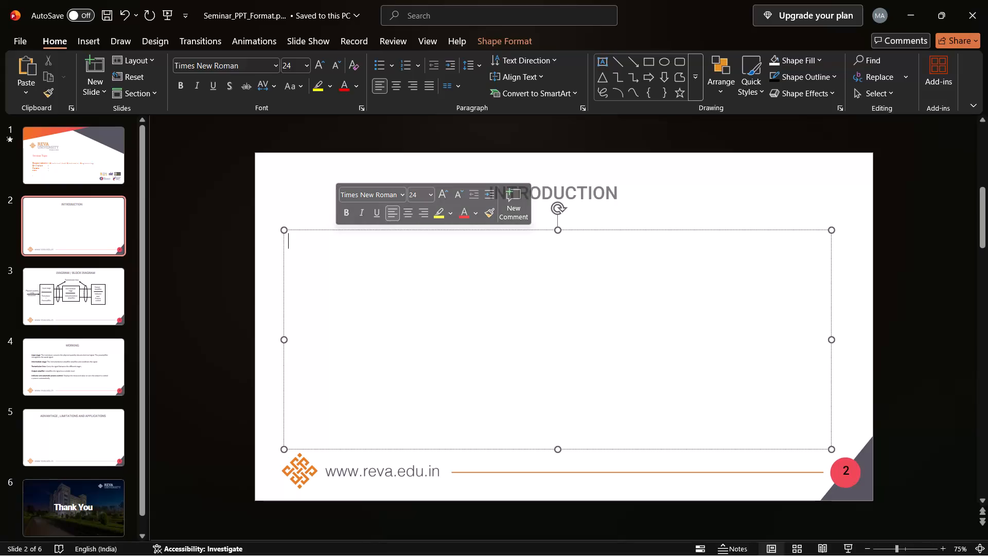
Paste the copied Solid State Instruments (SSI) introduction text into the content placeholder of the Introduction slide.
{"action": "key", "text": "ctrl+v"}
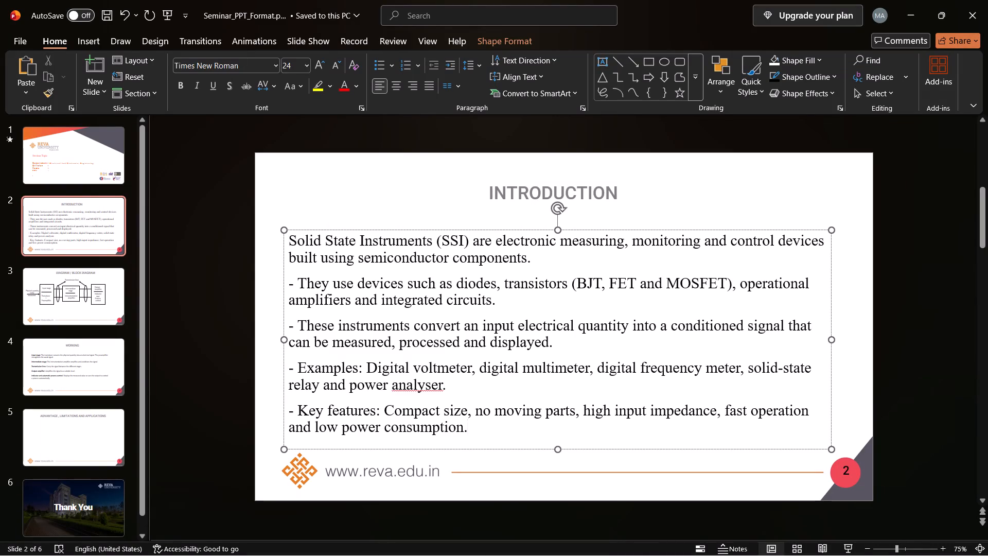
Compare the text formatting and layout of the Introduction slide with the block diagram and Working slides, ending on the Working slide.
{"action": "left_click", "coordinate": [75, 316]}
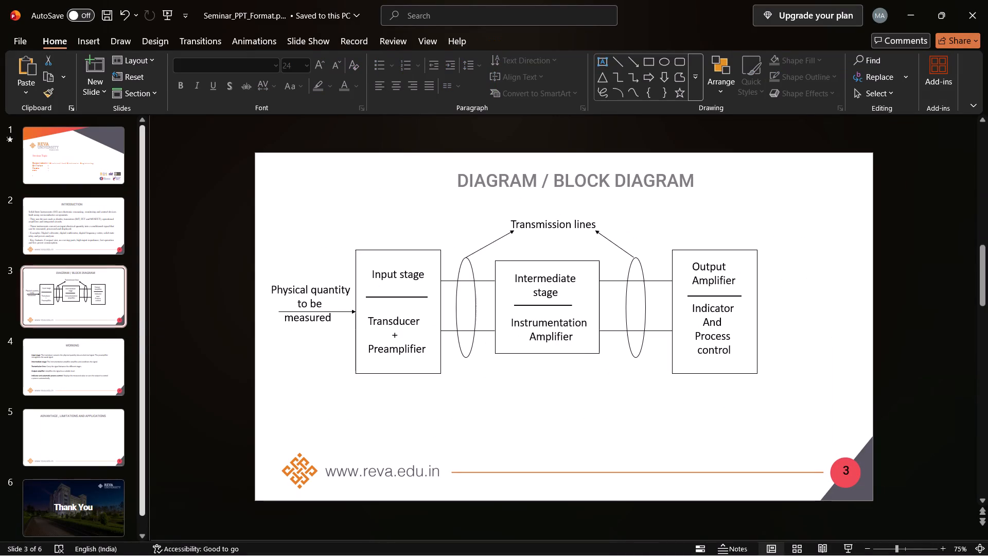
{"action": "left_click", "coordinate": [67, 356]}
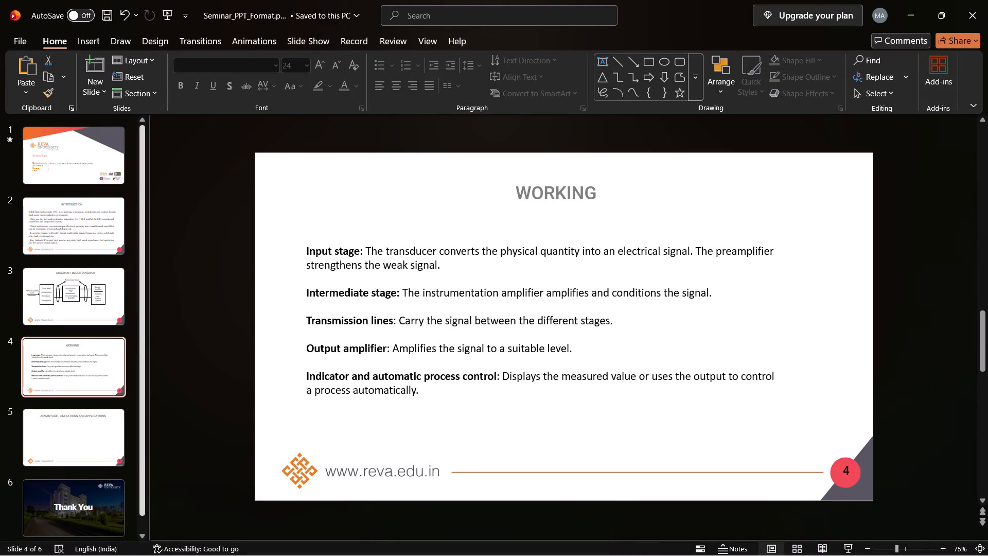
{"action": "left_click", "coordinate": [52, 239]}
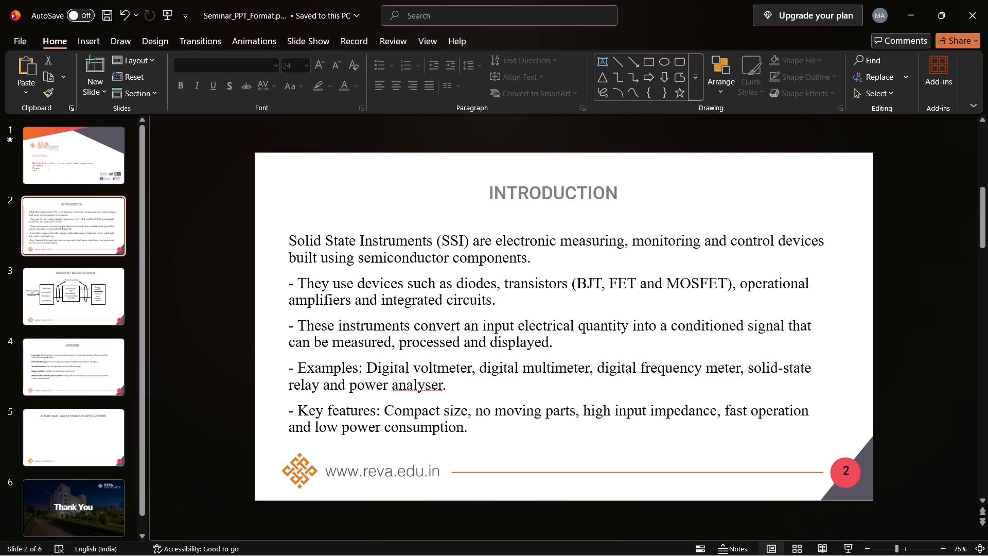
{"action": "left_click", "coordinate": [110, 381]}
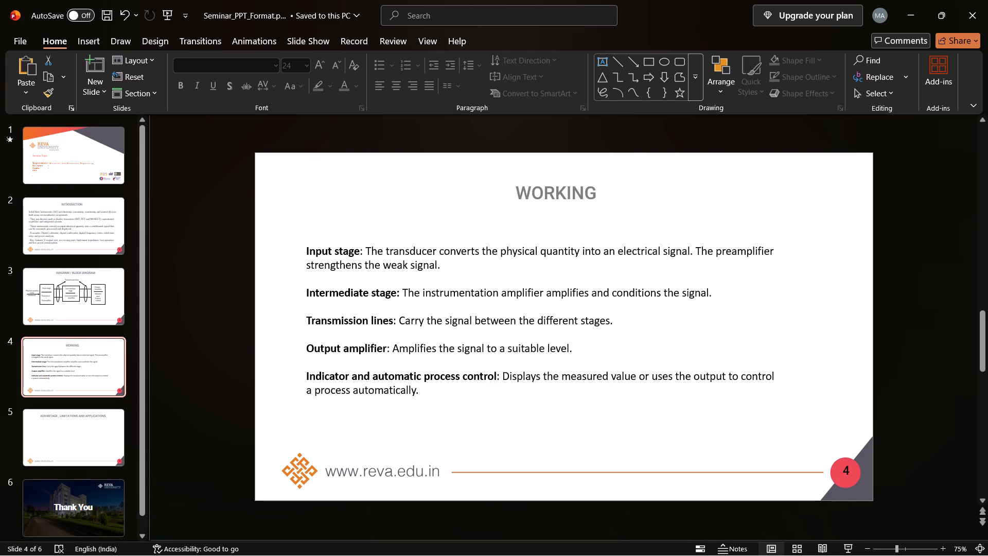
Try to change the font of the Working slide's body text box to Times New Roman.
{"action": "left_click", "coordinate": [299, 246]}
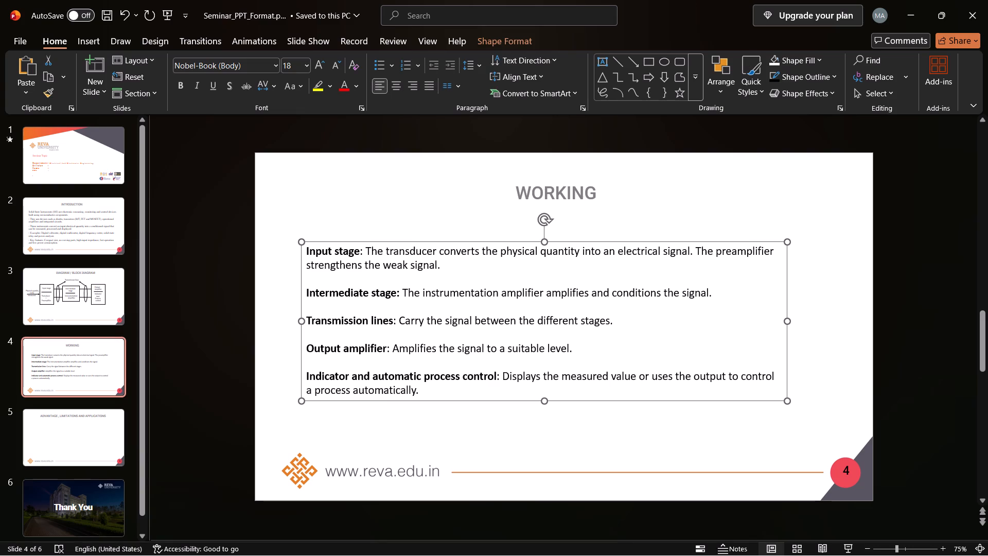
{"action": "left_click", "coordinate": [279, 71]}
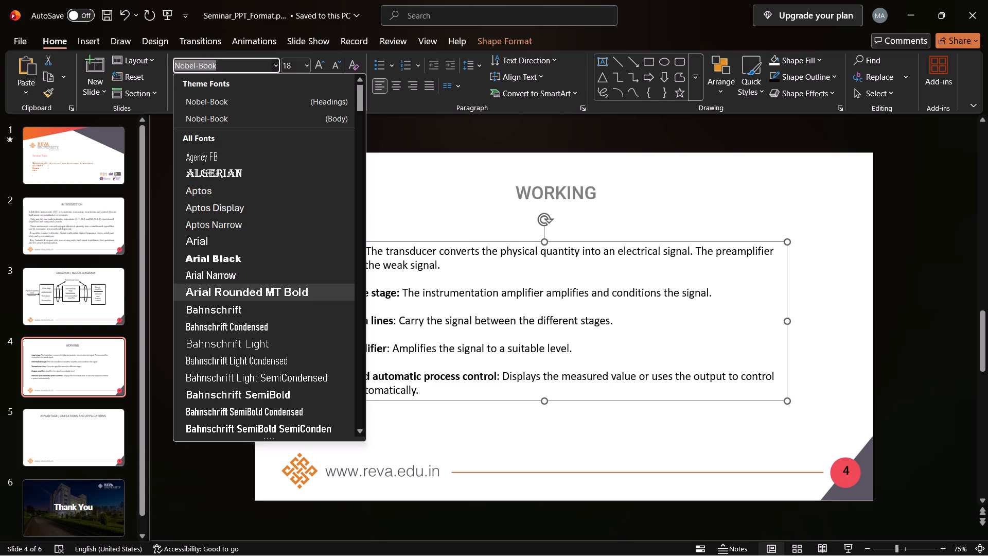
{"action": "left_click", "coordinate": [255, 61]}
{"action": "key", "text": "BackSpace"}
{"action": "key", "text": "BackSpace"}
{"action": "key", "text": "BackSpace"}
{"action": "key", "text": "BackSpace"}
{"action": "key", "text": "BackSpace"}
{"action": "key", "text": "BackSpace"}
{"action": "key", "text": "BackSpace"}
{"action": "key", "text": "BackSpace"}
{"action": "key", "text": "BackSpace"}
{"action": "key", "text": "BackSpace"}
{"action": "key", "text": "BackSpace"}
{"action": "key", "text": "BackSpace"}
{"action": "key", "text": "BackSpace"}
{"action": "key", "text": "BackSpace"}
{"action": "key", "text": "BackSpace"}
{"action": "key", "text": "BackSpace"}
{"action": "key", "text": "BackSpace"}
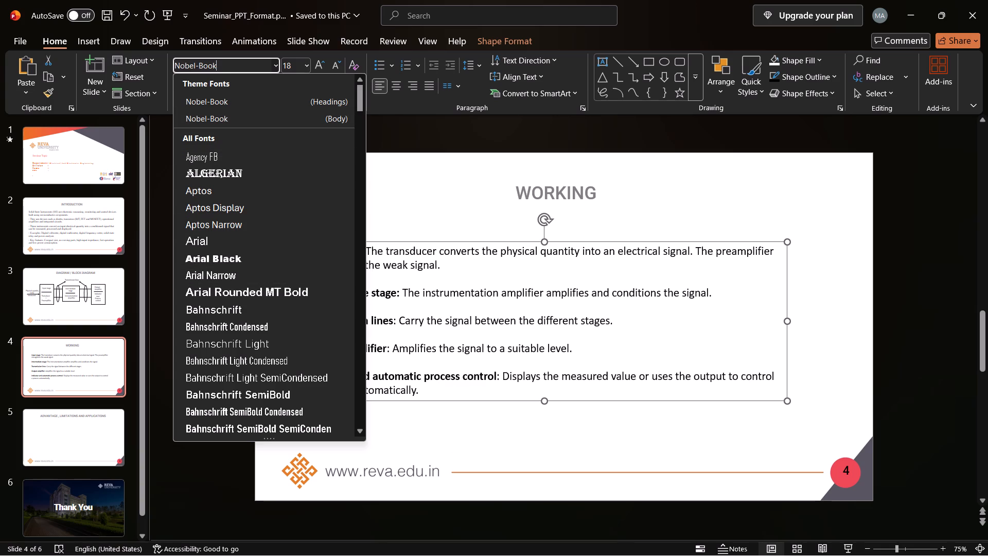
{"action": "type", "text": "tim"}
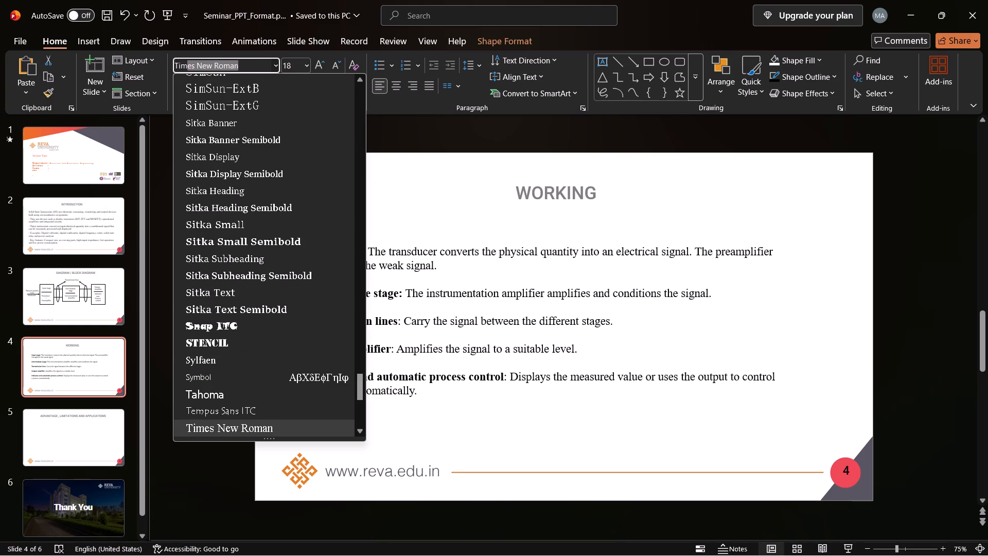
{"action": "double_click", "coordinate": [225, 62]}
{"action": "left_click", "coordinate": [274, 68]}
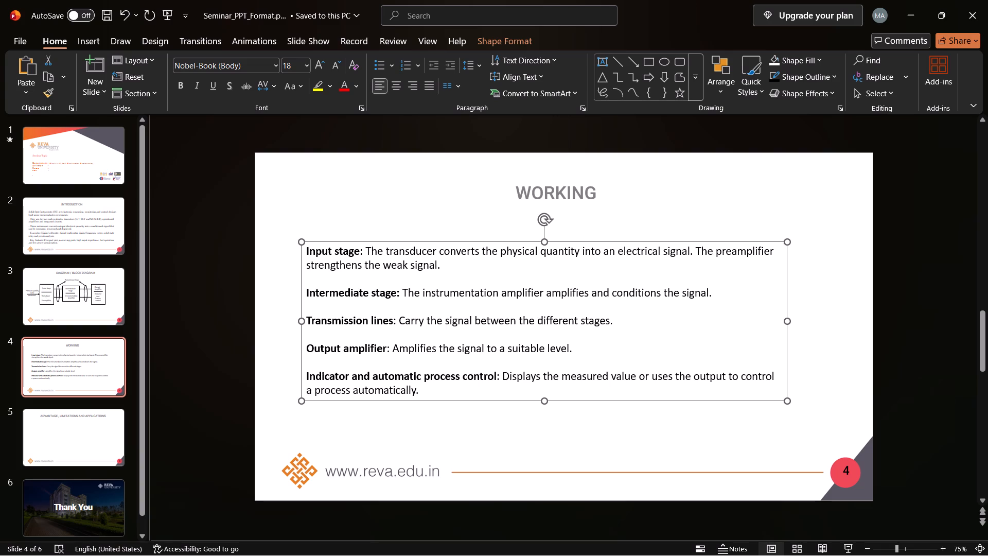
Move the Working slide's body text box slightly down, further from the title.
{"action": "scroll", "coordinate": [533, 335], "scroll_direction": "up", "scroll_amount": 2, "text": "ctrl"}
{"action": "scroll", "coordinate": [533, 335], "scroll_direction": "down", "scroll_amount": 1, "text": "ctrl"}
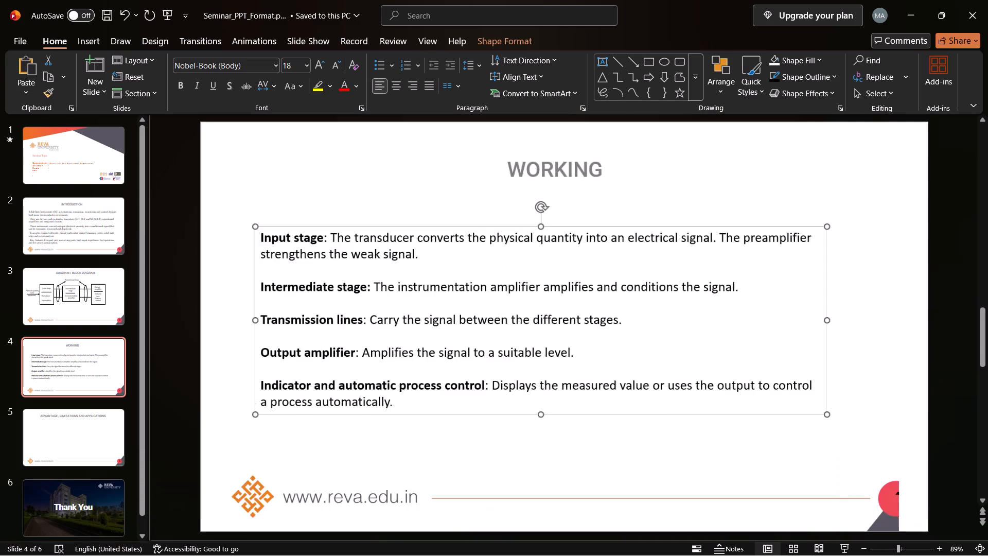
{"action": "scroll", "coordinate": [533, 335], "scroll_direction": "down", "scroll_amount": 1, "text": "ctrl"}
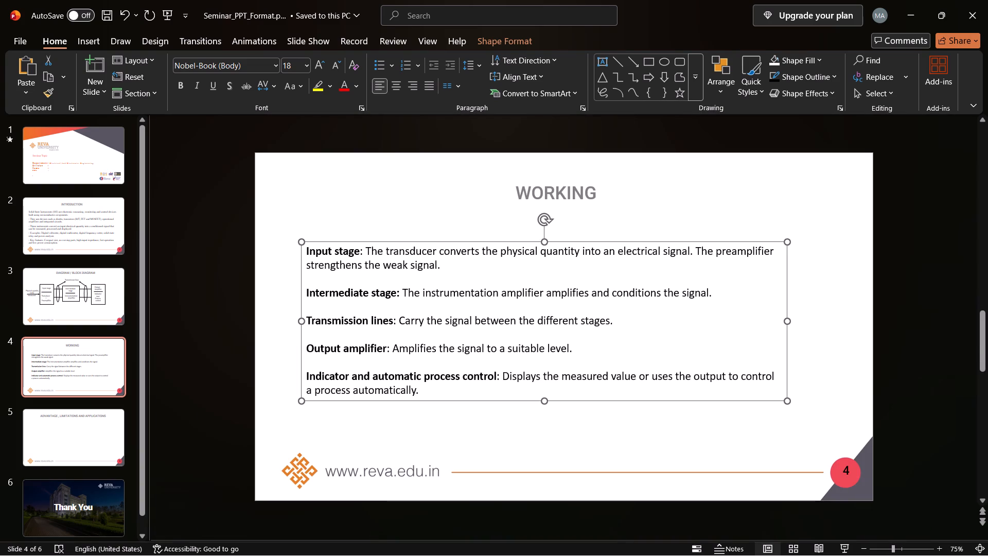
{"action": "left_click_drag", "start_coordinate": [539, 401], "coordinate": [540, 407]}
{"action": "left_click", "coordinate": [540, 407]}
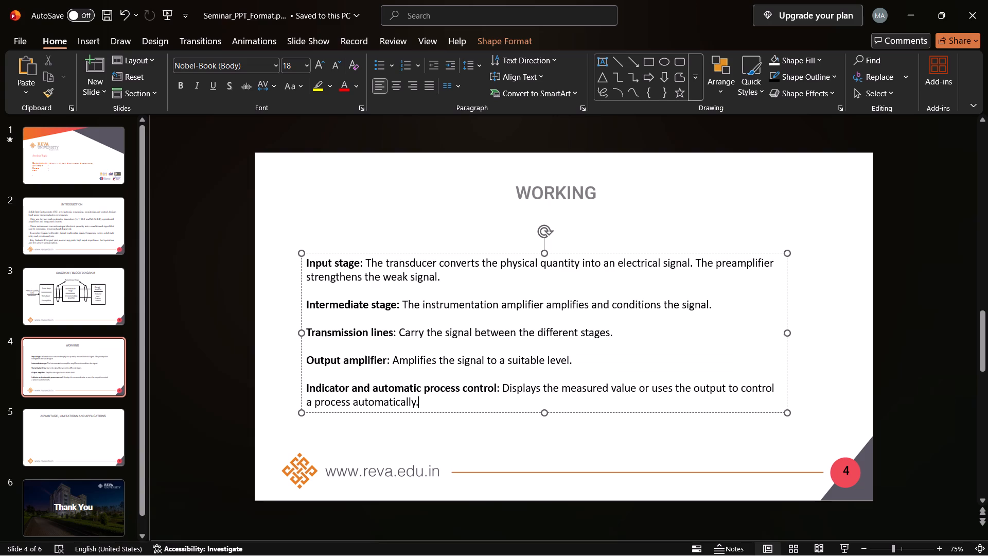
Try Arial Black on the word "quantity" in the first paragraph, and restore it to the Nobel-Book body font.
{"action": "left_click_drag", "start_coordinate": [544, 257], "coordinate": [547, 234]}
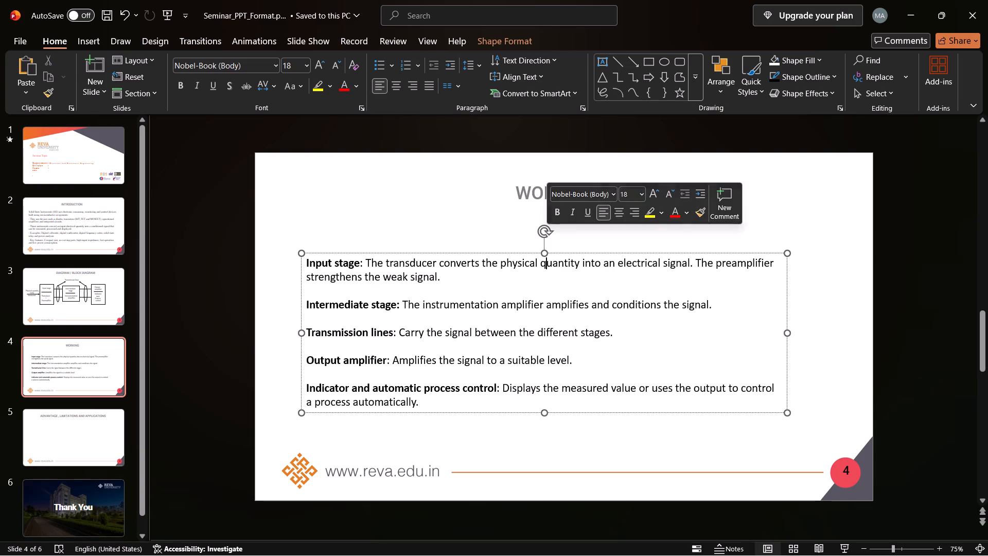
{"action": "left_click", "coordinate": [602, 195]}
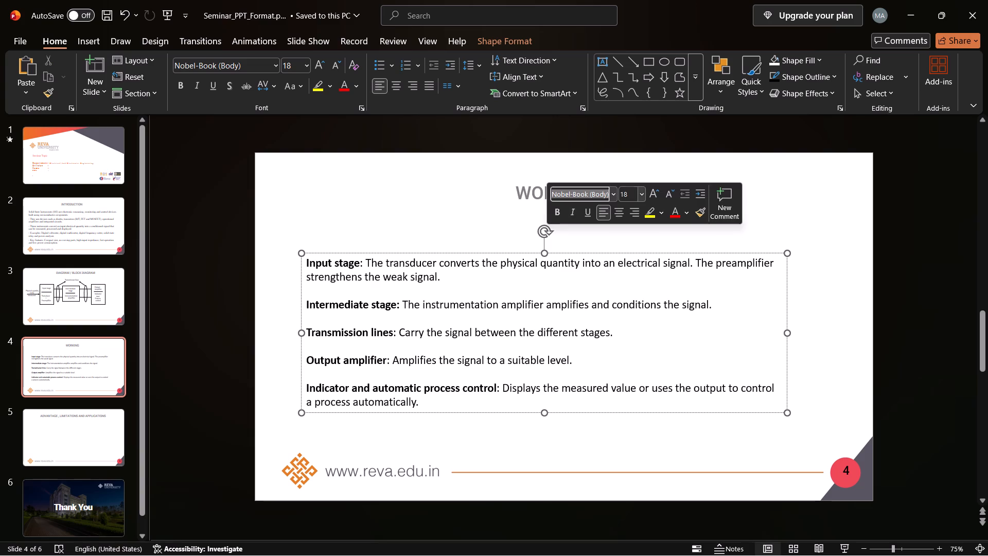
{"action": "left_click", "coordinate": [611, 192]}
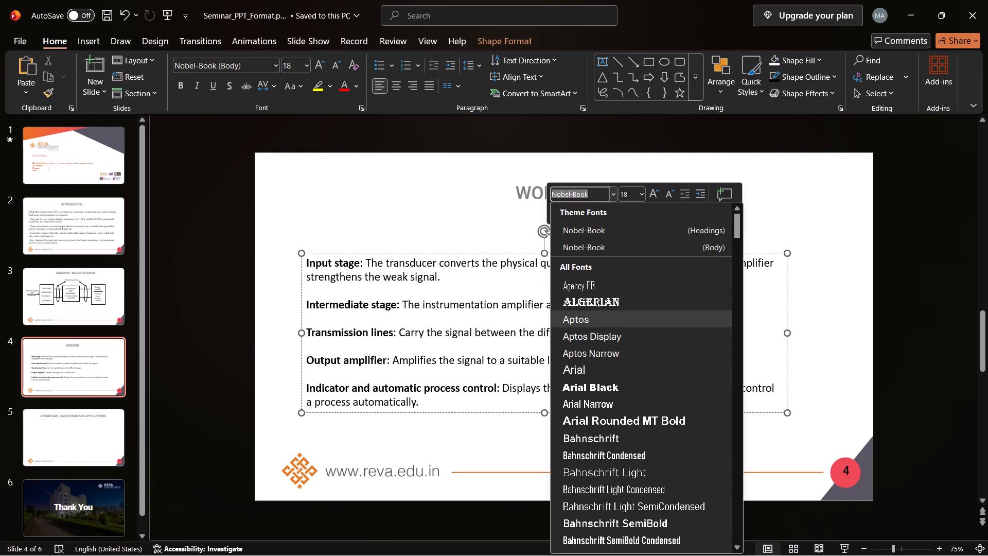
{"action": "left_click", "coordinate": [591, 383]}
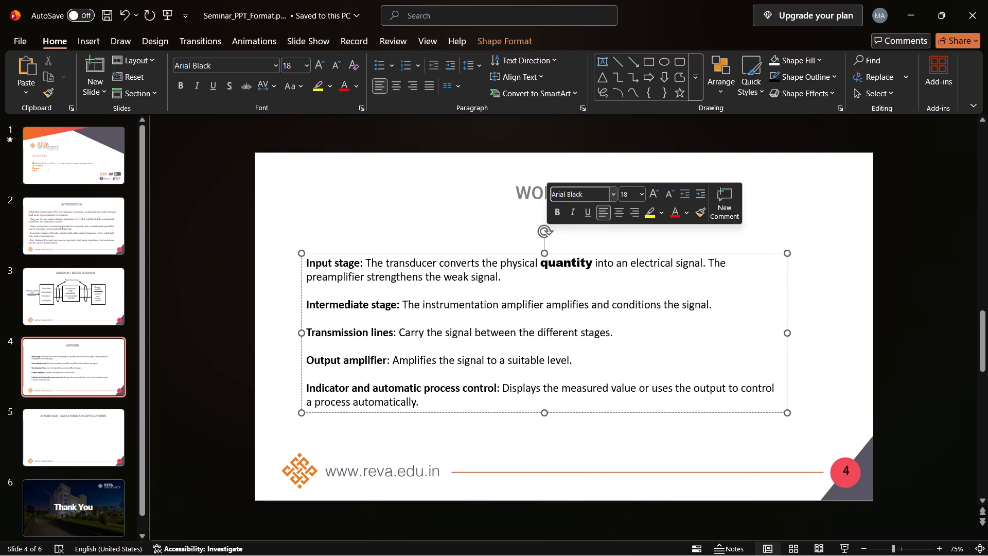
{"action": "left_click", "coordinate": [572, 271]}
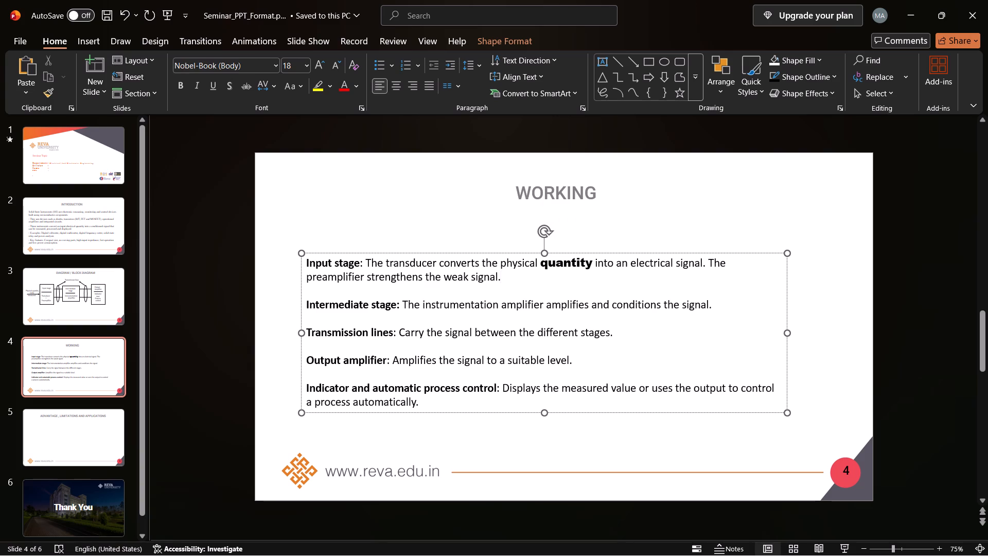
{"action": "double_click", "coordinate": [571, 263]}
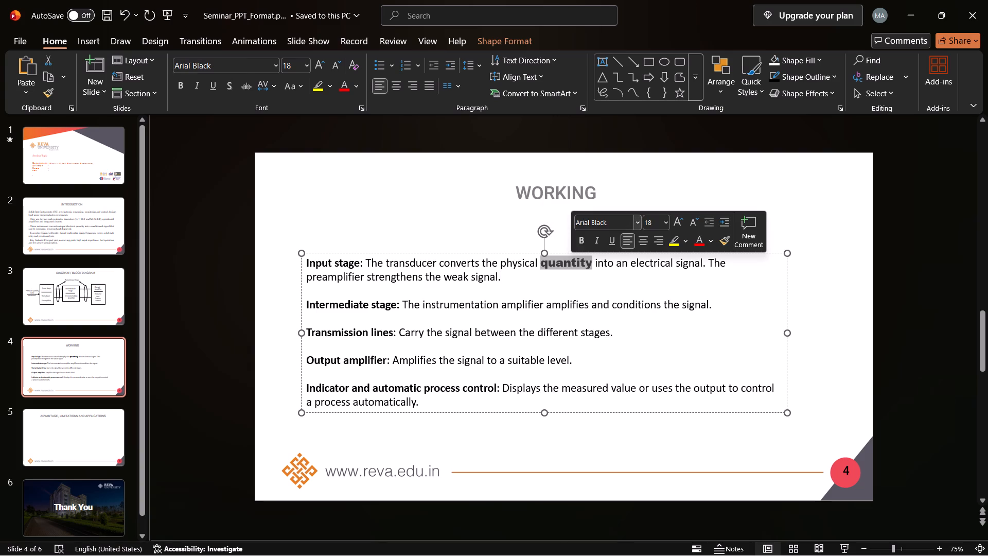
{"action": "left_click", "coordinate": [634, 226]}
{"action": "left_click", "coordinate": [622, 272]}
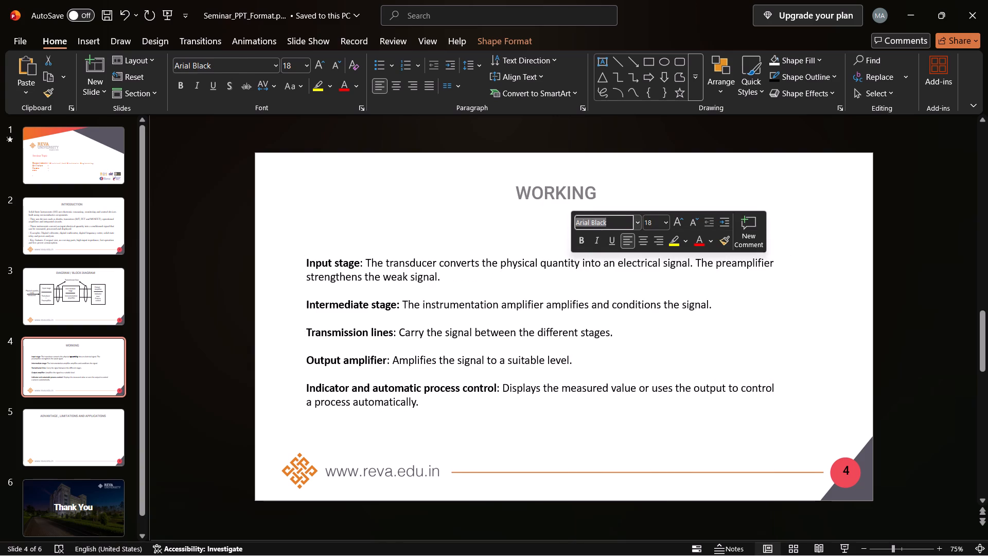
Reposition the body text box slightly up and to the right so it sits more centred beneath the WORKING title.
{"action": "double_click", "coordinate": [306, 268]}
{"action": "left_click_drag", "start_coordinate": [306, 268], "coordinate": [278, 225]}
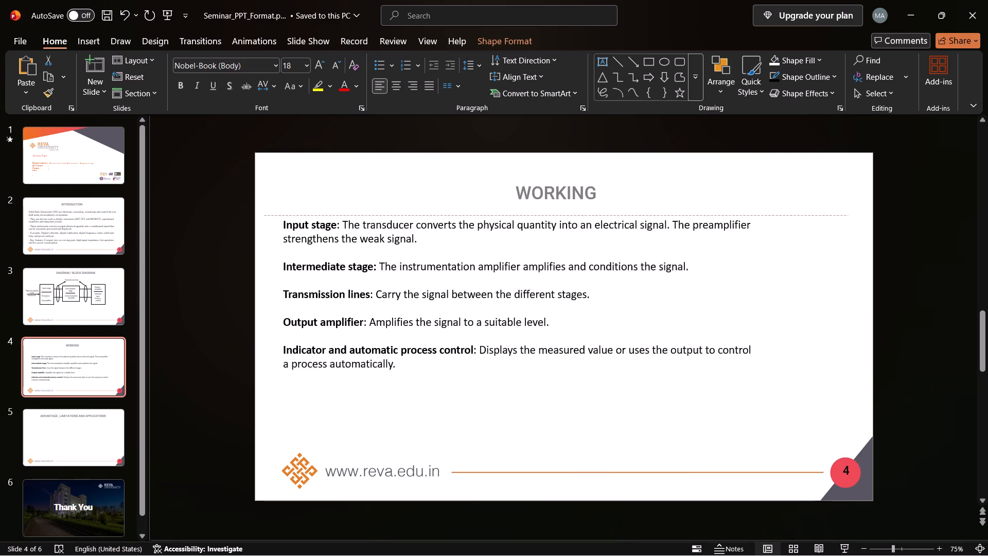
{"action": "left_click_drag", "start_coordinate": [278, 225], "coordinate": [312, 263]}
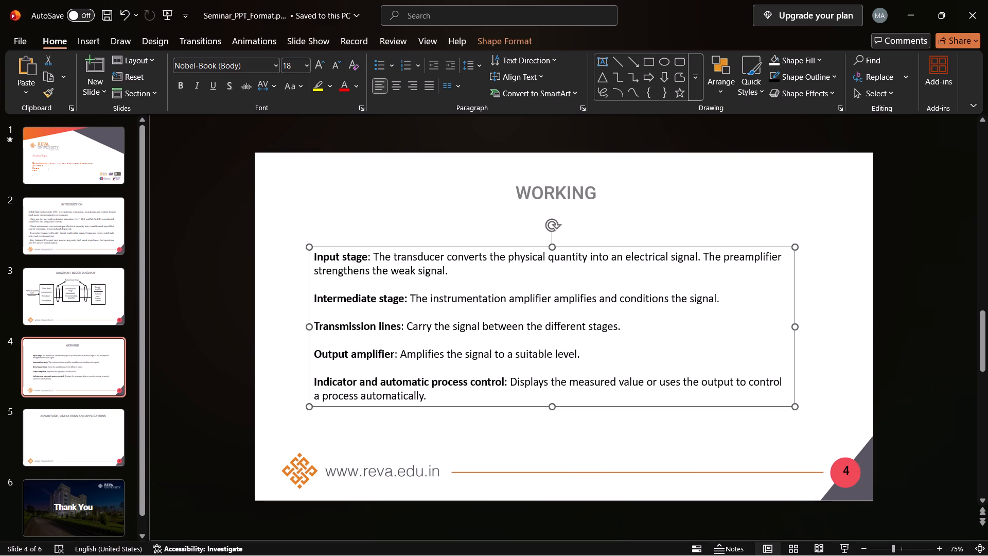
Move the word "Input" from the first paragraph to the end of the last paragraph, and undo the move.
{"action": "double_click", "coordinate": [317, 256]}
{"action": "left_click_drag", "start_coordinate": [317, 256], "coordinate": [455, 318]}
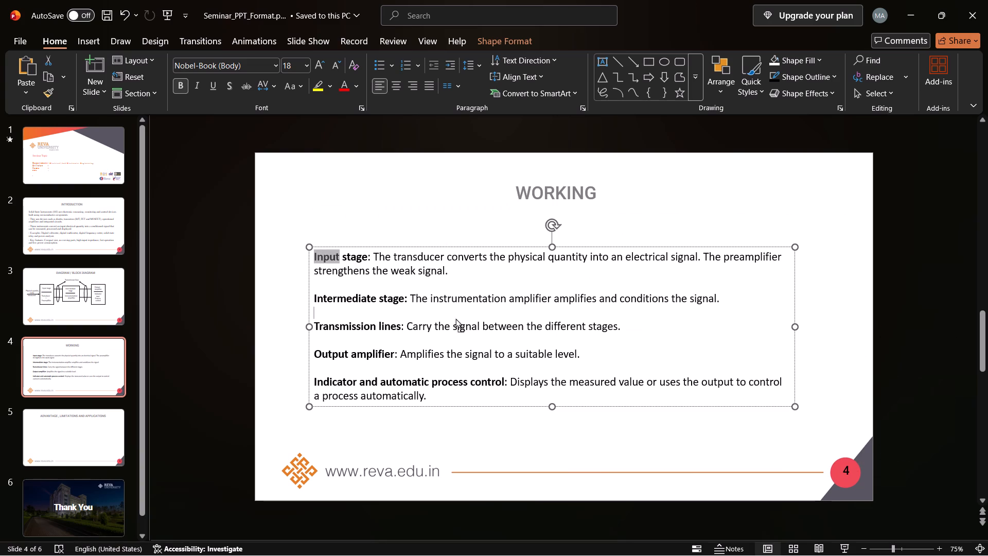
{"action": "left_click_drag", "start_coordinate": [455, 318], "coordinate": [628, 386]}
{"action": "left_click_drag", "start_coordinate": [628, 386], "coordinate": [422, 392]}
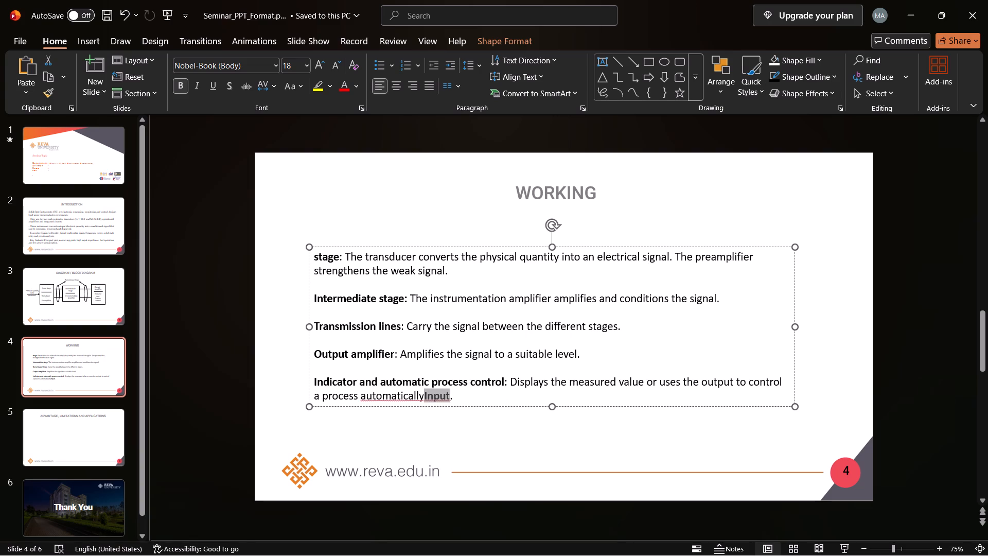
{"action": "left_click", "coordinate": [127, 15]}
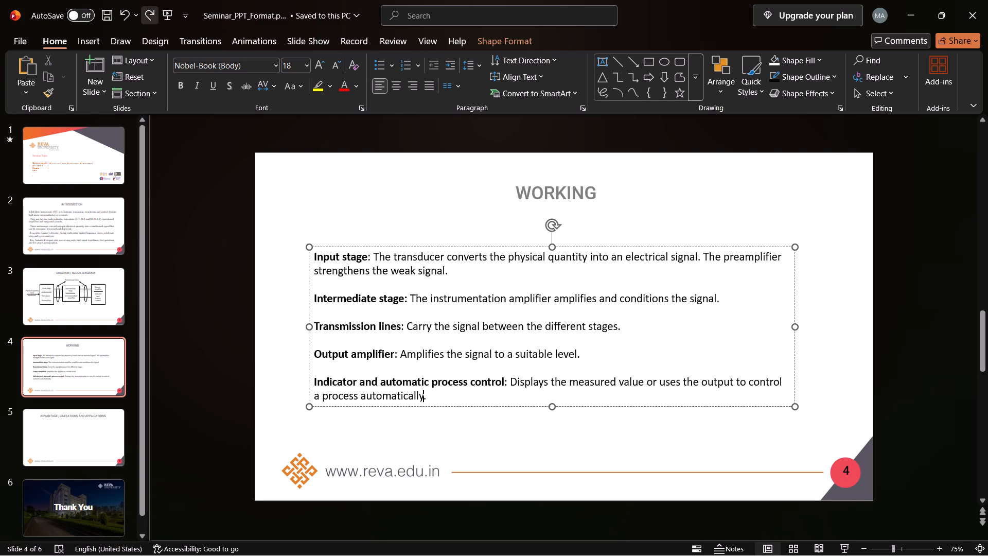
Select all five paragraphs of the Working slide's body text and set their font to Times New Roman.
{"action": "double_click", "coordinate": [318, 257]}
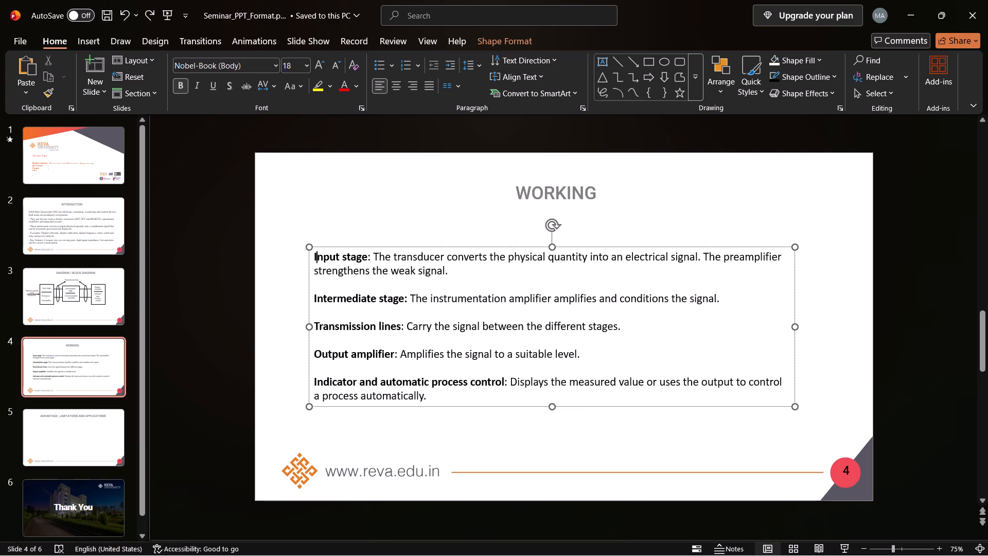
{"action": "left_click_drag", "start_coordinate": [318, 257], "coordinate": [464, 409]}
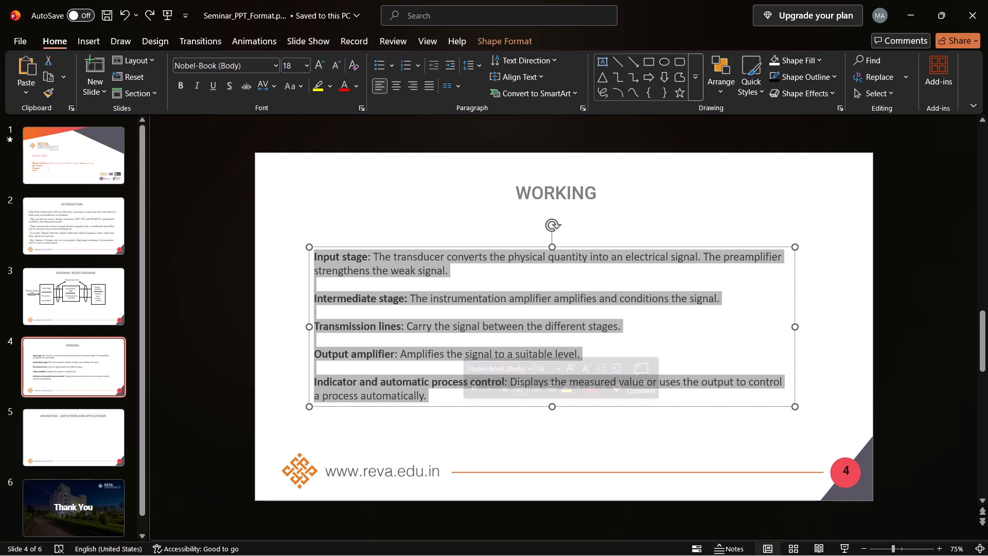
{"action": "left_click", "coordinate": [498, 242]}
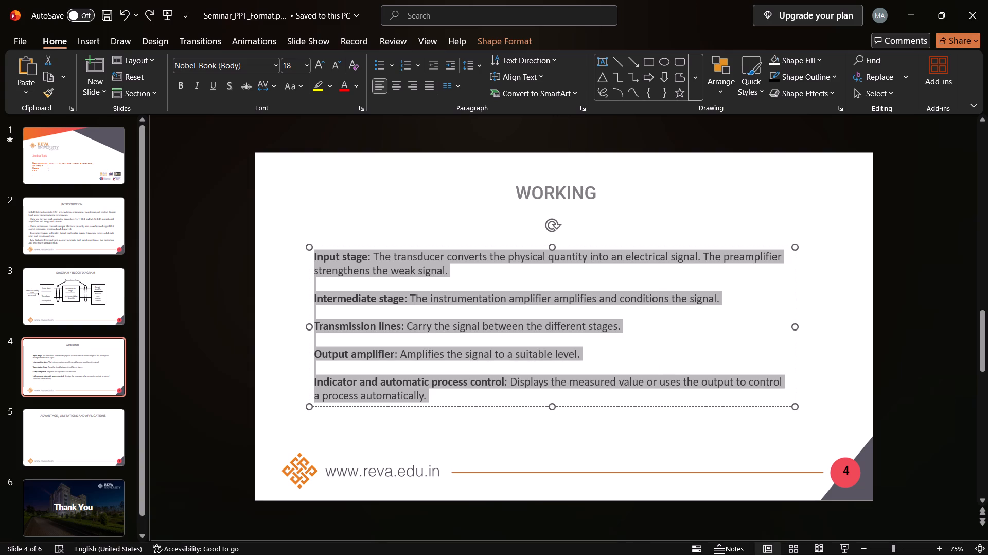
{"action": "left_click", "coordinate": [319, 256]}
{"action": "left_click_drag", "start_coordinate": [319, 256], "coordinate": [434, 359]}
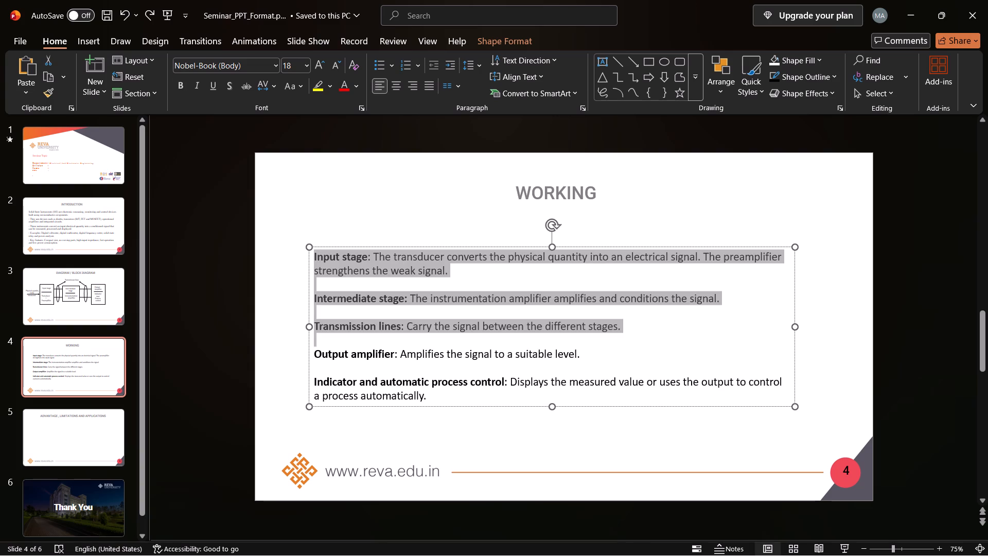
{"action": "left_click_drag", "start_coordinate": [434, 359], "coordinate": [441, 396]}
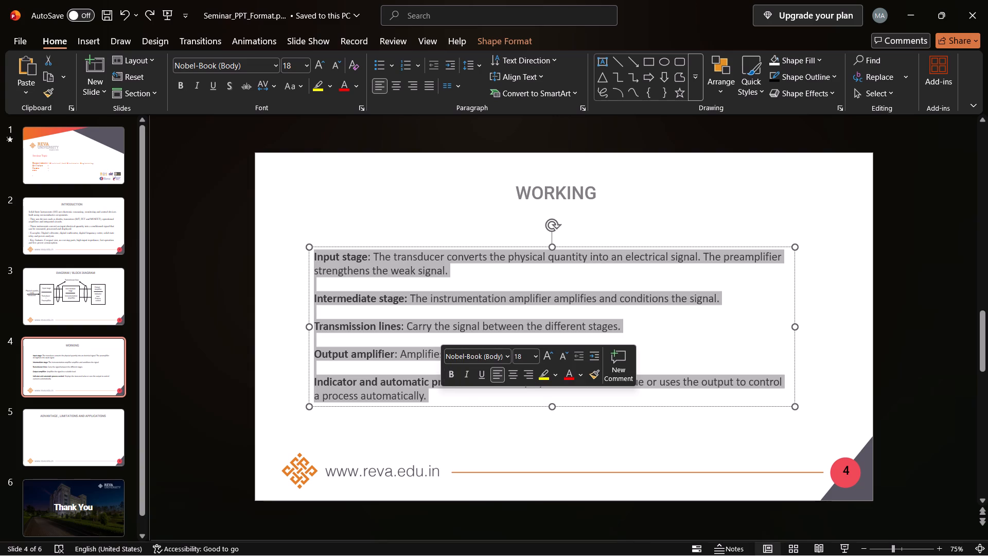
{"action": "left_click", "coordinate": [507, 355]}
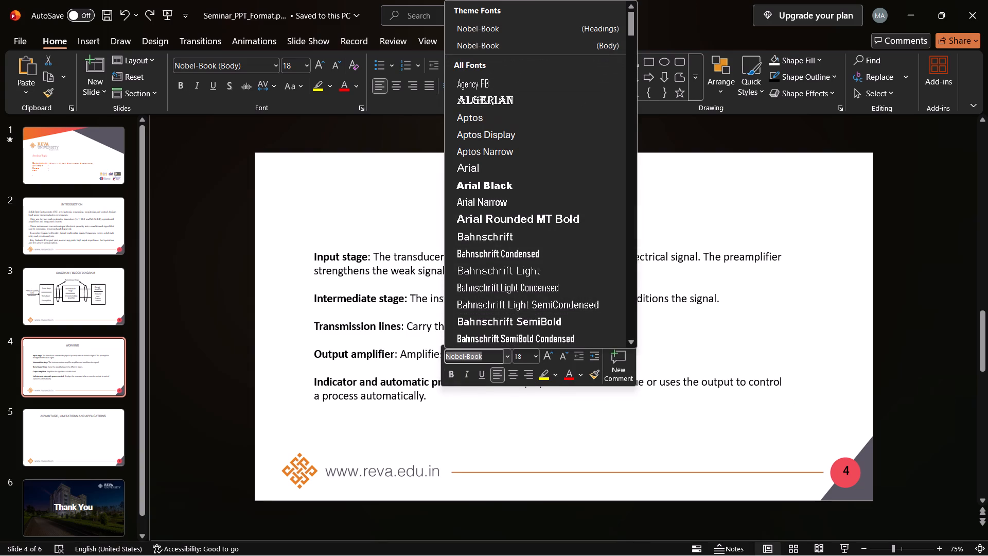
{"action": "left_click", "coordinate": [497, 355]}
{"action": "key", "text": "BackSpace"}
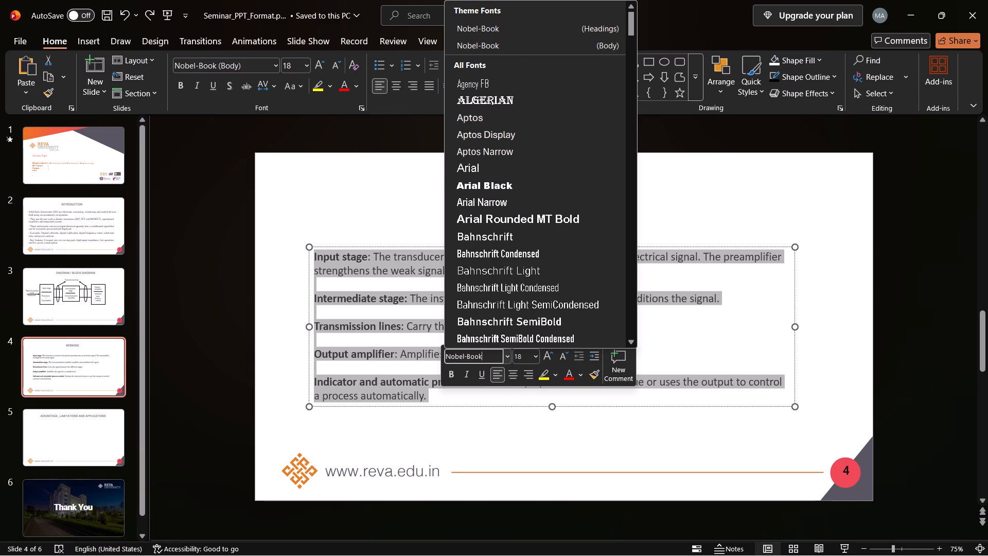
{"action": "key", "text": "BackSpace"}
{"action": "key", "text": "BackSpace"}
{"action": "key", "text": "BackSpace"}
{"action": "key", "text": "BackSpace"}
{"action": "key", "text": "BackSpace"}
{"action": "key", "text": "BackSpace"}
{"action": "key", "text": "BackSpace"}
{"action": "key", "text": "BackSpace"}
{"action": "key", "text": "BackSpace"}
{"action": "key", "text": "BackSpace"}
{"action": "key", "text": "BackSpace"}
{"action": "key", "text": "BackSpace"}
{"action": "key", "text": "BackSpace"}
{"action": "key", "text": "BackSpace"}
{"action": "key", "text": "BackSpace"}
{"action": "key", "text": "BackSpace"}
{"action": "key", "text": "BackSpace"}
{"action": "key", "text": "t"}
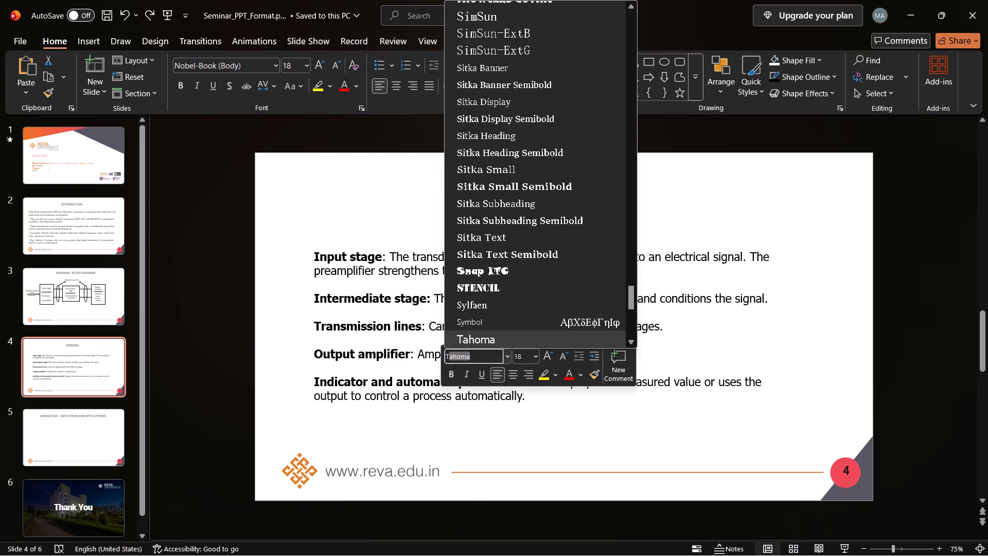
{"action": "type", "text": "im"}
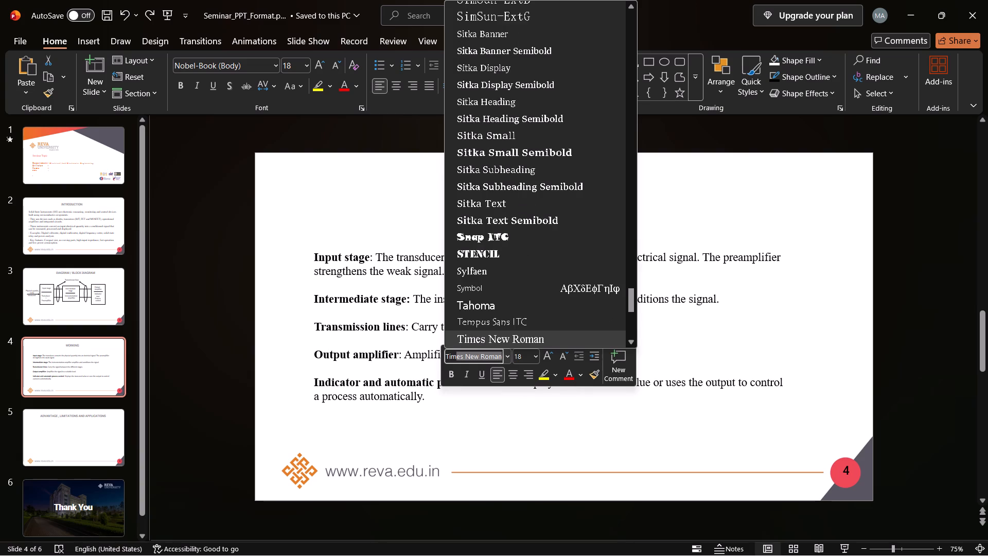
Set the font size of the selected Working body text to 24.
{"action": "left_click", "coordinate": [536, 357]}
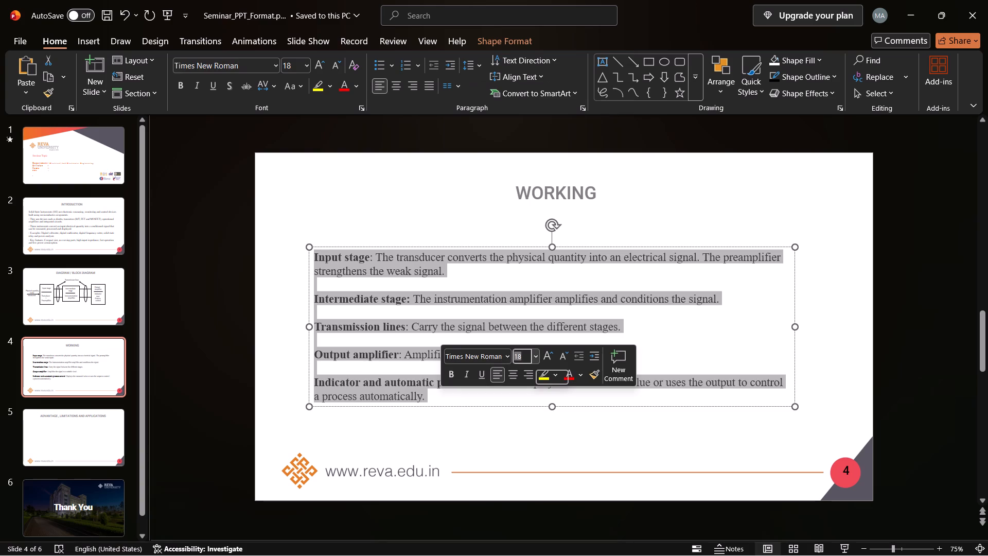
{"action": "left_click", "coordinate": [536, 357]}
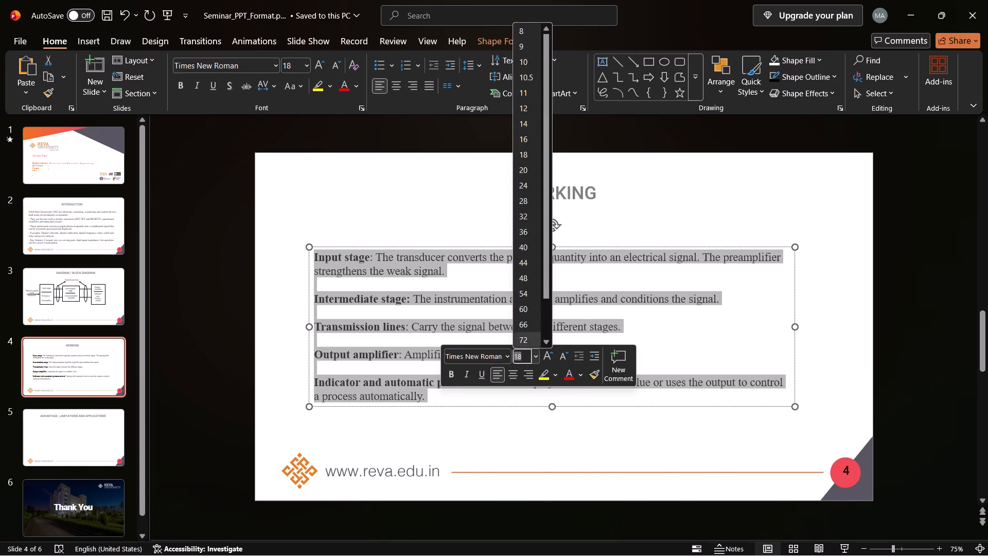
{"action": "left_click", "coordinate": [527, 186]}
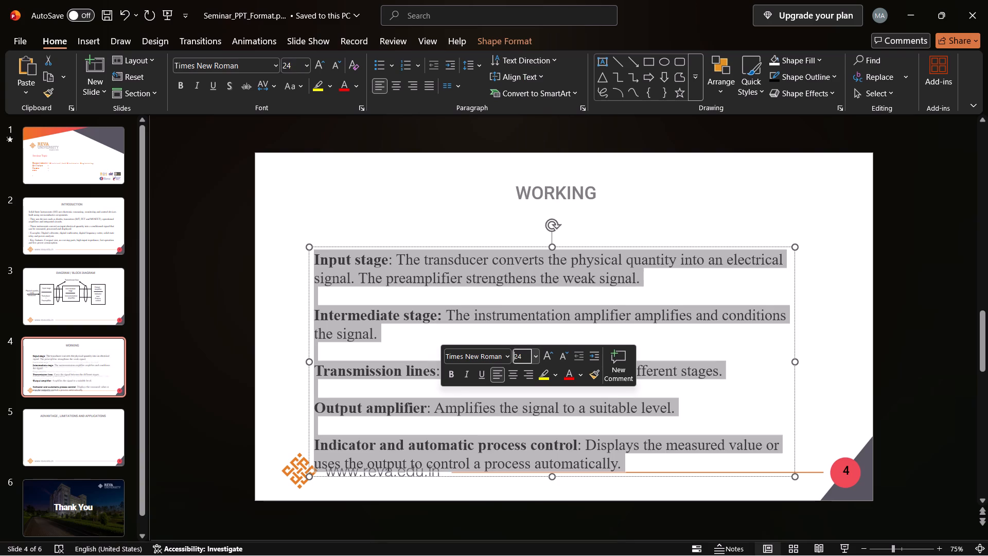
Move the Working slide's body text box up until it clears the footer, and nudge it slightly to the right.
{"action": "left_click", "coordinate": [694, 213]}
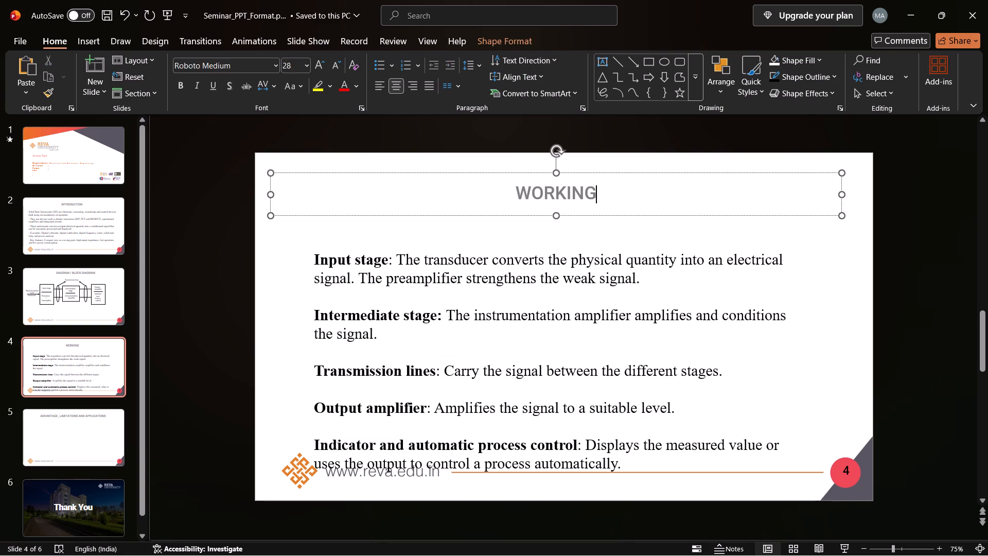
{"action": "left_click", "coordinate": [581, 310]}
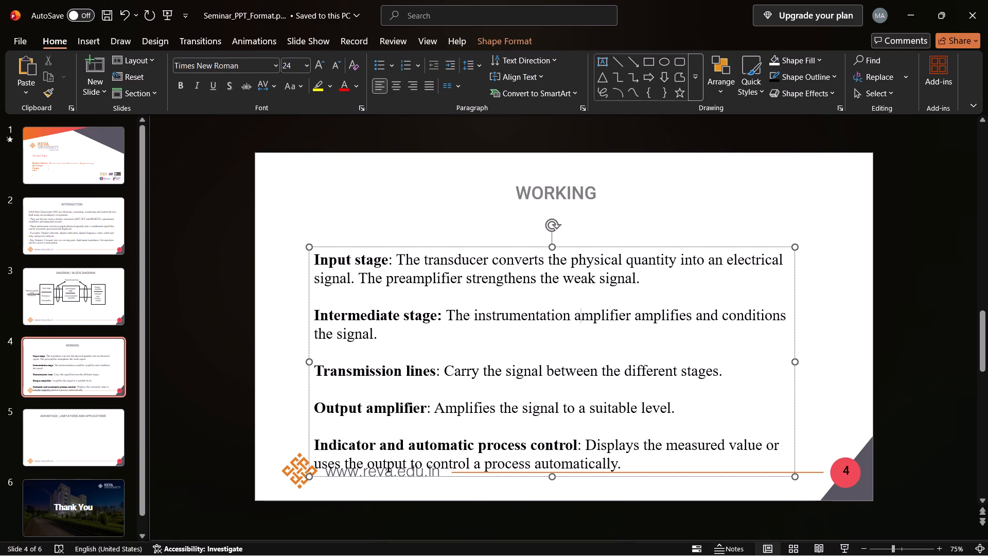
{"action": "key", "text": "Up"}
{"action": "key", "text": "Up"}
{"action": "left_click", "coordinate": [553, 244]}
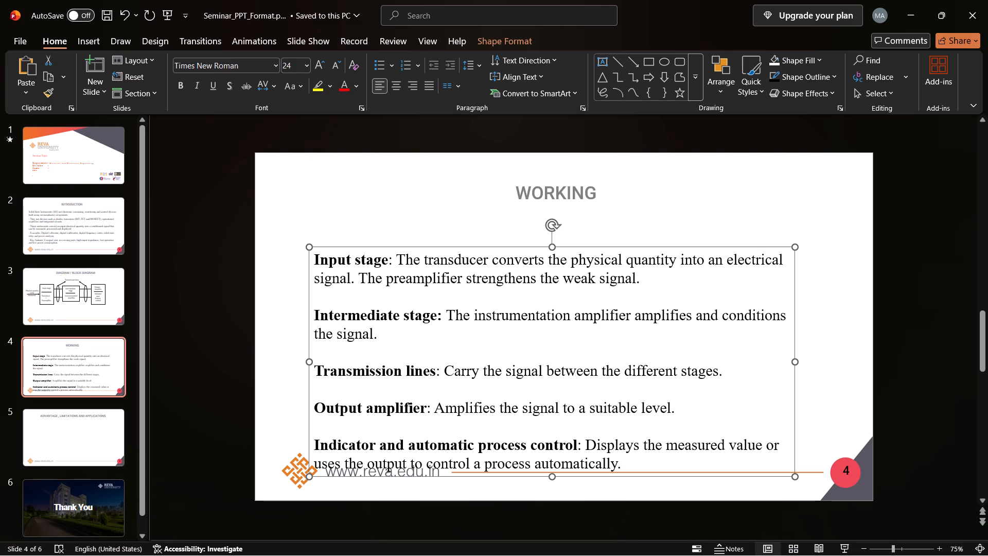
{"action": "key", "text": "Up"}
{"action": "key", "text": "Up"}
{"action": "key", "text": "Up"}
{"action": "key", "text": "Up"}
{"action": "key", "text": "Up"}
{"action": "key", "text": "Up"}
{"action": "key", "text": "Up"}
{"action": "key", "text": "Up"}
{"action": "key", "text": "Up"}
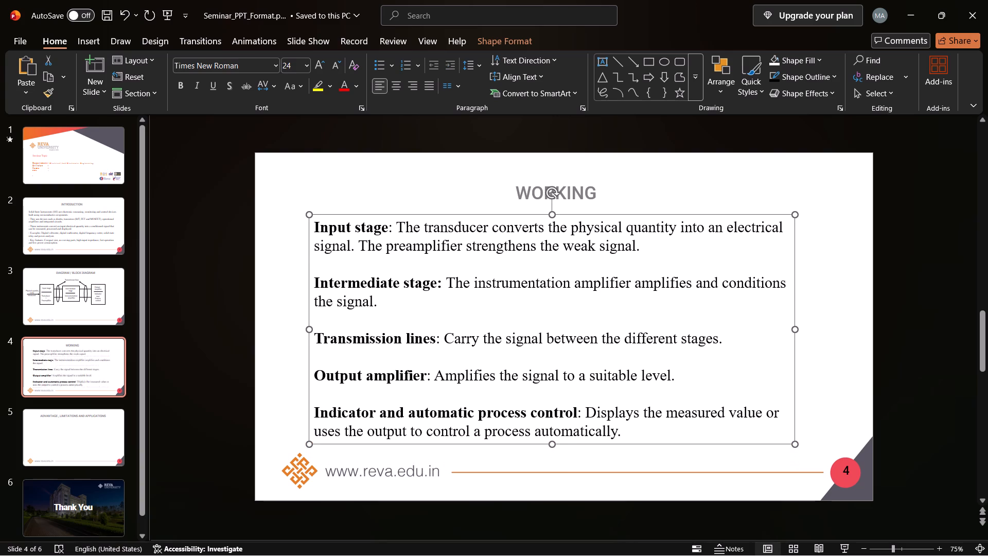
{"action": "key", "text": "Left"}
{"action": "key", "text": "Right"}
{"action": "key", "text": "Right"}
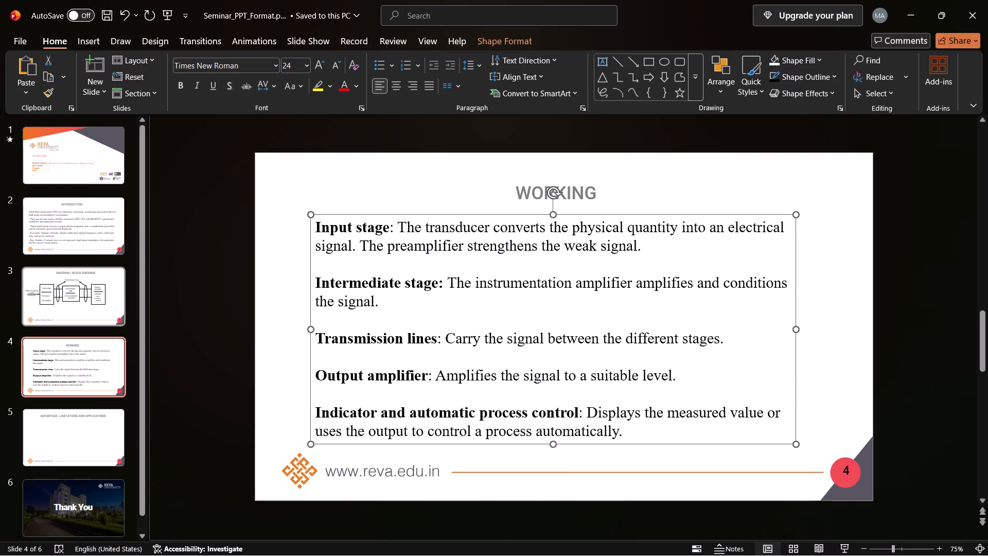
Set the font of the "Physical quantity to be measured" label on the block diagram slide to Times New Roman.
{"action": "left_click", "coordinate": [80, 296]}
{"action": "left_click", "coordinate": [80, 231]}
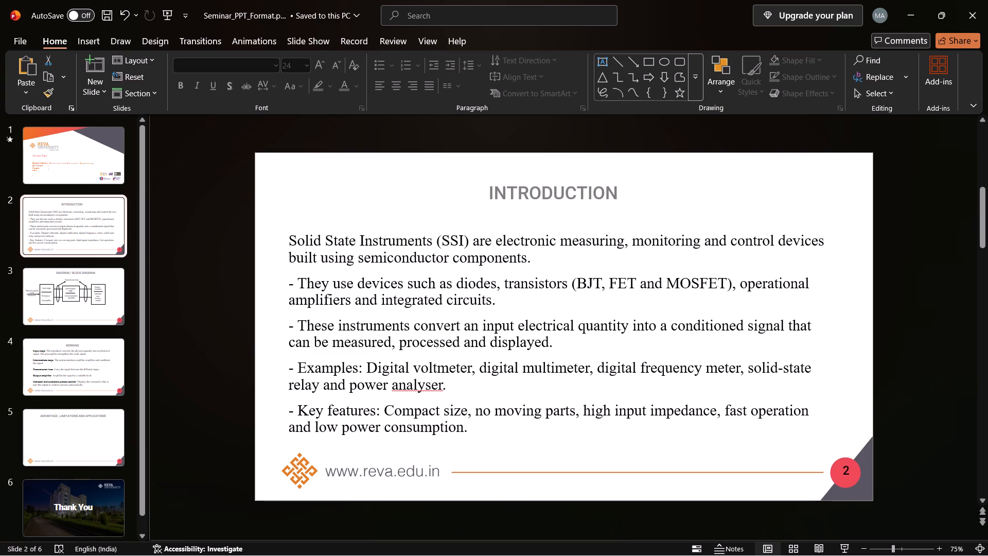
{"action": "left_click", "coordinate": [89, 300]}
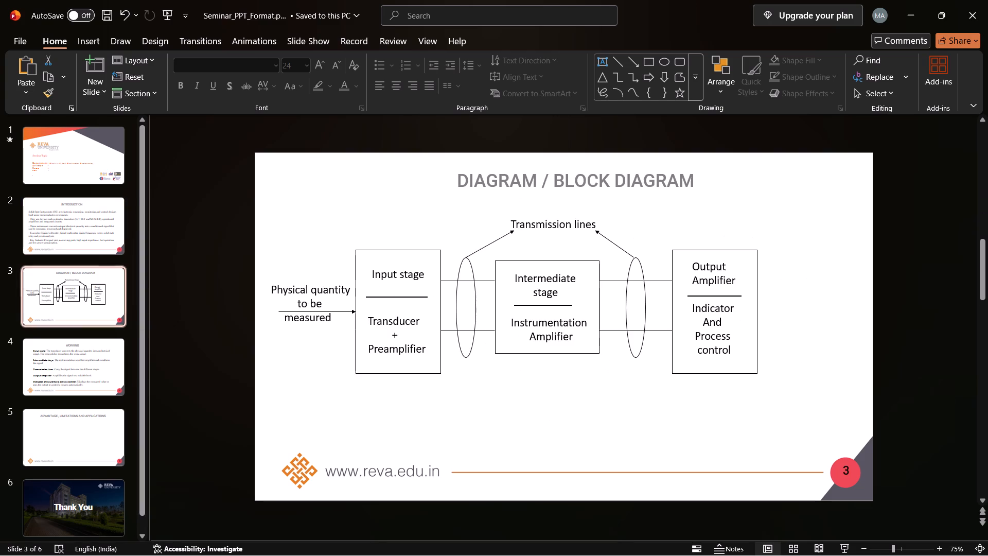
{"action": "left_click", "coordinate": [81, 359]}
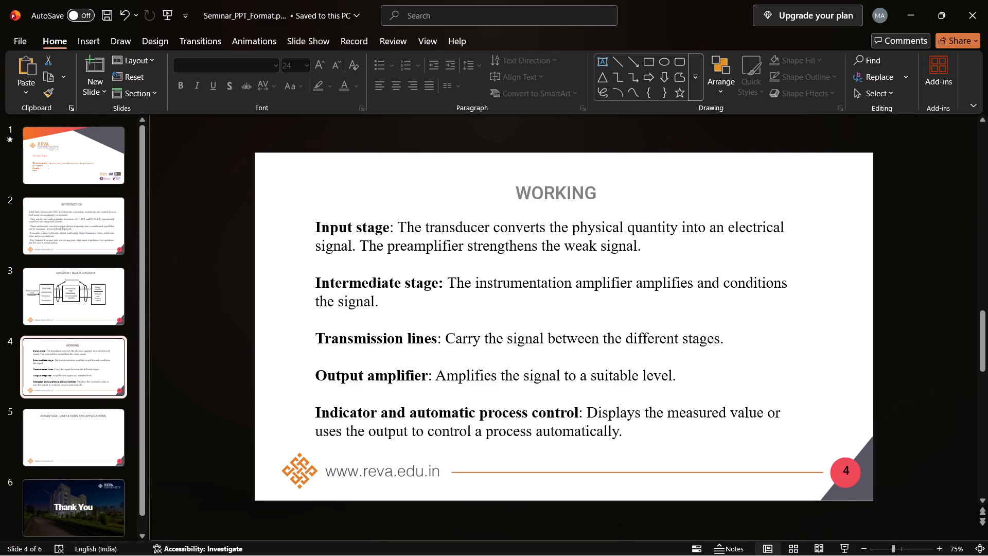
{"action": "left_click", "coordinate": [84, 317]}
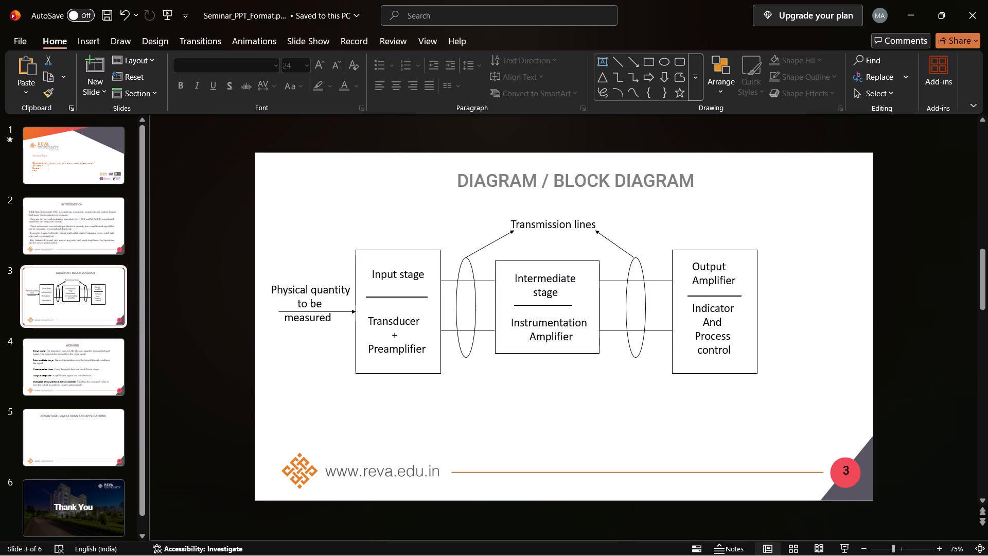
{"action": "left_click", "coordinate": [270, 289]}
{"action": "left_click", "coordinate": [274, 289]}
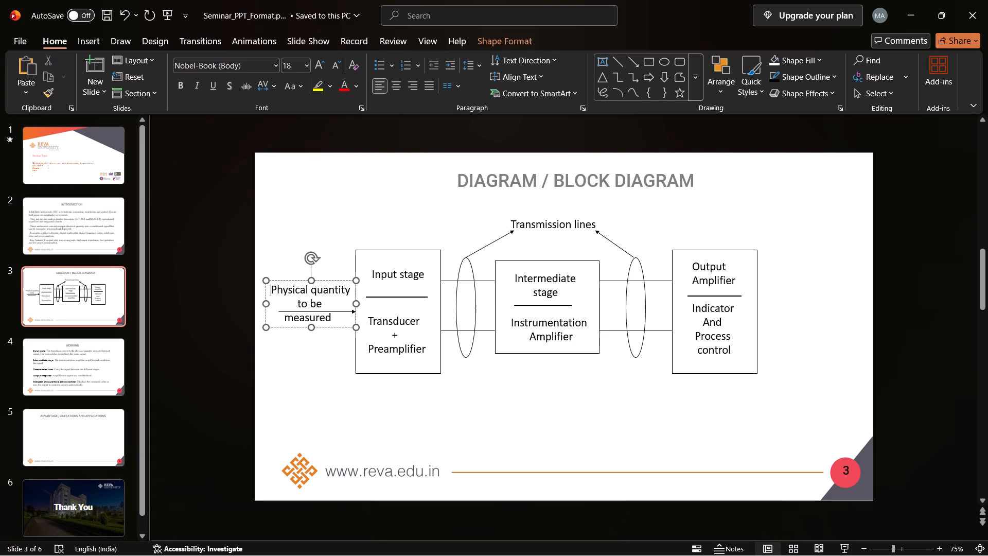
{"action": "double_click", "coordinate": [274, 289]}
{"action": "left_click_drag", "start_coordinate": [274, 289], "coordinate": [474, 347]}
{"action": "left_click_drag", "start_coordinate": [474, 347], "coordinate": [305, 287]}
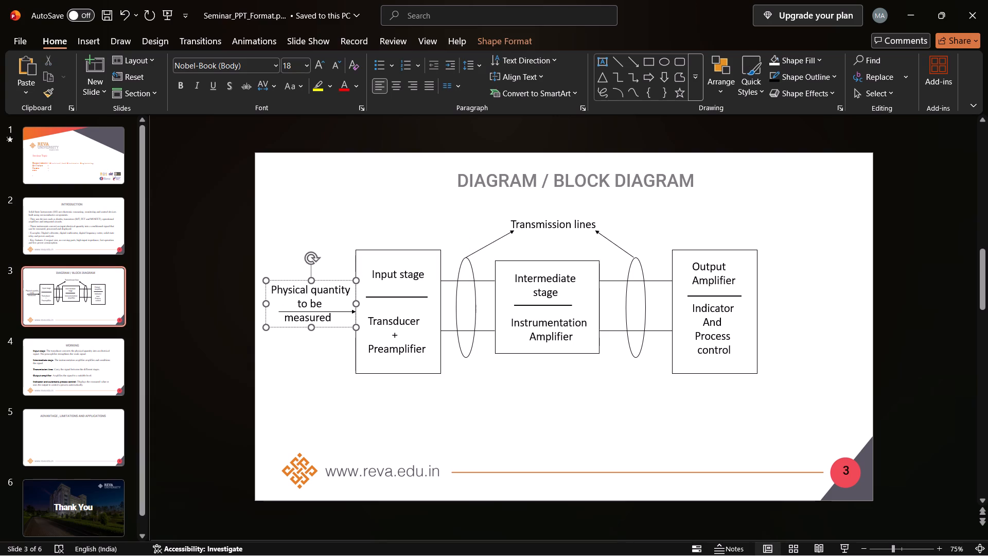
{"action": "double_click", "coordinate": [276, 285]}
{"action": "left_click_drag", "start_coordinate": [276, 285], "coordinate": [358, 318]}
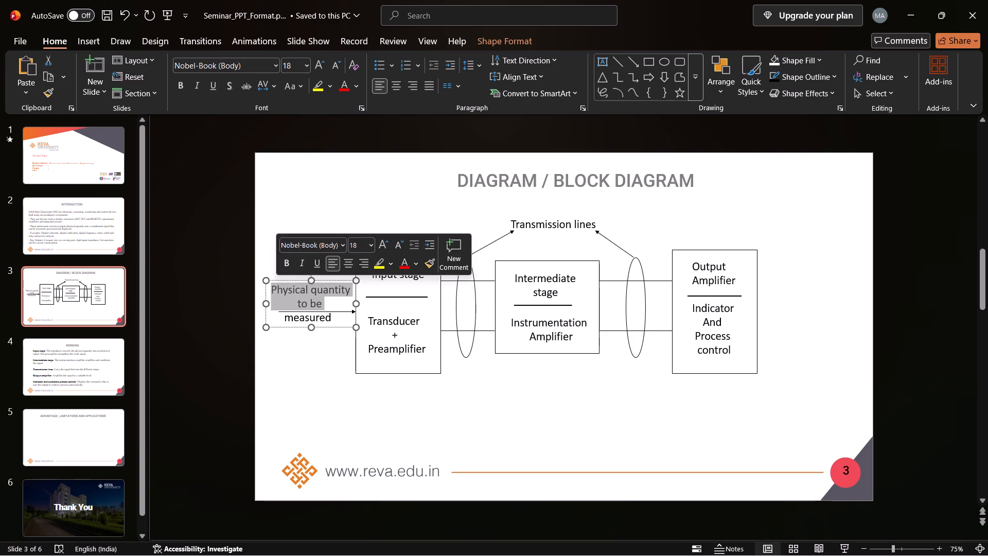
{"action": "left_click_drag", "start_coordinate": [358, 318], "coordinate": [390, 358]}
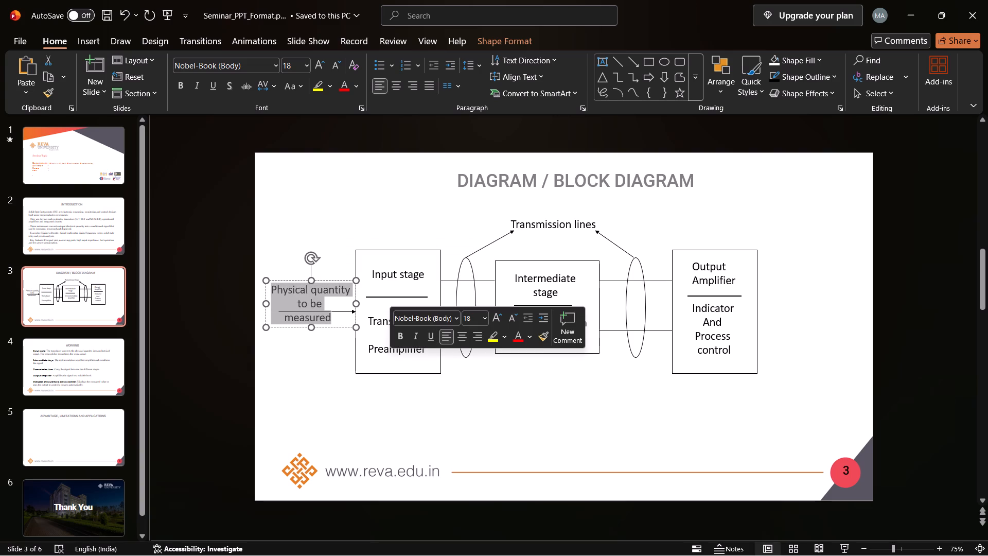
{"action": "left_click", "coordinate": [457, 319]}
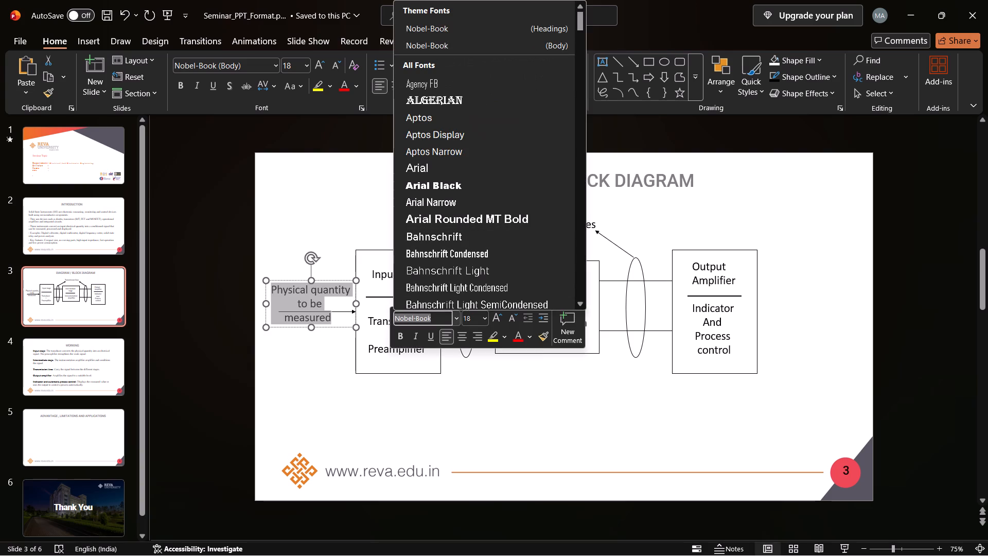
{"action": "left_click", "coordinate": [446, 314]}
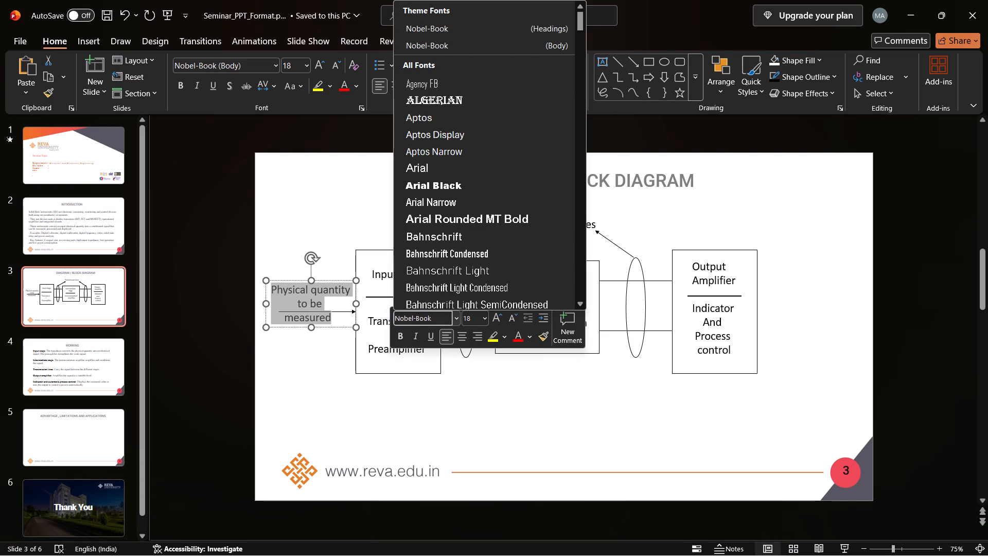
{"action": "key", "text": "BackSpace"}
{"action": "key", "text": "BackSpace"}
{"action": "key", "text": "BackSpace"}
{"action": "key", "text": "BackSpace"}
{"action": "key", "text": "BackSpace"}
{"action": "key", "text": "BackSpace"}
{"action": "key", "text": "BackSpace"}
{"action": "key", "text": "BackSpace"}
{"action": "key", "text": "BackSpace"}
{"action": "key", "text": "BackSpace"}
{"action": "key", "text": "BackSpace"}
{"action": "key", "text": "BackSpace"}
{"action": "key", "text": "BackSpace"}
{"action": "key", "text": "BackSpace"}
{"action": "key", "text": "BackSpace"}
{"action": "key", "text": "BackSpace"}
{"action": "type", "text": "im"}
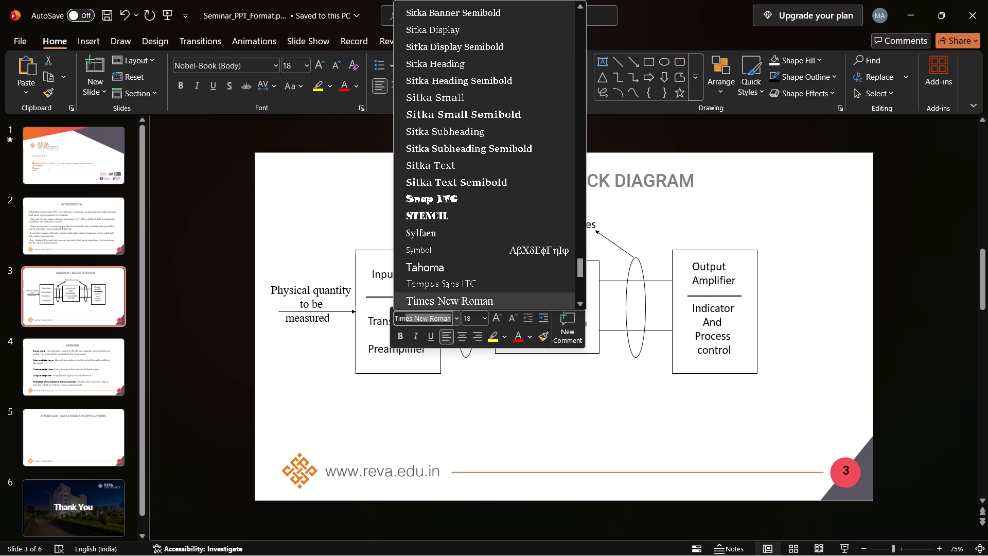
{"action": "left_click", "coordinate": [574, 394]}
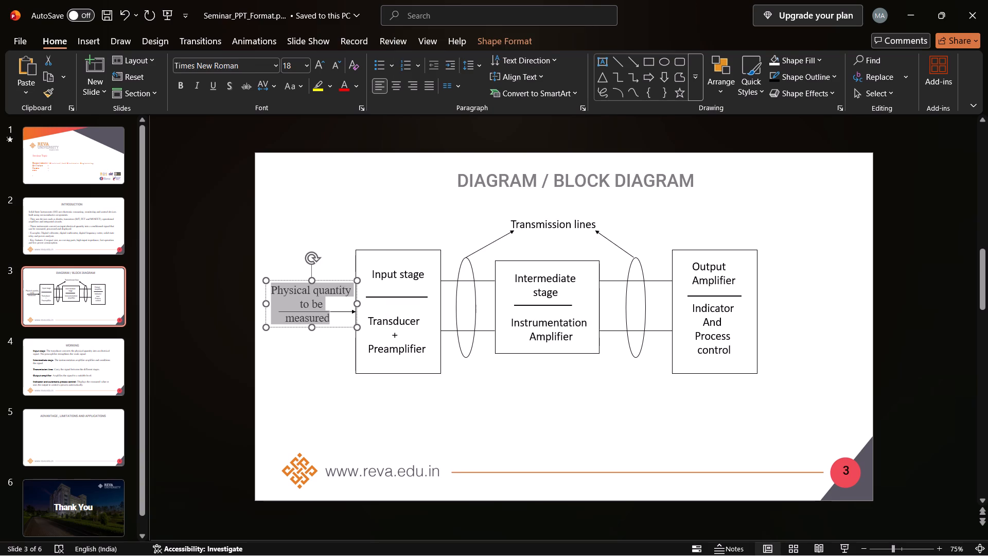
{"action": "left_click", "coordinate": [479, 415]}
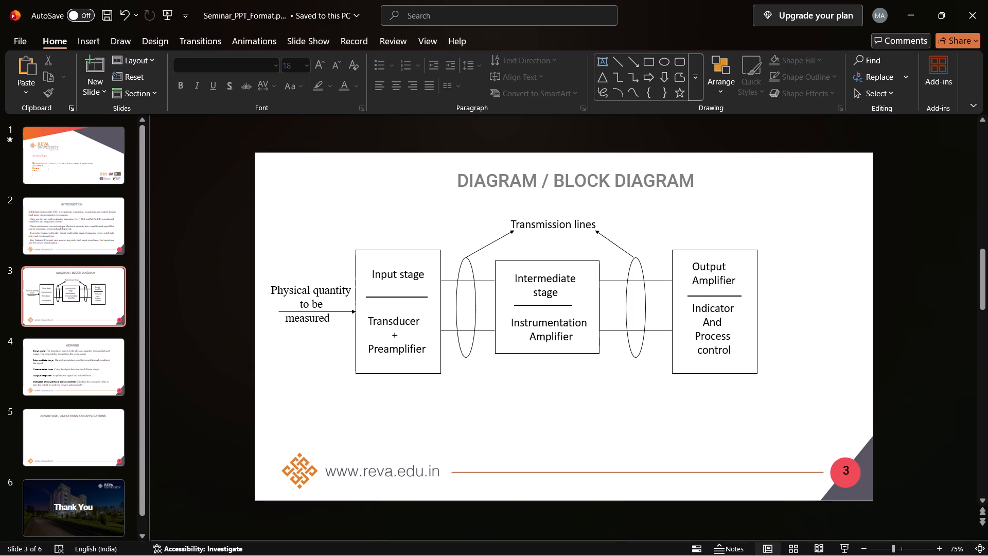
Indent the word "measured" by one extra space so it sits more centred beneath "to be".
{"action": "left_click", "coordinate": [299, 299]}
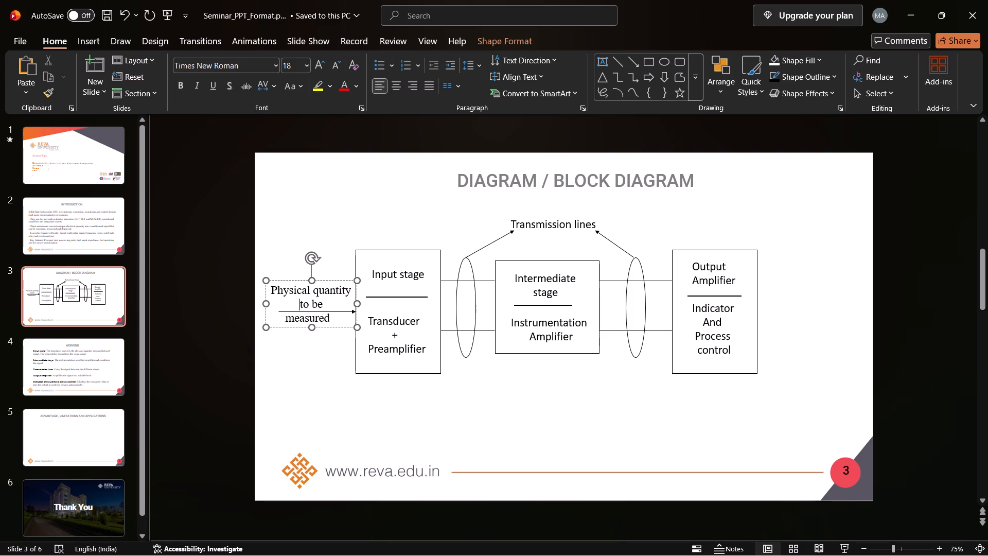
{"action": "left_click", "coordinate": [283, 320]}
{"action": "key", "text": "space"}
{"action": "key", "text": "space"}
{"action": "key", "text": "BackSpace"}
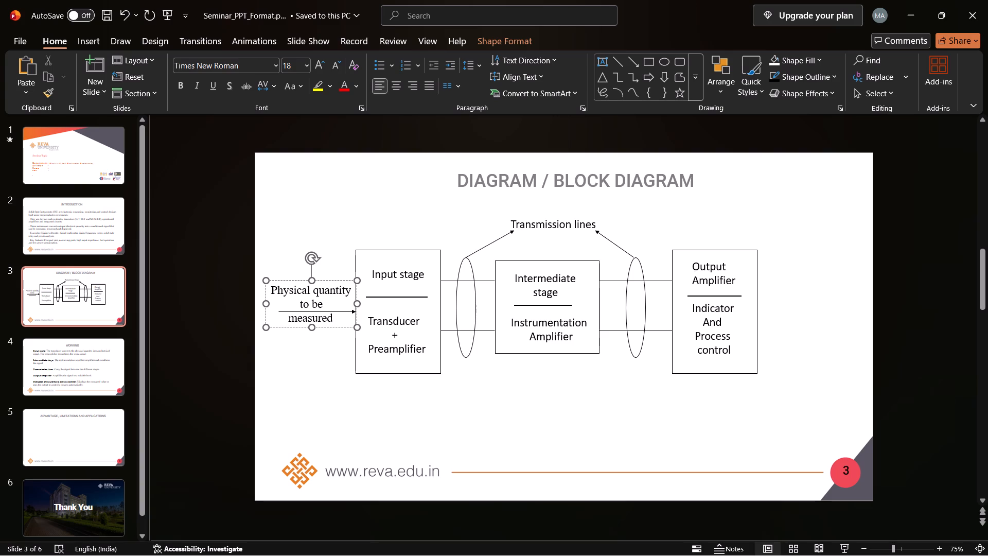
Set the font of the "Input stage" label in the diagram's first block to Times New Roman.
{"action": "left_click", "coordinate": [374, 273]}
{"action": "left_click_drag", "start_coordinate": [374, 273], "coordinate": [434, 284]}
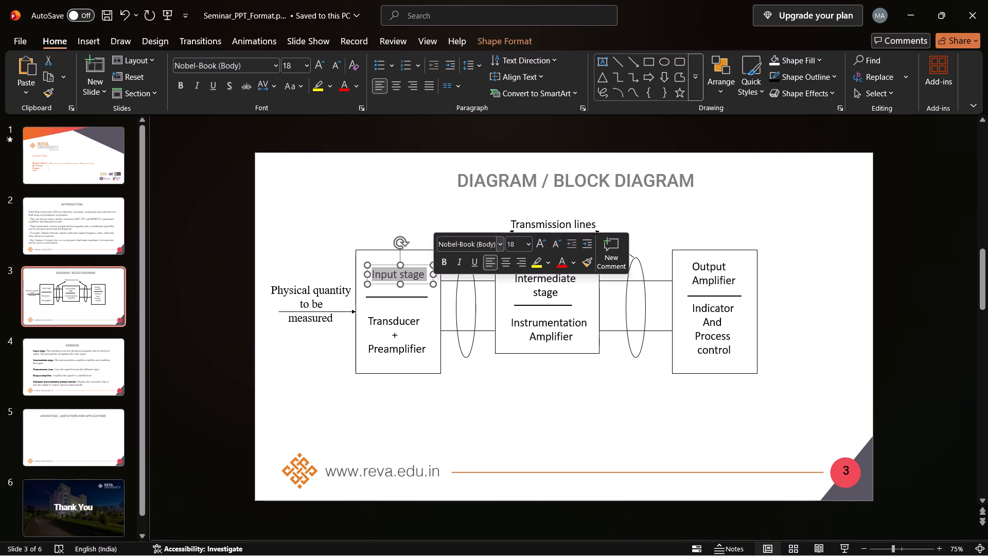
{"action": "left_click", "coordinate": [500, 244]}
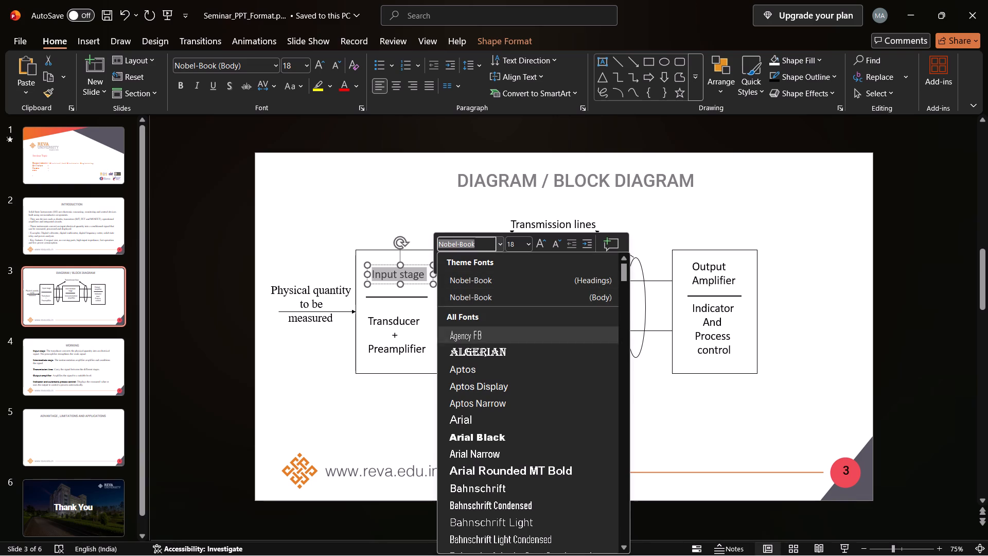
{"action": "left_click", "coordinate": [484, 244]}
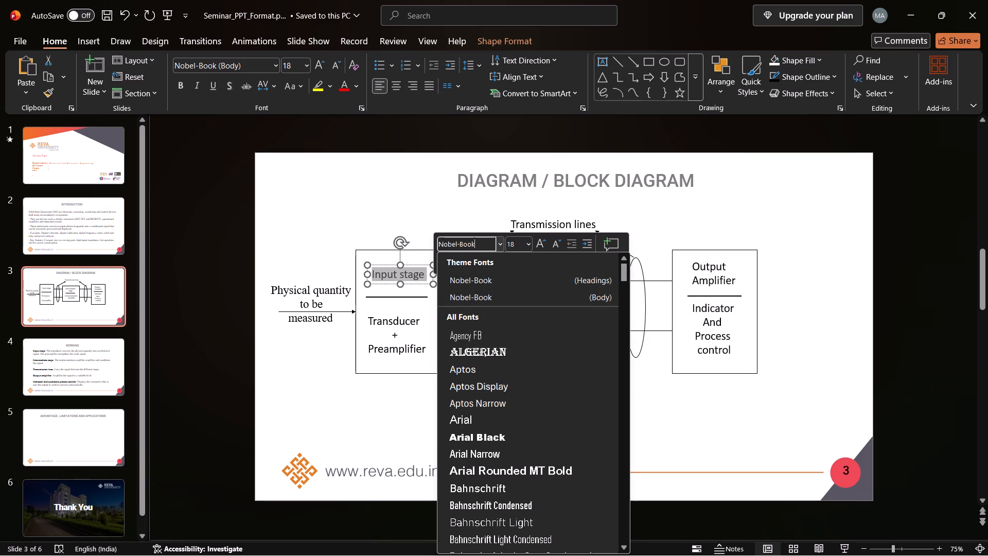
{"action": "key", "text": "BackSpace"}
{"action": "key", "text": "BackSpace"}
{"action": "key", "text": "BackSpace"}
{"action": "key", "text": "BackSpace"}
{"action": "key", "text": "BackSpace"}
{"action": "key", "text": "BackSpace"}
{"action": "key", "text": "BackSpace"}
{"action": "key", "text": "BackSpace"}
{"action": "key", "text": "BackSpace"}
{"action": "key", "text": "BackSpace"}
{"action": "key", "text": "BackSpace"}
{"action": "key", "text": "BackSpace"}
{"action": "key", "text": "BackSpace"}
{"action": "key", "text": "BackSpace"}
{"action": "key", "text": "BackSpace"}
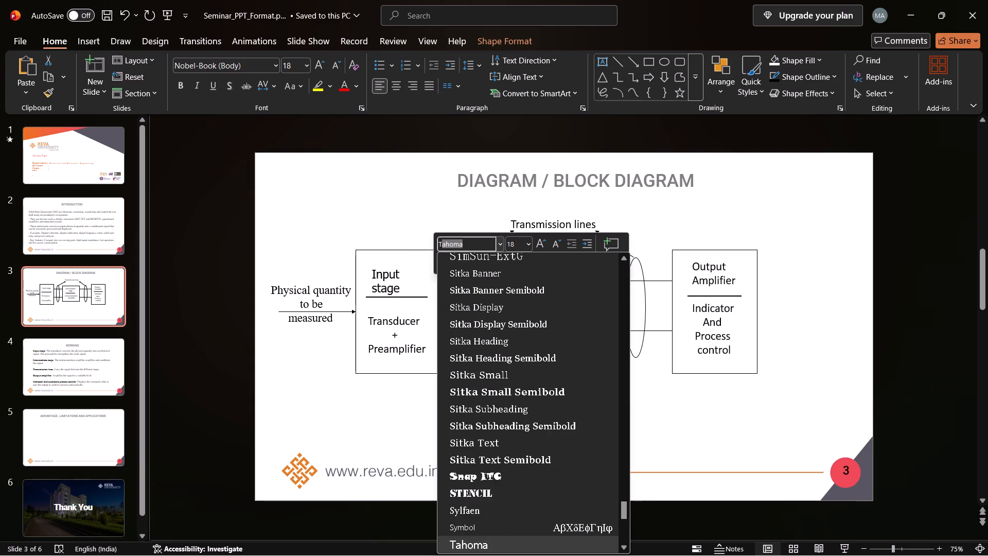
{"action": "type", "text": "im"}
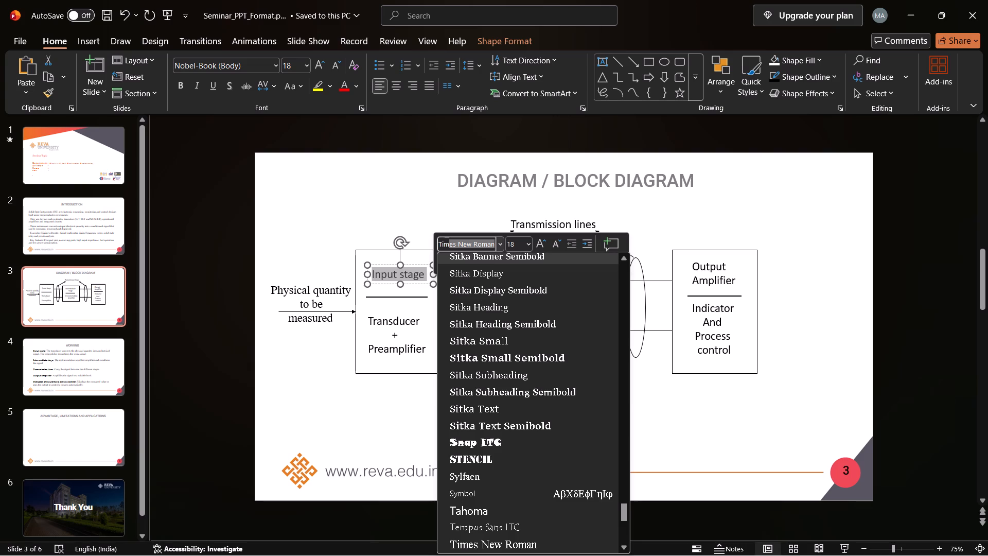
{"action": "key", "text": "BackSpace"}
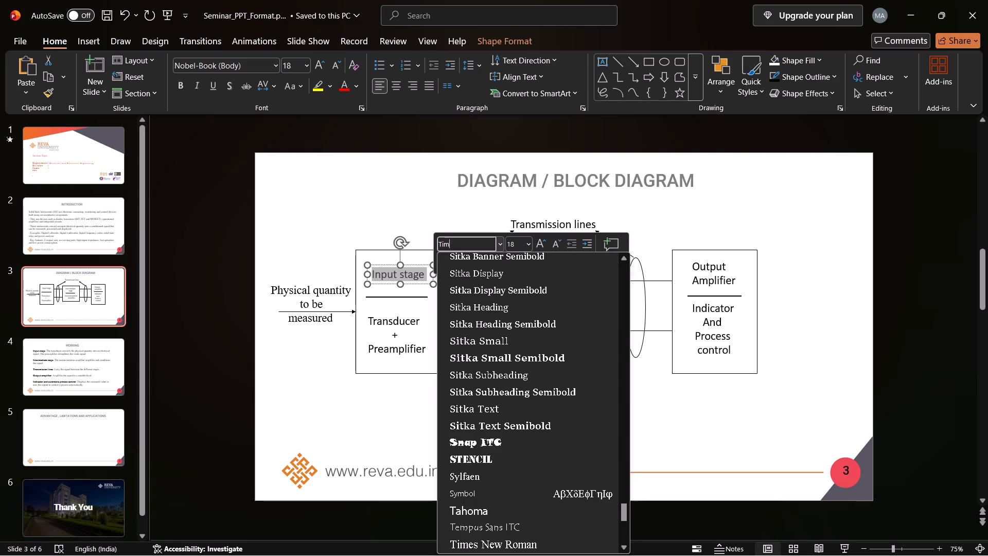
{"action": "type", "text": "es"}
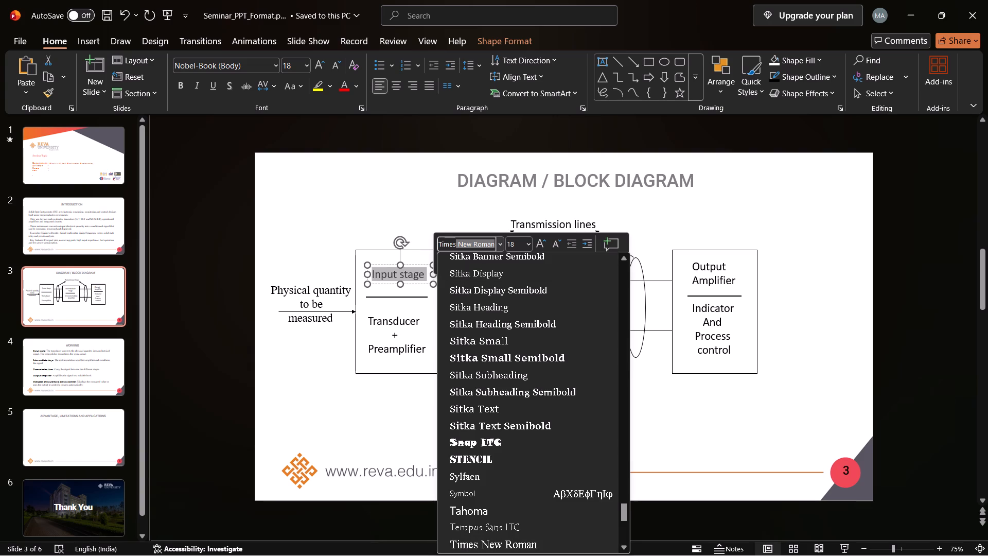
{"action": "left_click", "coordinate": [527, 544]}
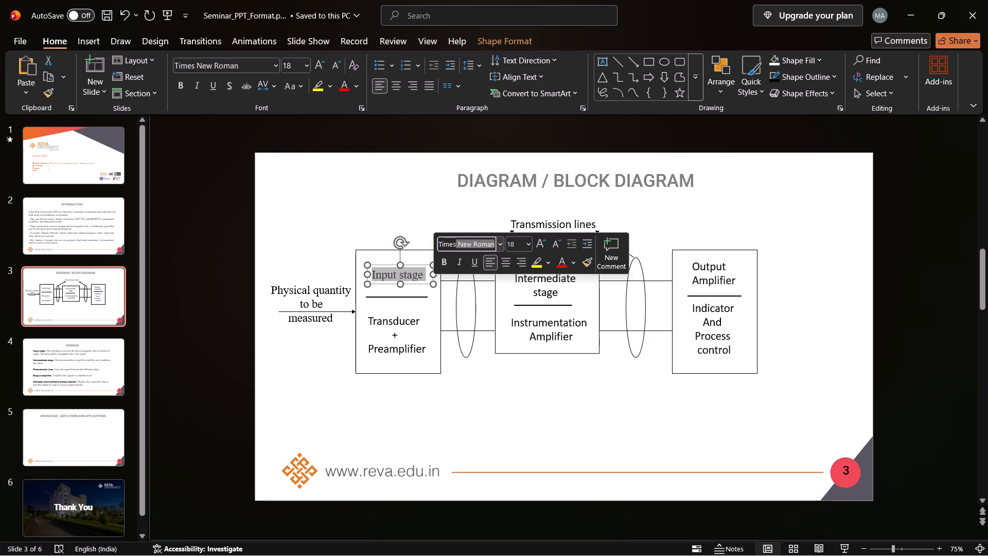
Set the font of the "Transducer + Preamplifier" label in the diagram's first block to Times New Roman.
{"action": "left_click", "coordinate": [370, 312]}
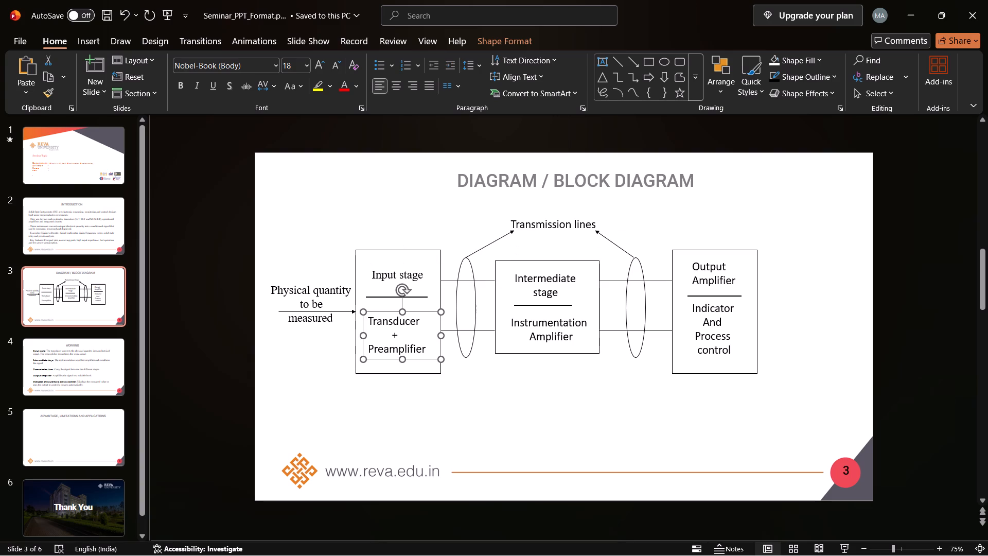
{"action": "left_click_drag", "start_coordinate": [370, 321], "coordinate": [440, 380]}
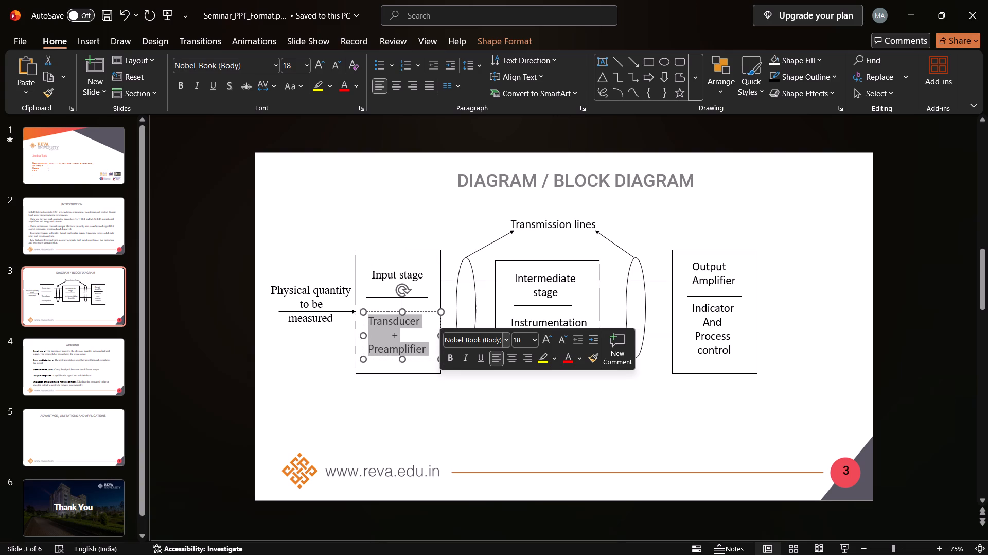
{"action": "left_click", "coordinate": [504, 345]}
{"action": "left_click", "coordinate": [504, 345]}
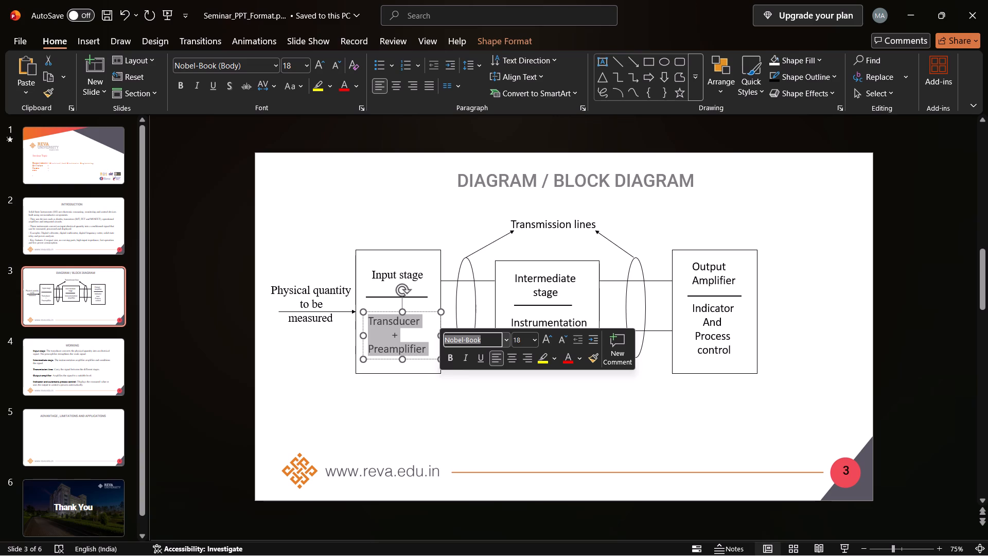
{"action": "left_click", "coordinate": [506, 341]}
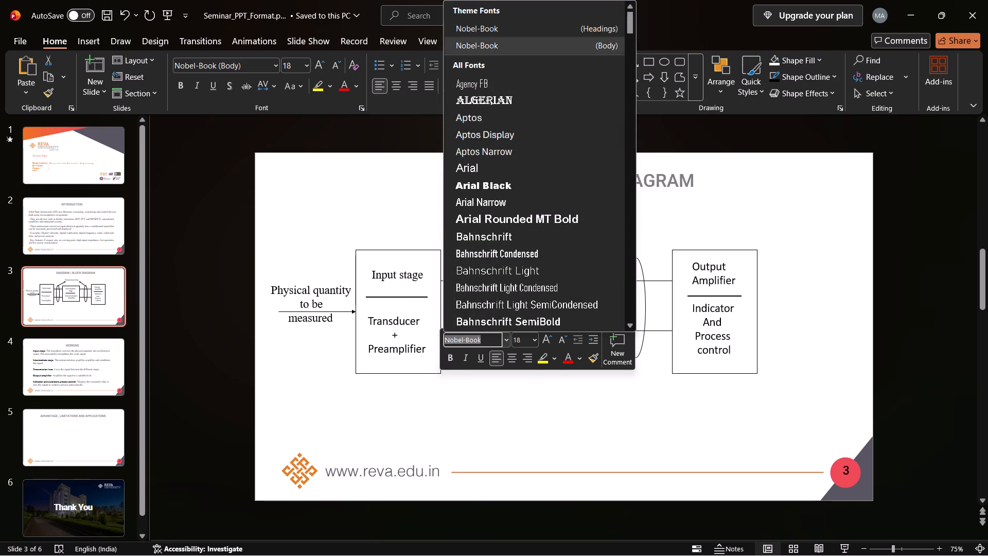
{"action": "left_click", "coordinate": [493, 336]}
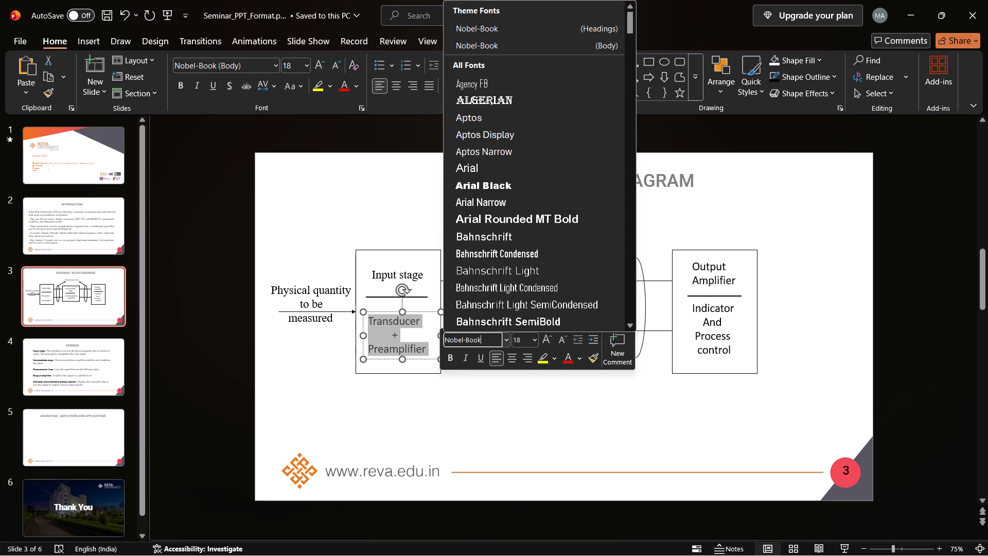
{"action": "key", "text": "BackSpace"}
{"action": "key", "text": "BackSpace"}
{"action": "key", "text": "BackSpace"}
{"action": "key", "text": "BackSpace"}
{"action": "key", "text": "BackSpace"}
{"action": "key", "text": "BackSpace"}
{"action": "key", "text": "BackSpace"}
{"action": "key", "text": "BackSpace"}
{"action": "key", "text": "BackSpace"}
{"action": "key", "text": "BackSpace"}
{"action": "key", "text": "BackSpace"}
{"action": "key", "text": "BackSpace"}
{"action": "key", "text": "BackSpace"}
{"action": "type", "text": "tim"}
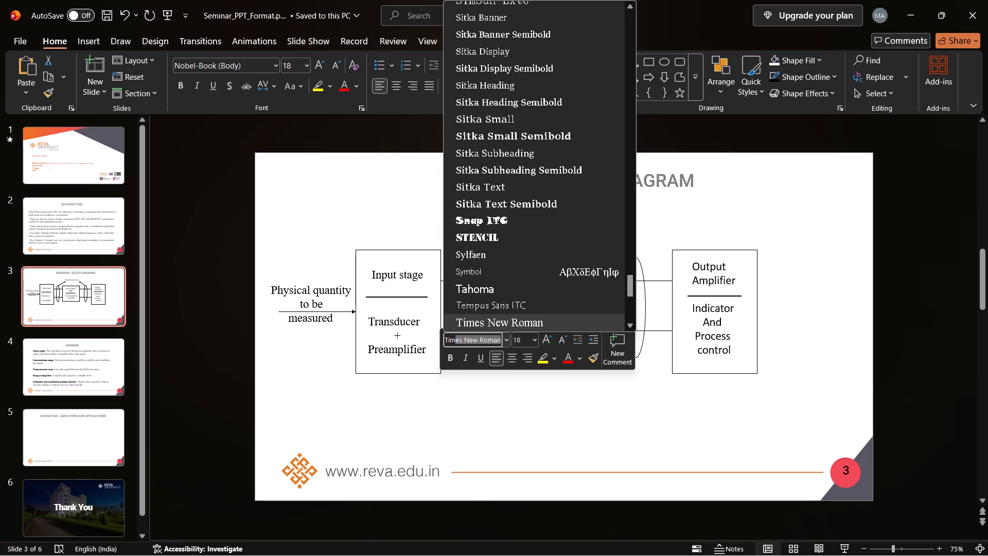
{"action": "left_click", "coordinate": [526, 325]}
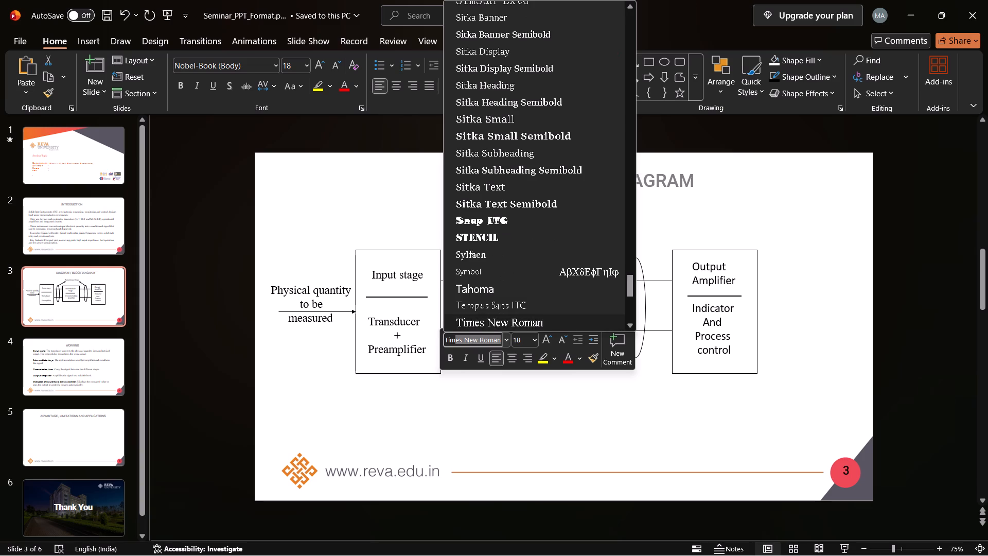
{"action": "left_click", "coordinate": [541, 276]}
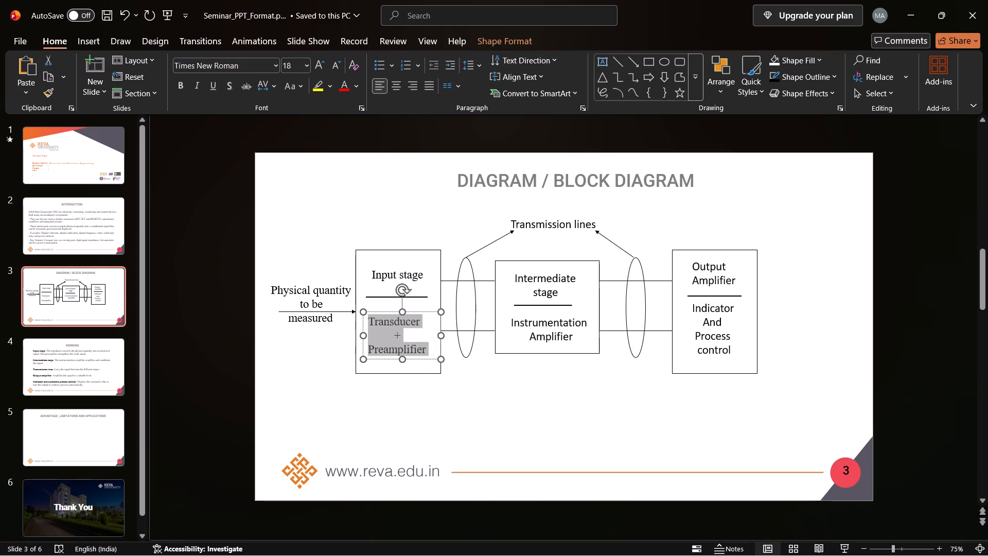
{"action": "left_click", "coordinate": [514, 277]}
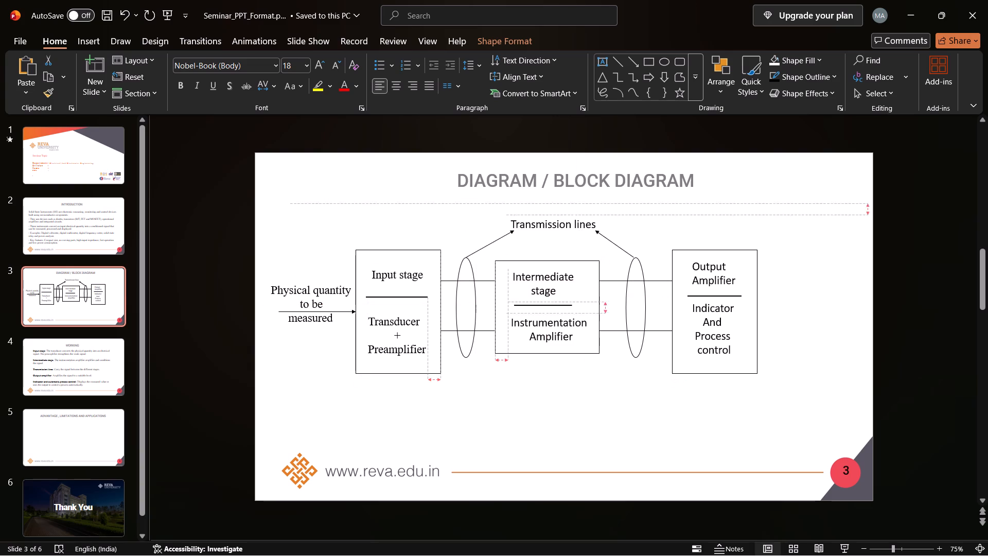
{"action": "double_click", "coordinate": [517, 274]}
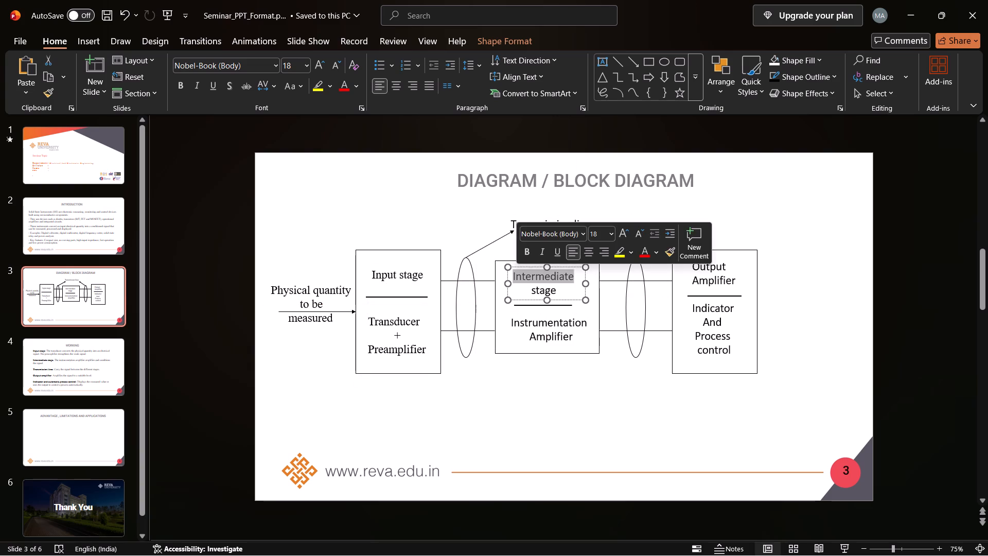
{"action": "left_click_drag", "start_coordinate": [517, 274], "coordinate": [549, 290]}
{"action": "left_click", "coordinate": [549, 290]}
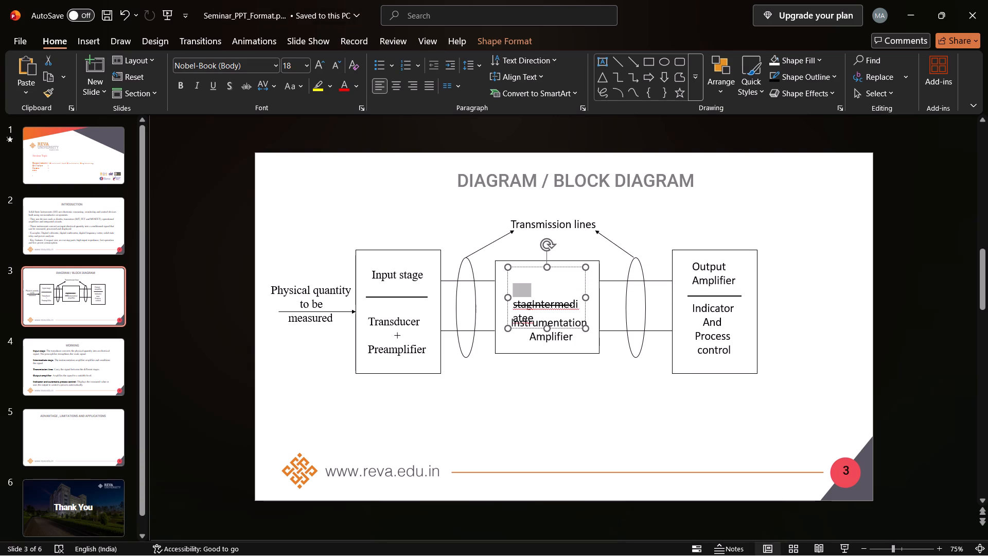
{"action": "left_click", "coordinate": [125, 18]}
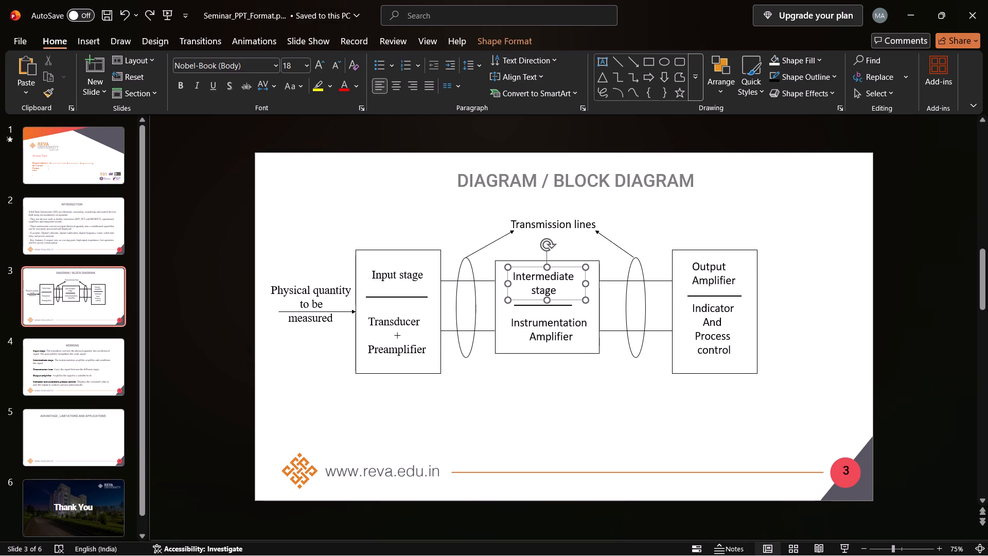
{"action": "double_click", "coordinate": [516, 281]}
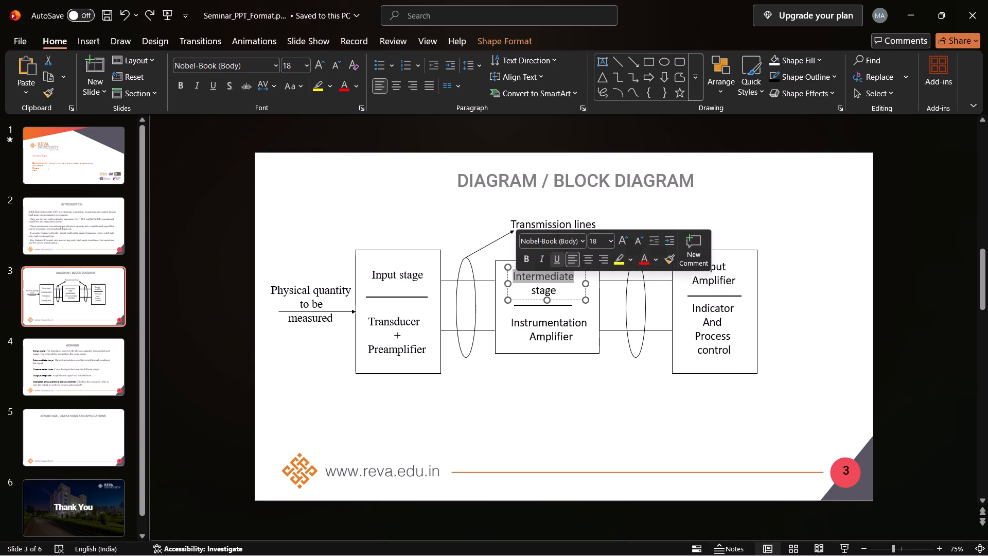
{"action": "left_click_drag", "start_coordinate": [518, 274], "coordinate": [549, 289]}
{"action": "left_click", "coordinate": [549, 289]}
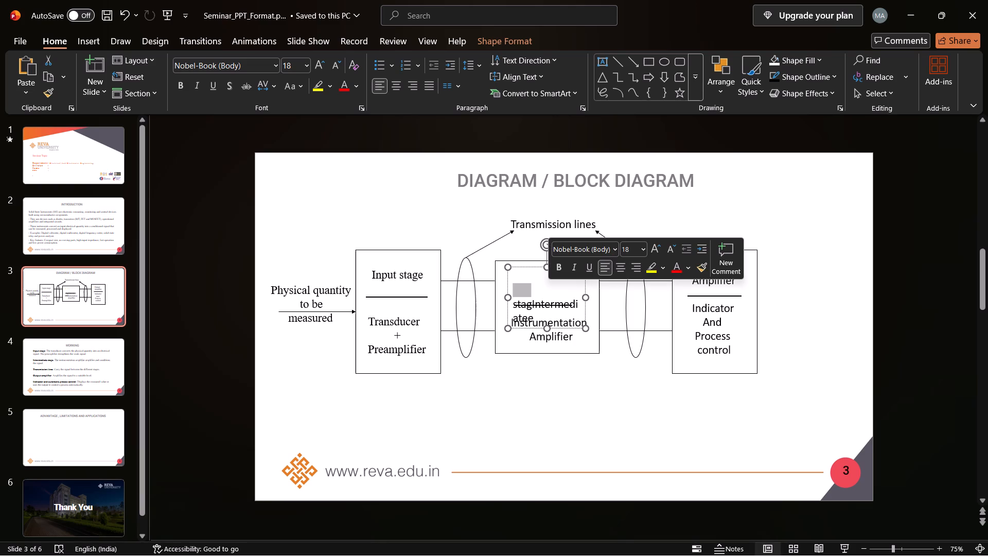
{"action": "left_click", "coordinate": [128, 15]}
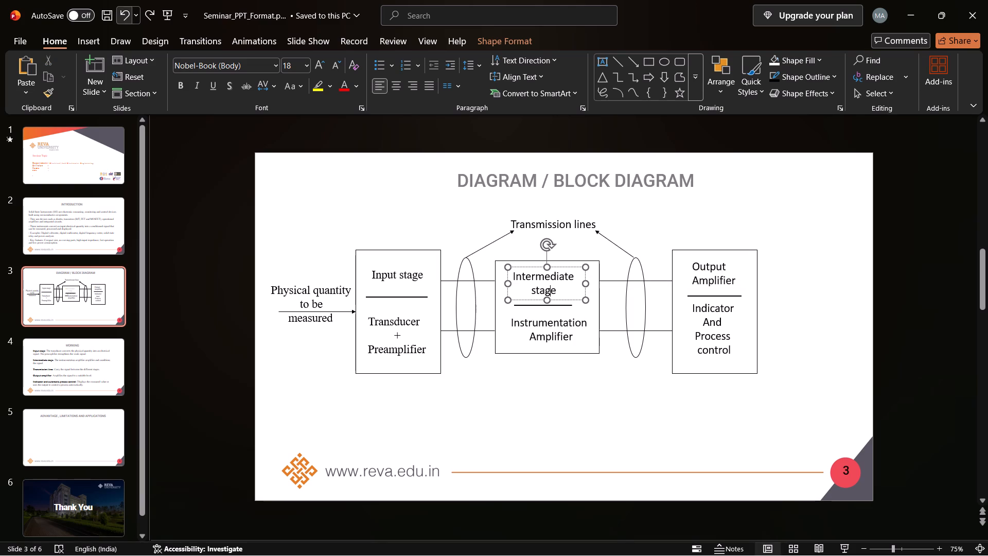
Set the font of the "Intermediate stage" label in the diagram's middle block to Times New Roman.
{"action": "double_click", "coordinate": [518, 275]}
{"action": "key", "text": "Down"}
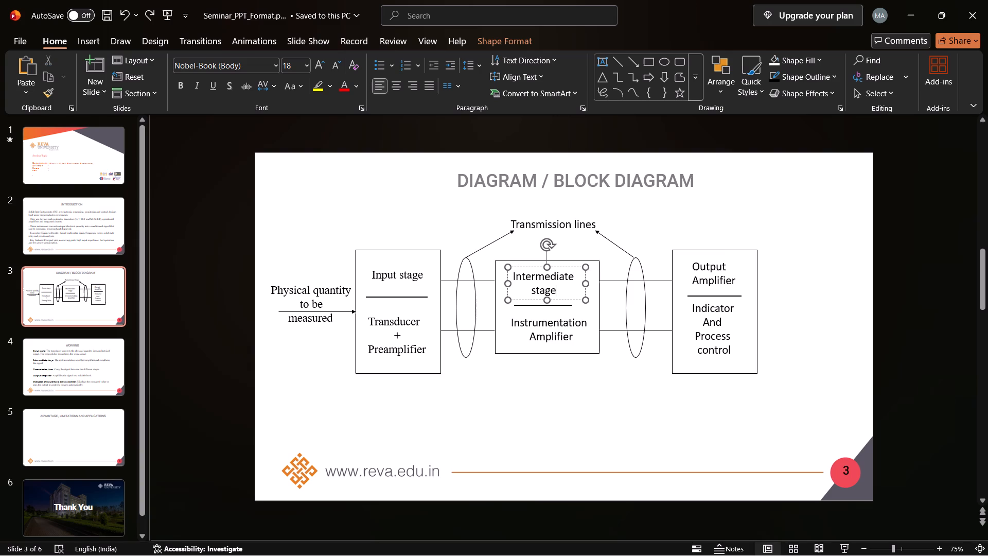
{"action": "left_click", "coordinate": [518, 275]}
{"action": "left_click_drag", "start_coordinate": [518, 275], "coordinate": [566, 301]}
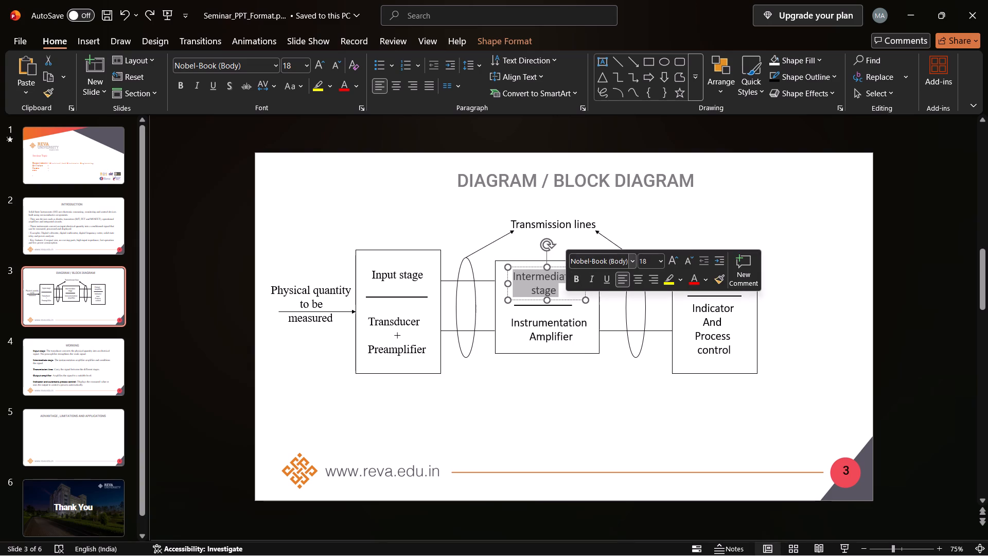
{"action": "left_click", "coordinate": [634, 265]}
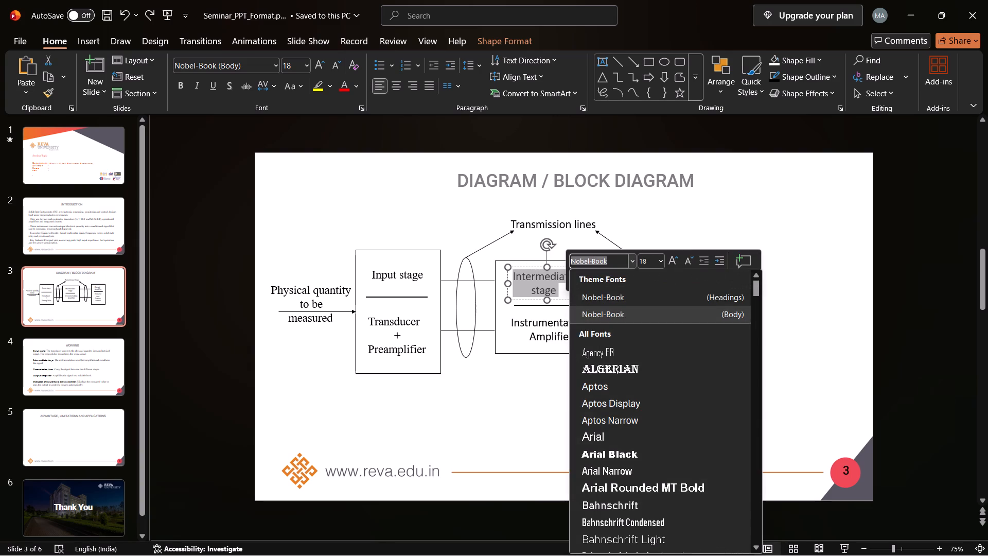
{"action": "key", "text": "BackSpace"}
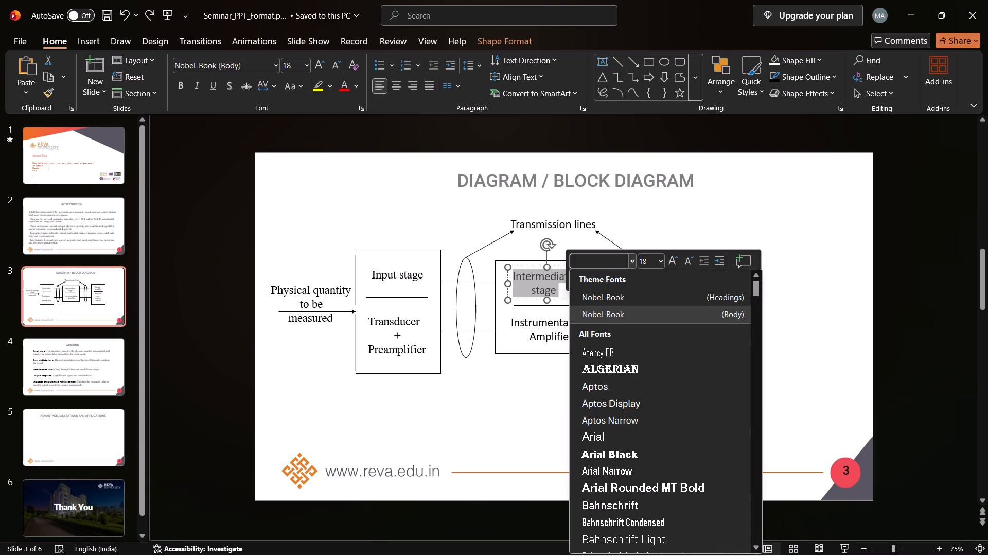
{"action": "type", "text": "tim"}
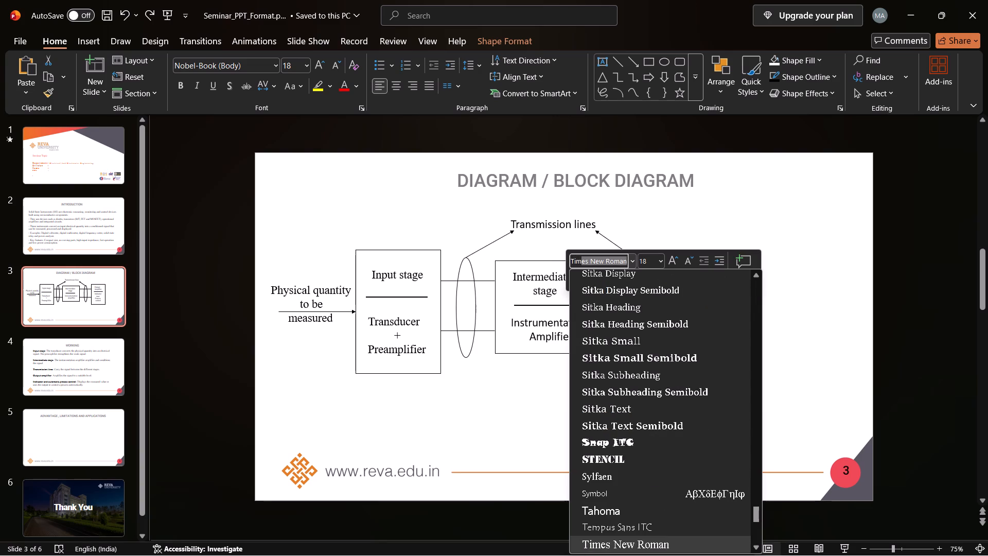
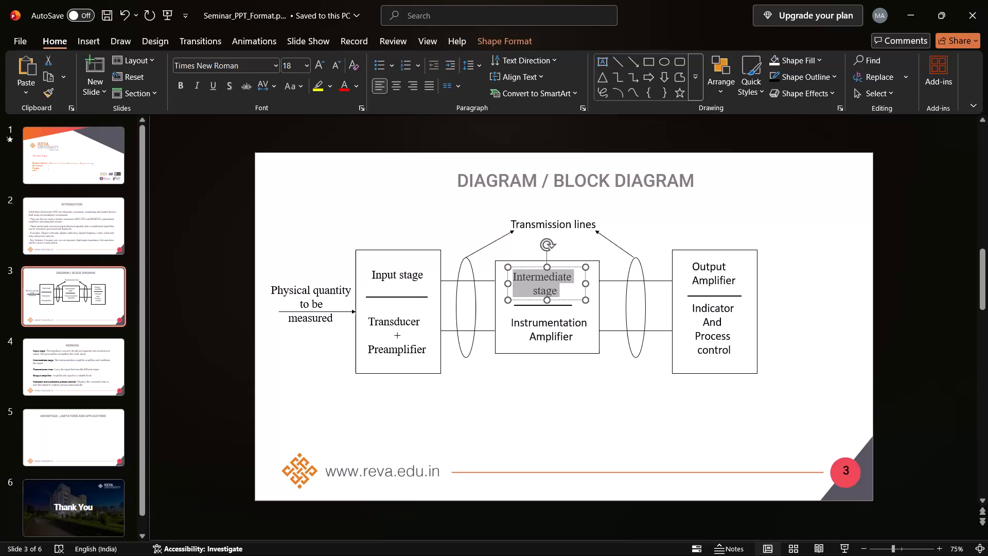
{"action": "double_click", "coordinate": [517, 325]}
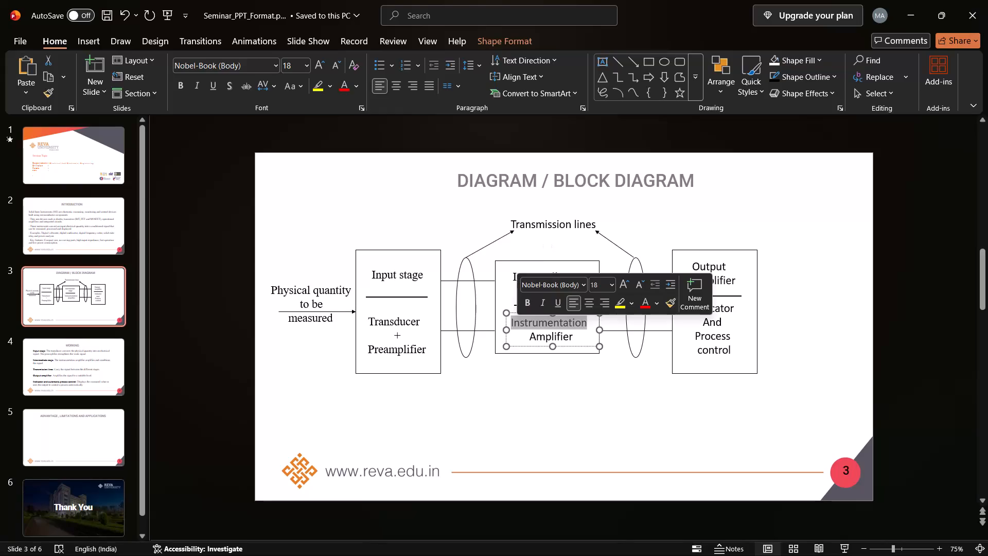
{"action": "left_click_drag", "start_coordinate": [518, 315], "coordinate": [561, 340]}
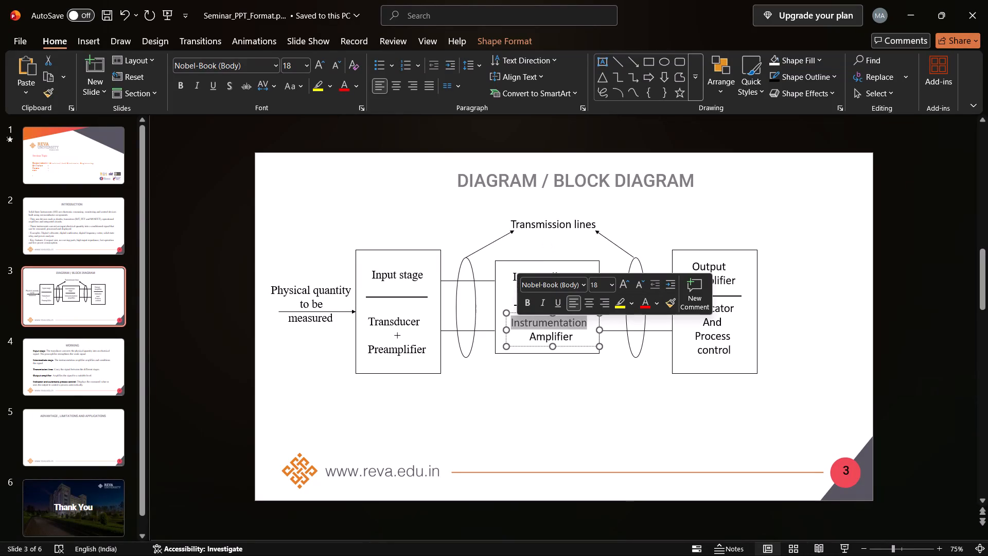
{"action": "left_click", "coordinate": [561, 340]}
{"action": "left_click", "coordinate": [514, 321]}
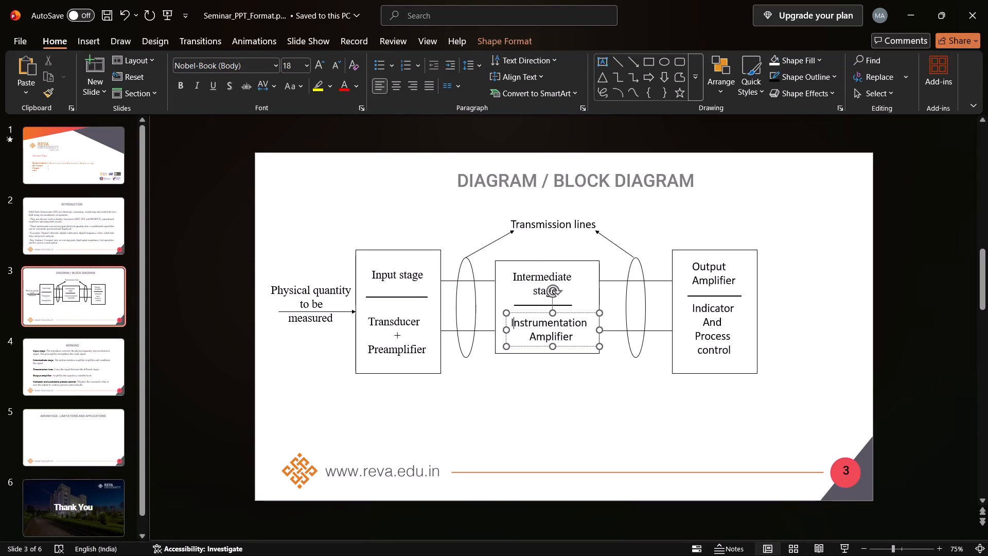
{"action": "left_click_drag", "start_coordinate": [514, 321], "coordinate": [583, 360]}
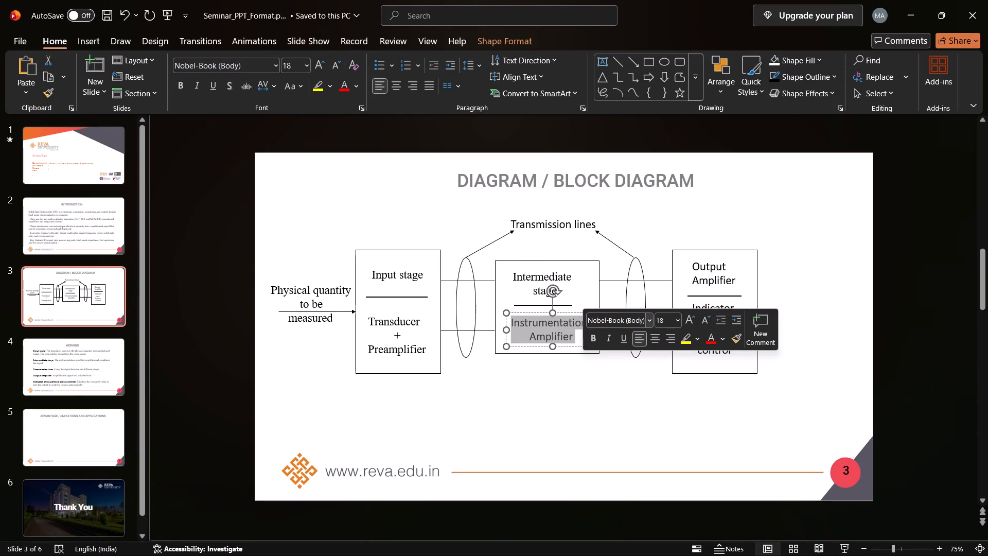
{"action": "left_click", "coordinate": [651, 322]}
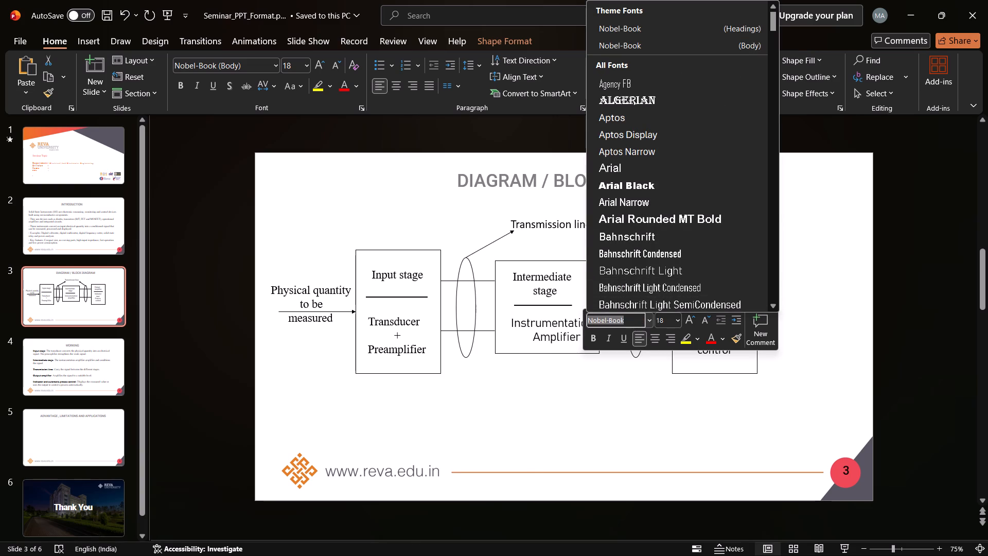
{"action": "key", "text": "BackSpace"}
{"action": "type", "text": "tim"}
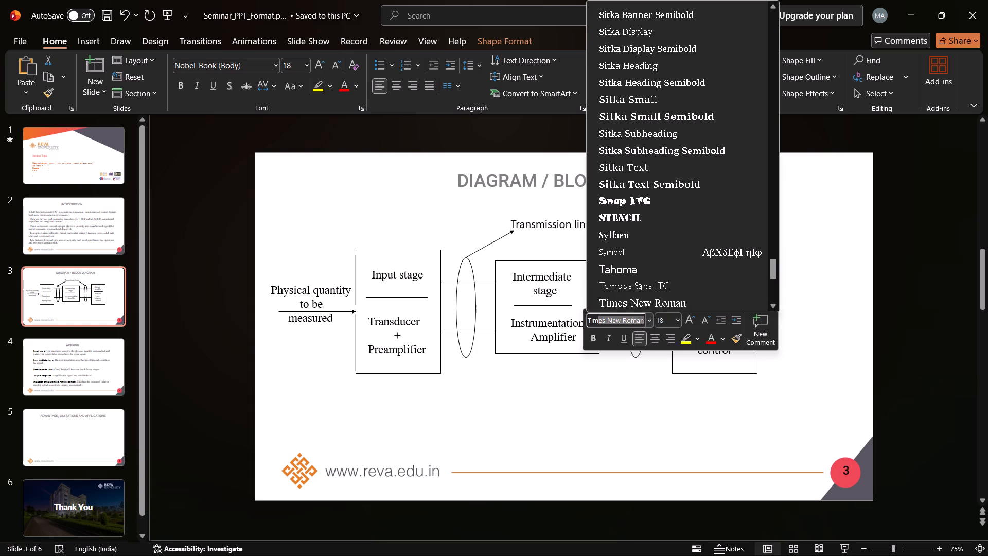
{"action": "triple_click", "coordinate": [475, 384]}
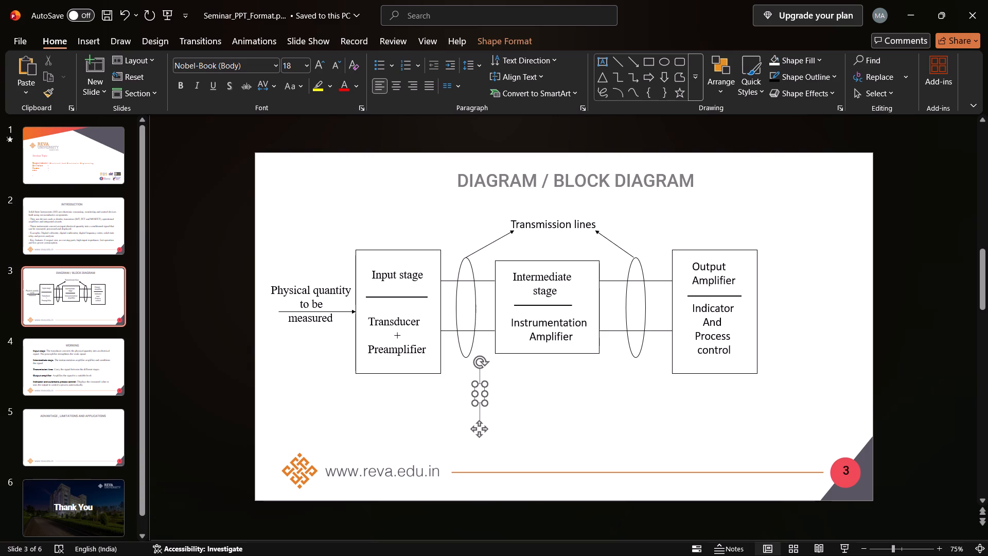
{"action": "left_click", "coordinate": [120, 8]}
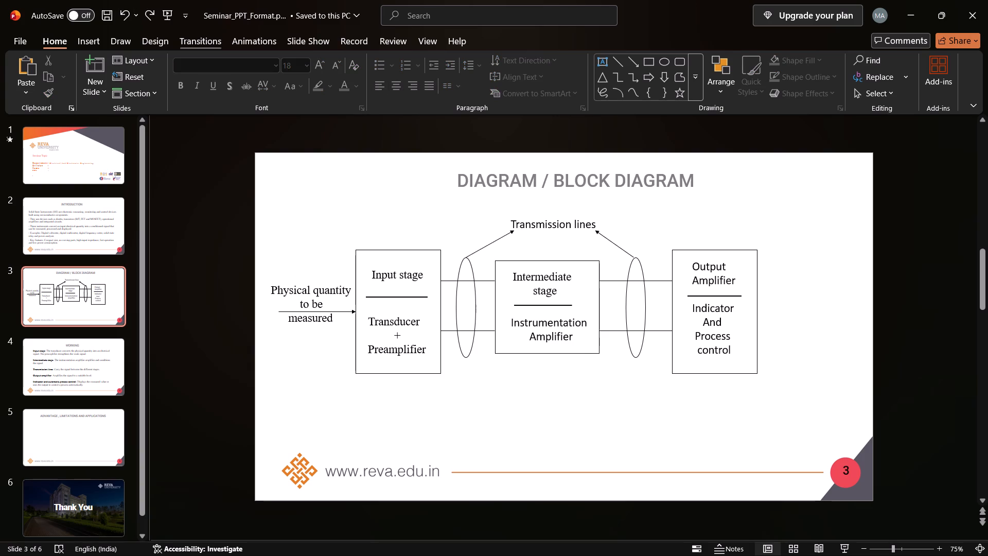
Set the font of the "Instrumentation Amplifier" label in the diagram's middle block to Times New Roman.
{"action": "left_click", "coordinate": [512, 322]}
{"action": "left_click_drag", "start_coordinate": [512, 322], "coordinate": [559, 336]}
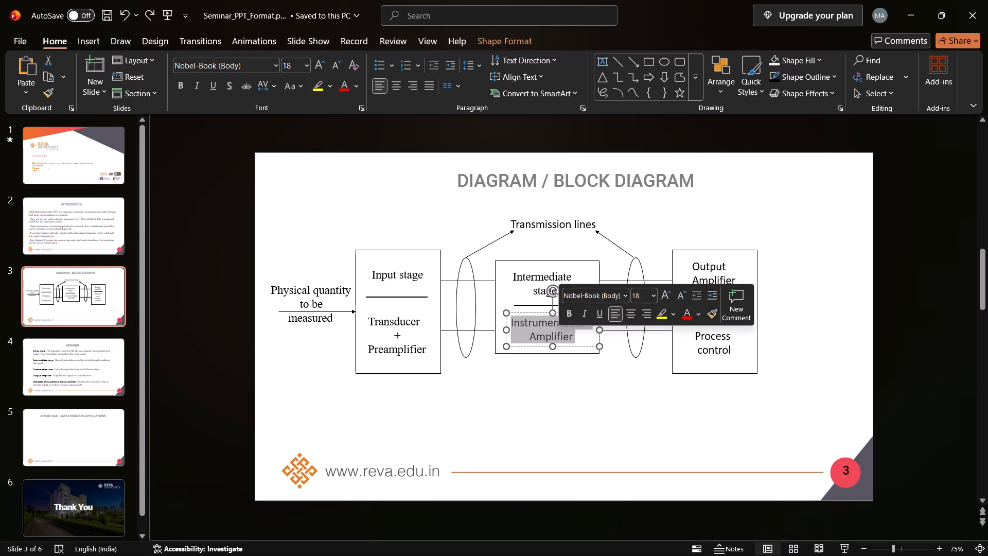
{"action": "left_click", "coordinate": [630, 297]}
{"action": "left_click", "coordinate": [624, 297]}
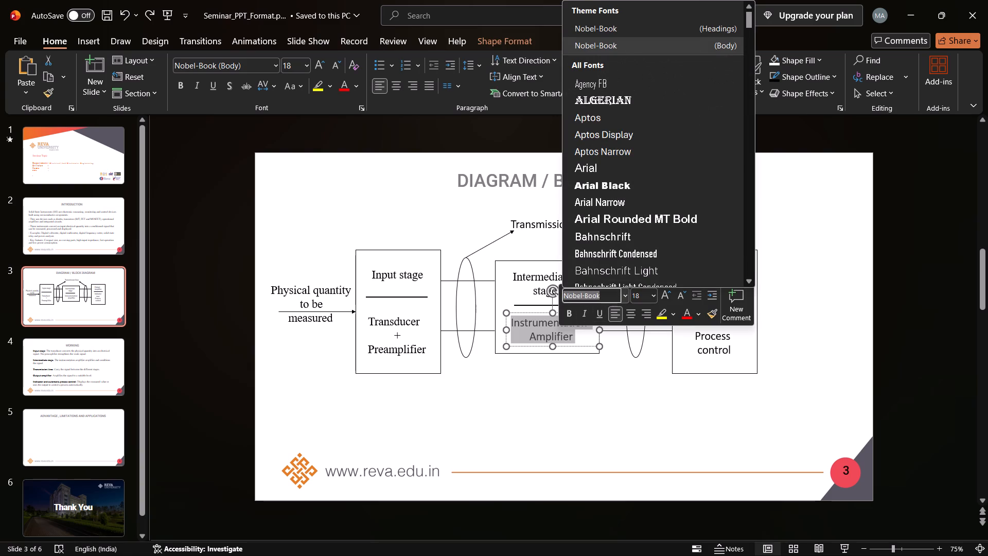
{"action": "key", "text": "BackSpace"}
{"action": "type", "text": "tim"}
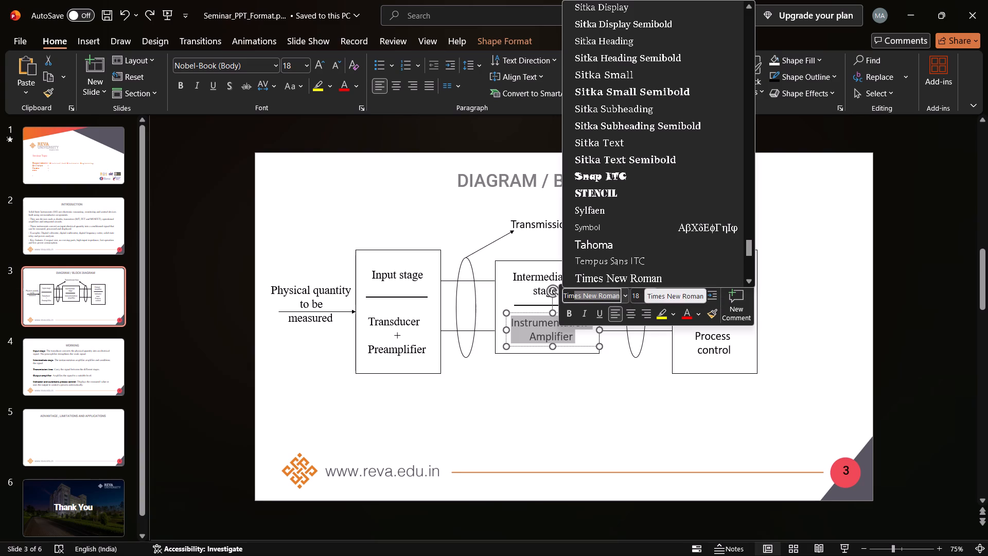
{"action": "double_click", "coordinate": [652, 281]}
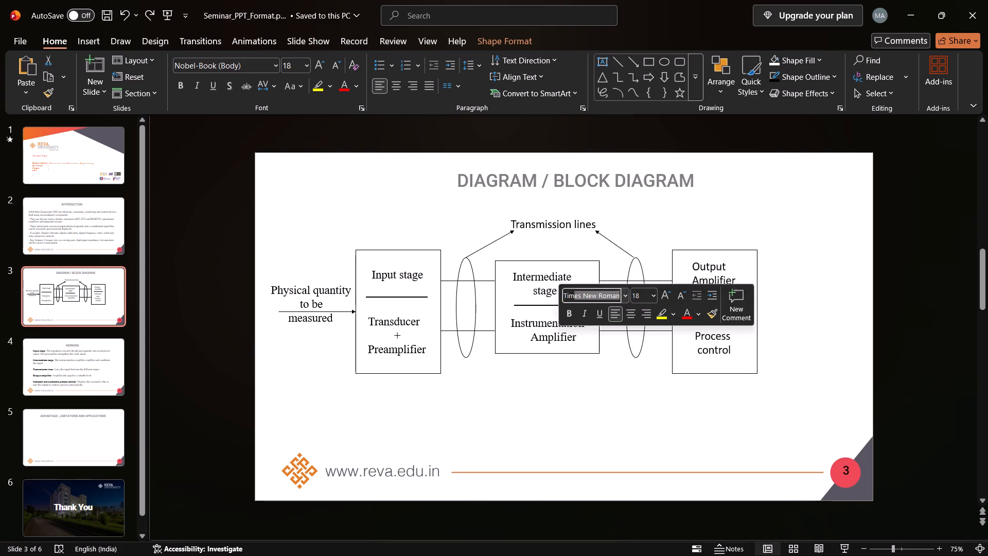
Set the font of all the text in the diagram's last block, from "Output Amplifier" through "Process control", to Times New Roman.
{"action": "left_click", "coordinate": [693, 267]}
{"action": "left_click_drag", "start_coordinate": [693, 267], "coordinate": [738, 348]}
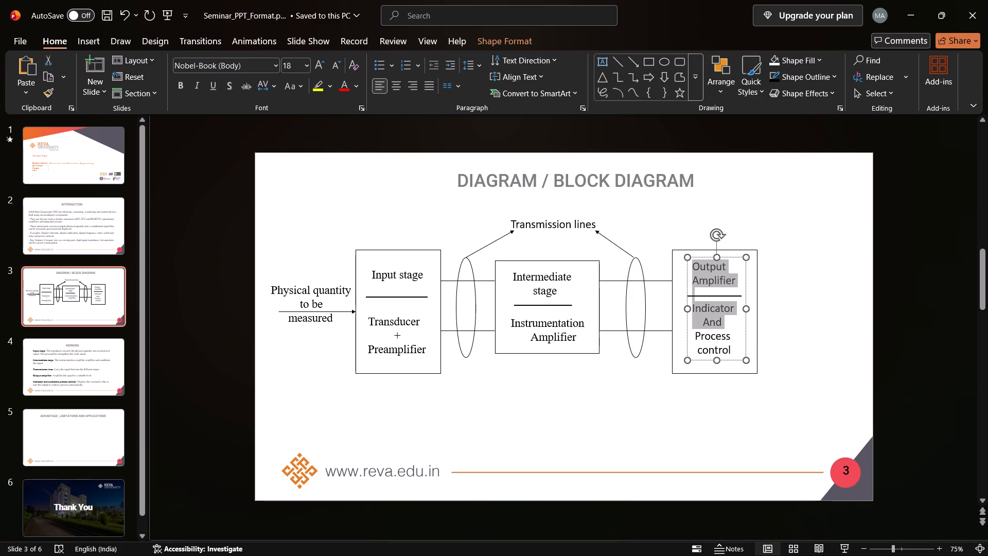
{"action": "left_click_drag", "start_coordinate": [738, 348], "coordinate": [739, 369]}
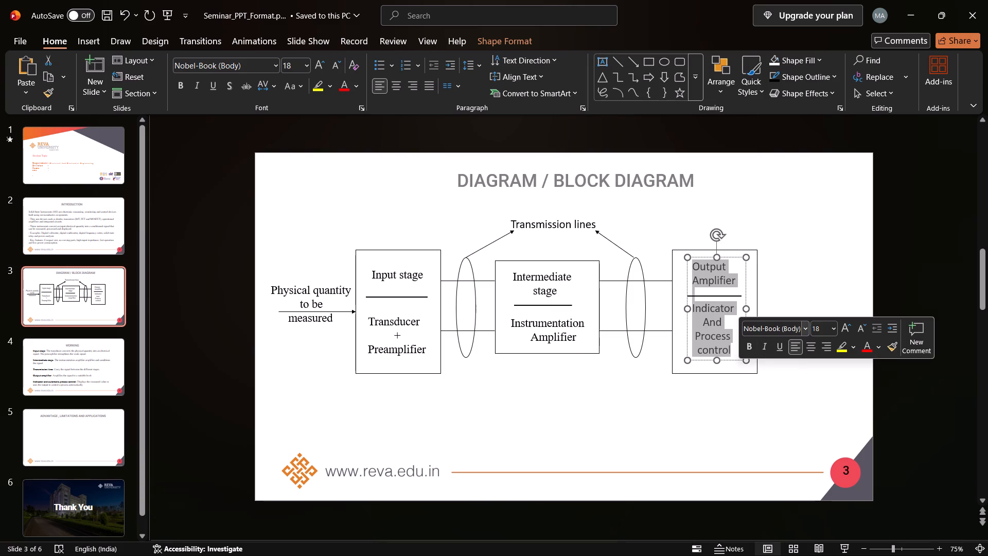
{"action": "left_click", "coordinate": [806, 329]}
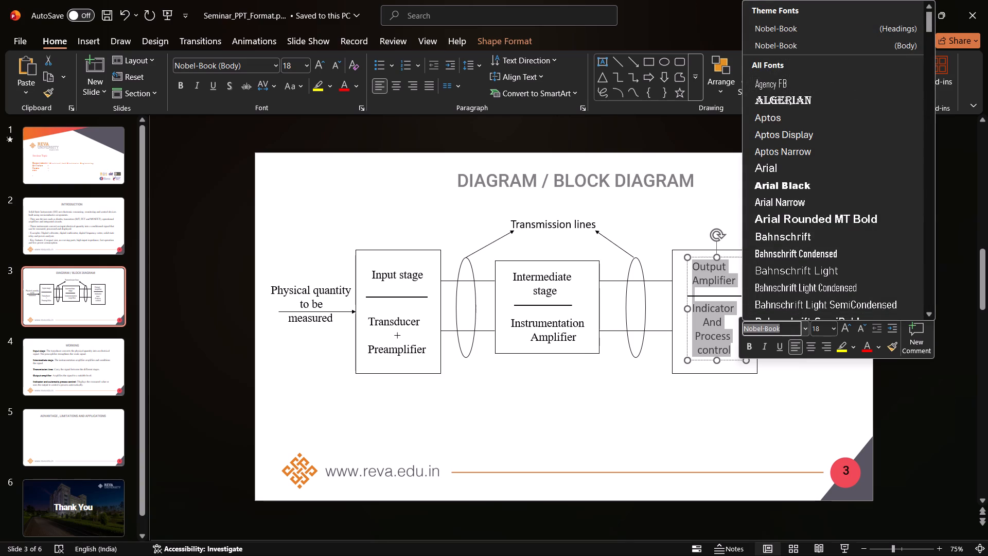
{"action": "key", "text": "BackSpace"}
{"action": "type", "text": "tim"}
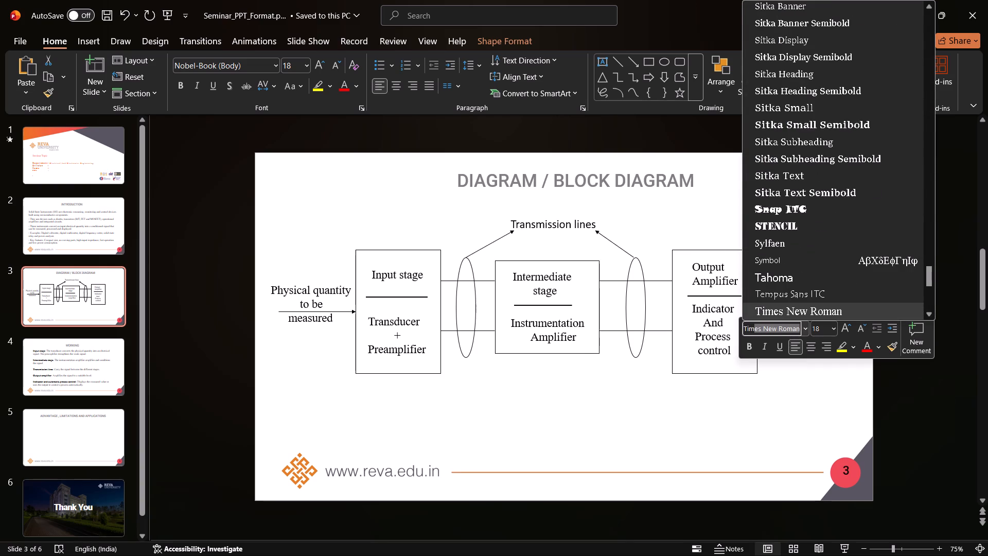
{"action": "double_click", "coordinate": [829, 311]}
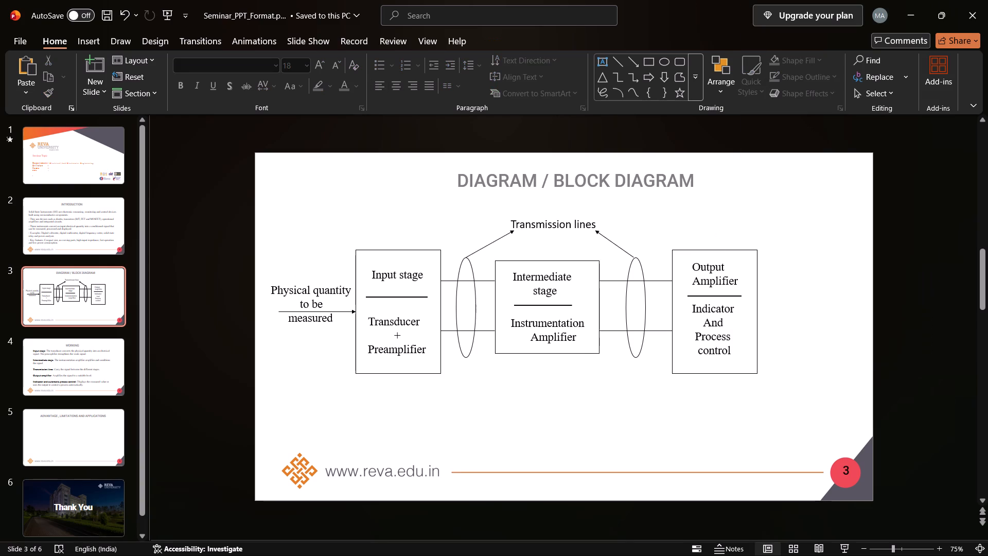
Set the font of the "Transmission lines" label above the diagram's middle block to Times New Roman.
{"action": "left_click", "coordinate": [511, 224]}
{"action": "left_click_drag", "start_coordinate": [511, 224], "coordinate": [596, 218]}
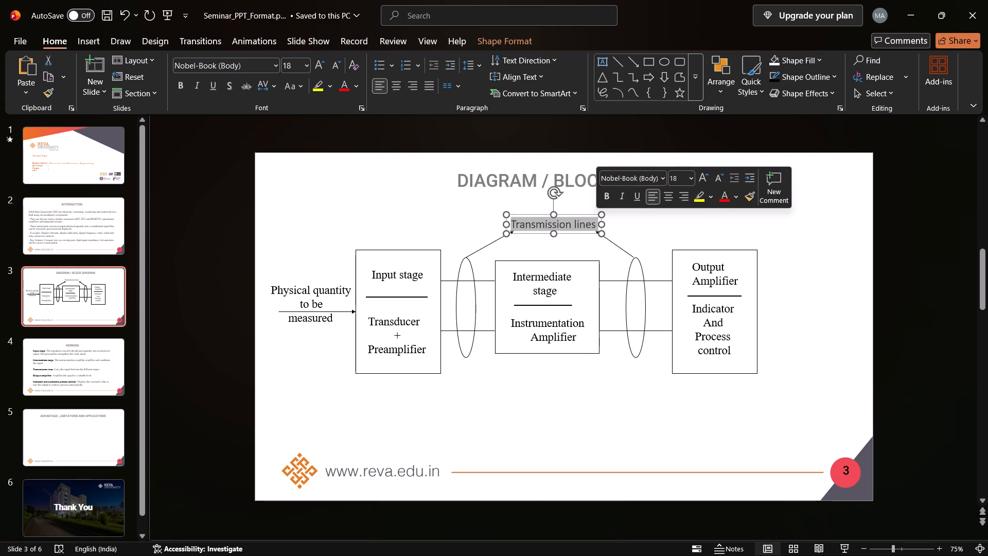
{"action": "left_click", "coordinate": [661, 182]}
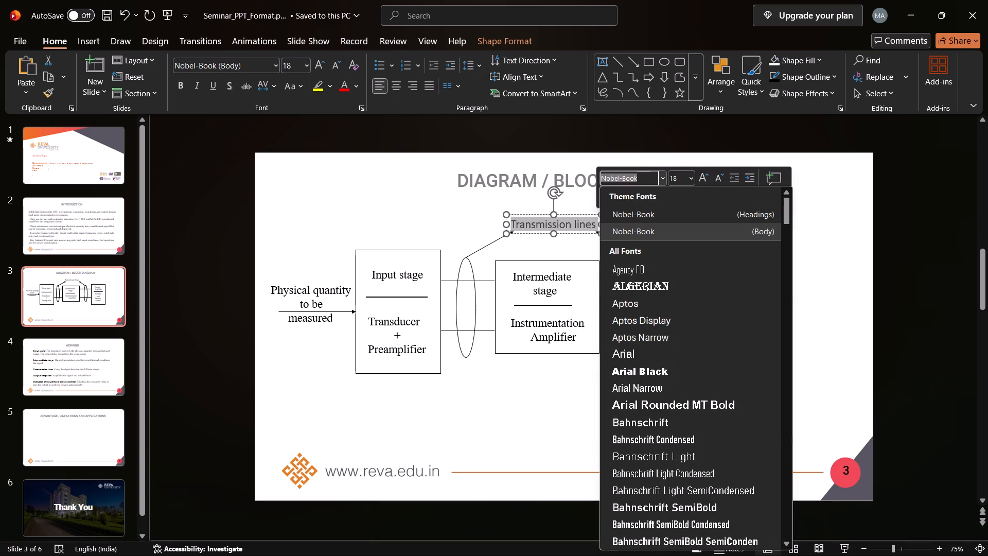
{"action": "key", "text": "BackSpace"}
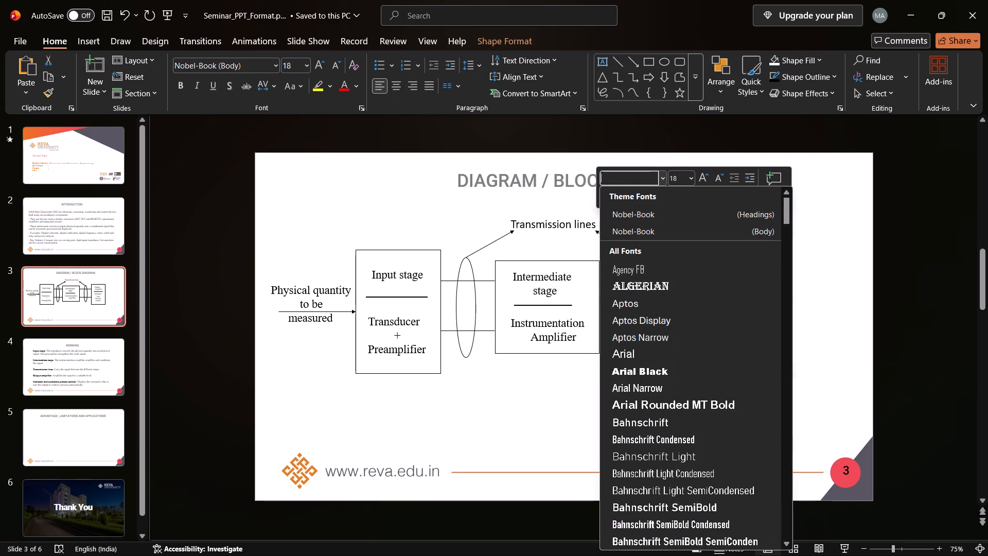
{"action": "type", "text": "times"}
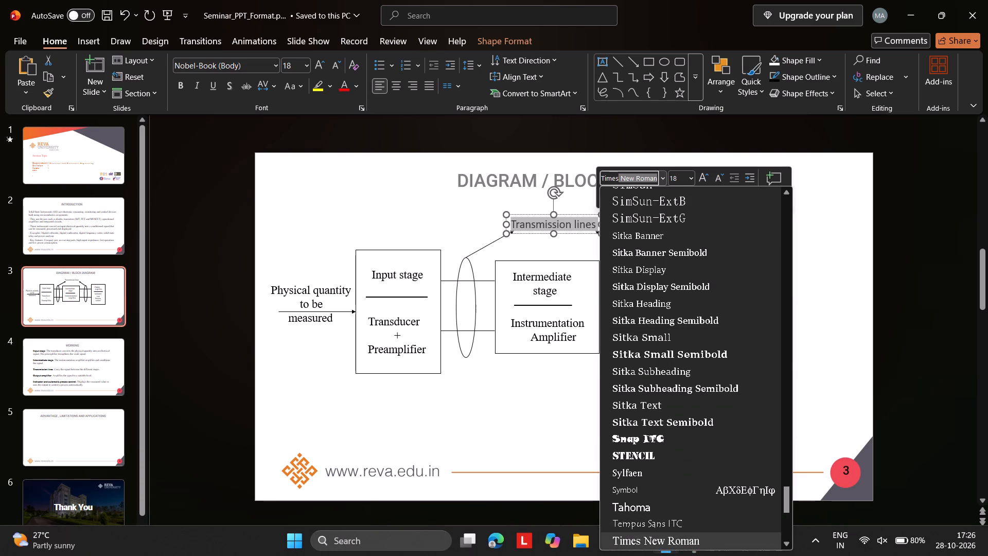
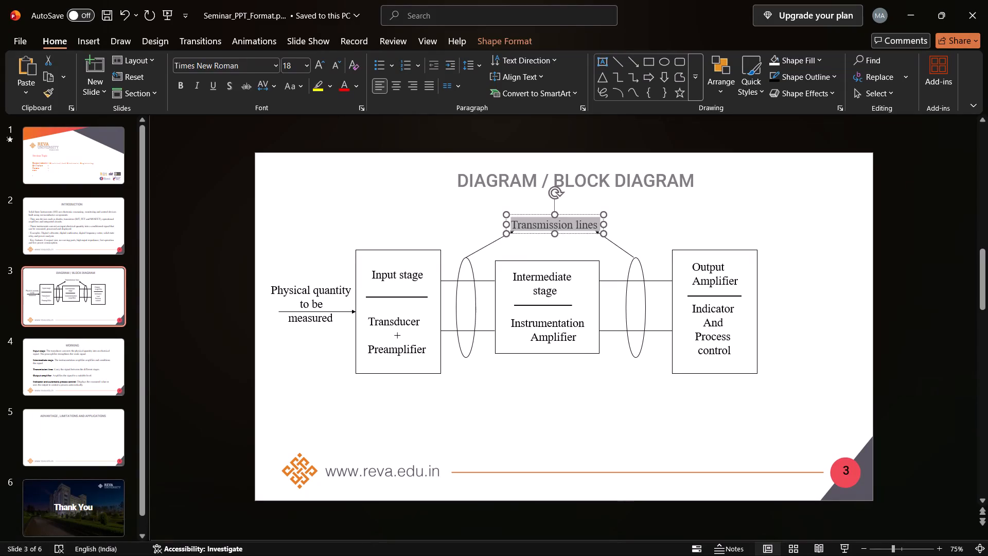
Review the Introduction, block diagram and Working slides, comparing the font and size of their body text.
{"action": "left_click", "coordinate": [603, 443]}
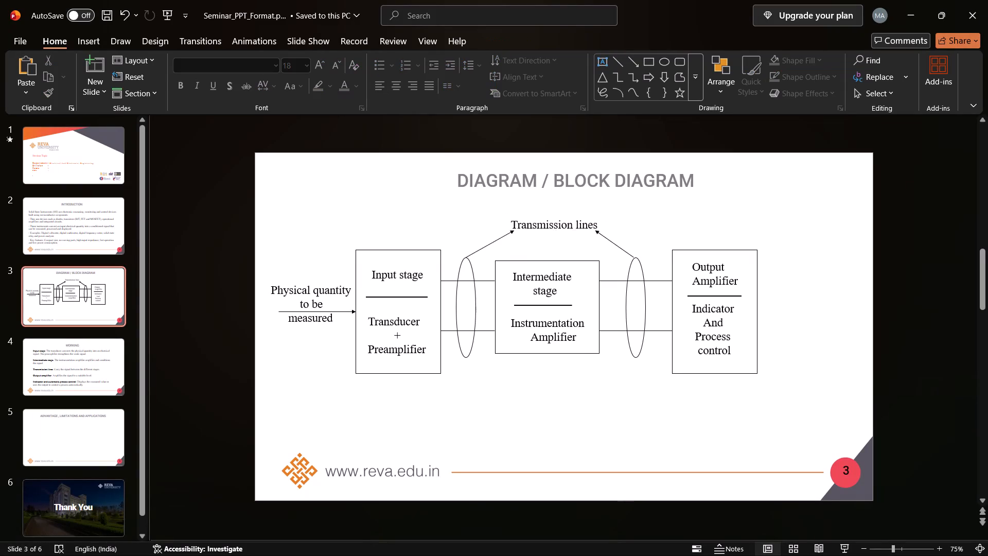
{"action": "left_click", "coordinate": [65, 223]}
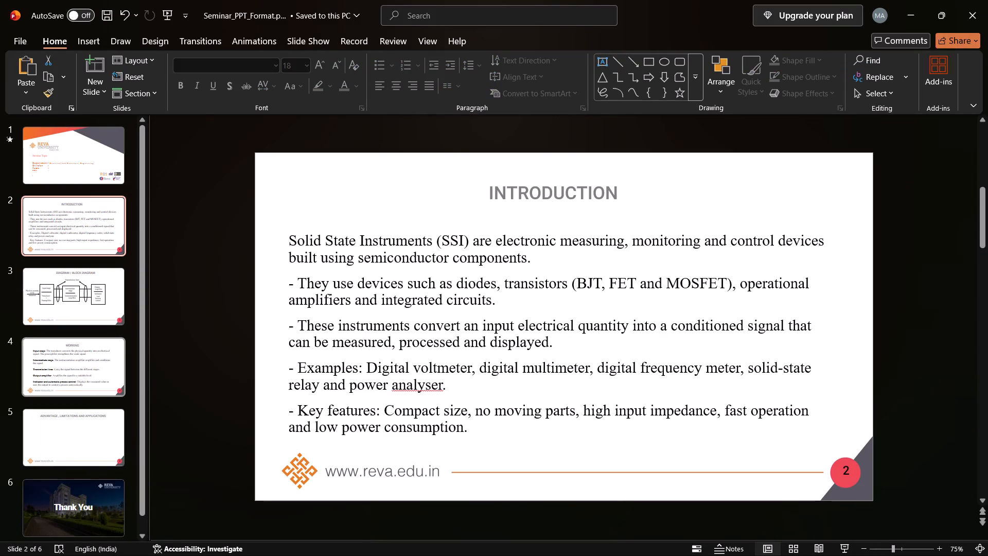
{"action": "left_click", "coordinate": [86, 362]}
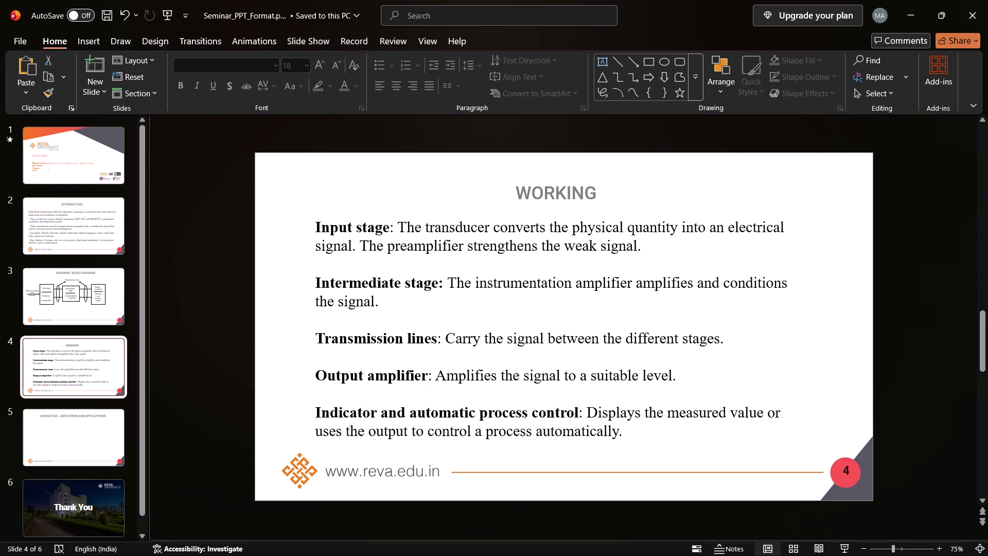
{"action": "left_click", "coordinate": [78, 236]}
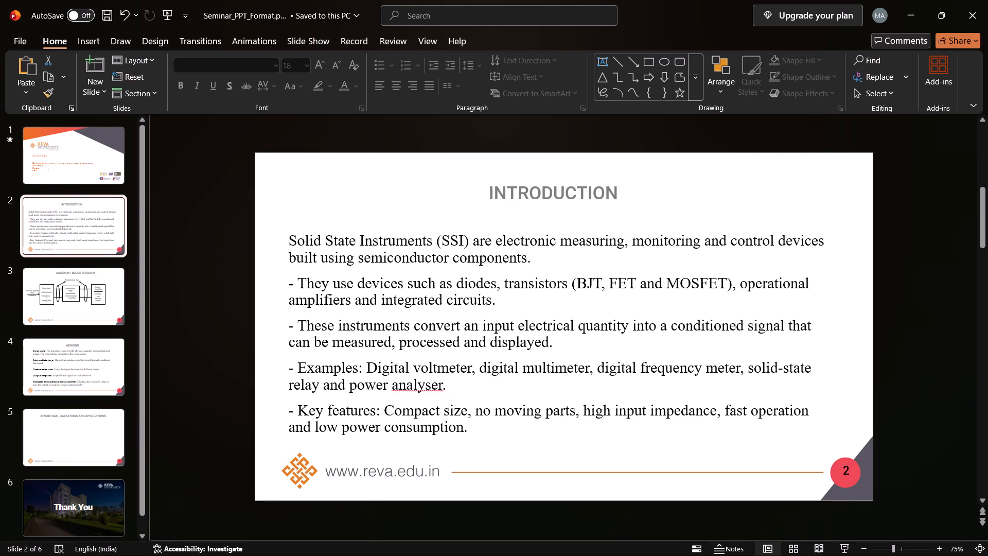
{"action": "left_click", "coordinate": [69, 361]}
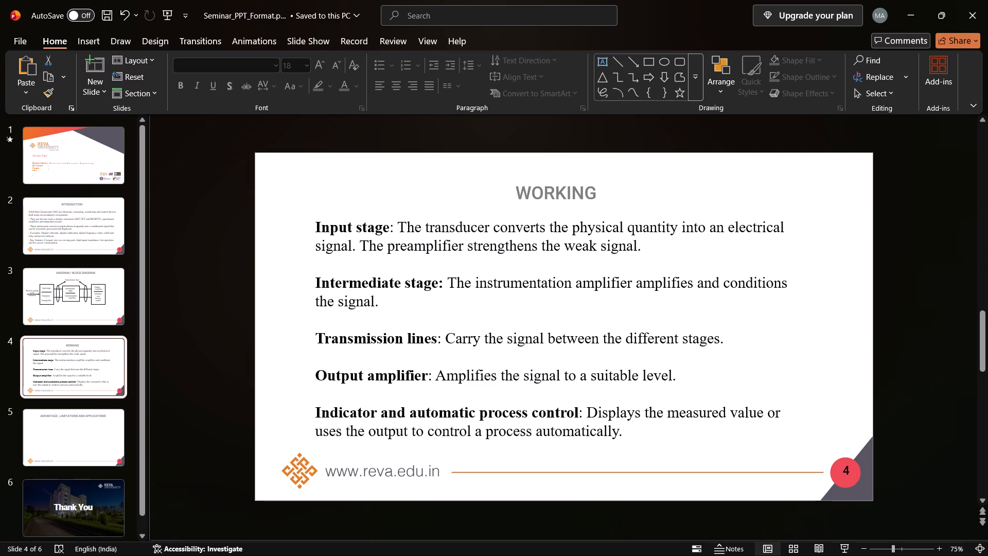
{"action": "left_click", "coordinate": [72, 231]}
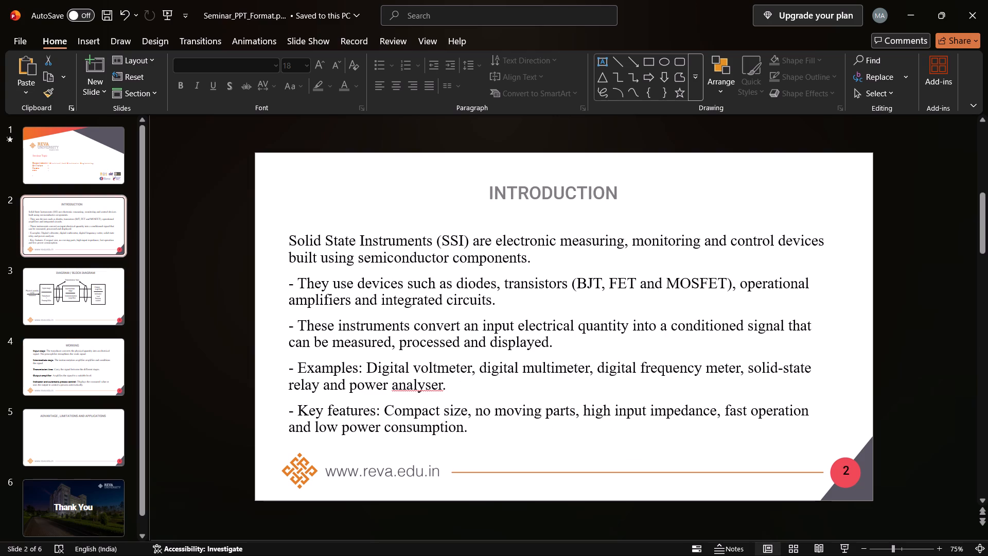
{"action": "left_click", "coordinate": [66, 272]}
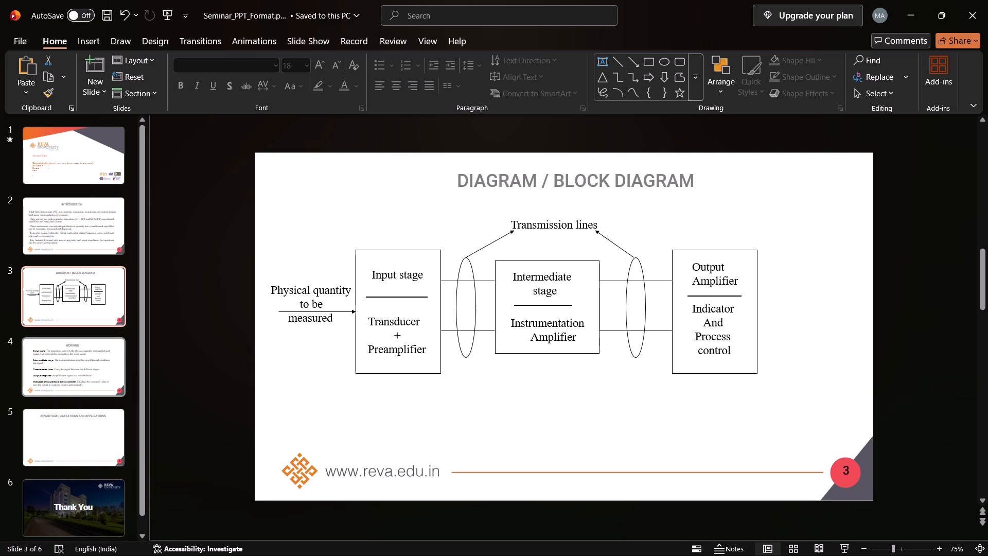
{"action": "left_click", "coordinate": [85, 223]}
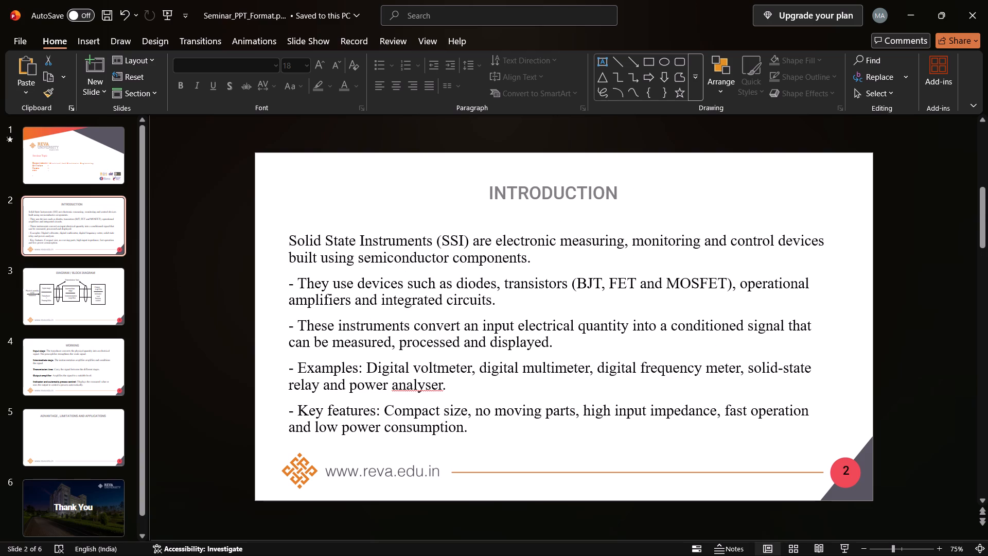
{"action": "left_click", "coordinate": [73, 287]}
{"action": "left_click", "coordinate": [79, 362]}
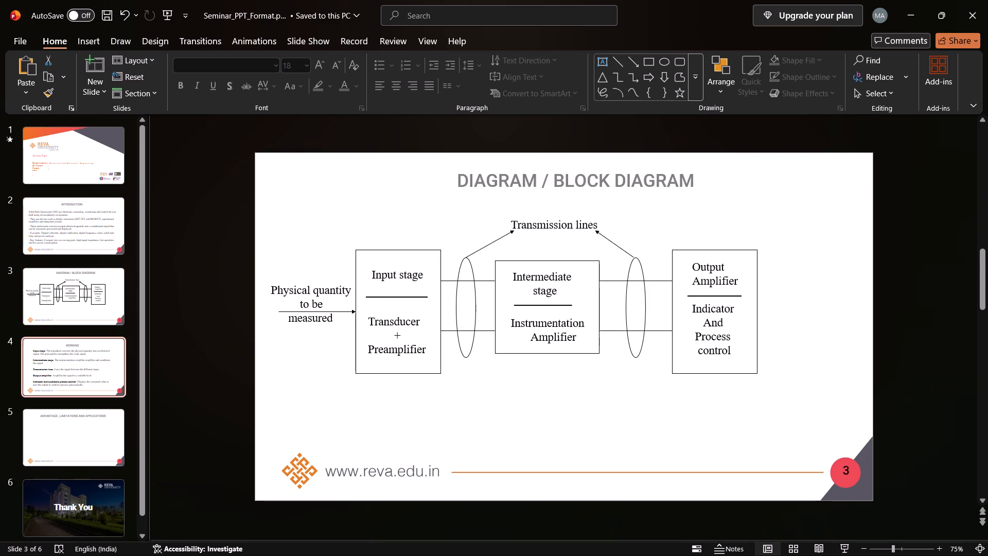
{"action": "left_click", "coordinate": [95, 224]}
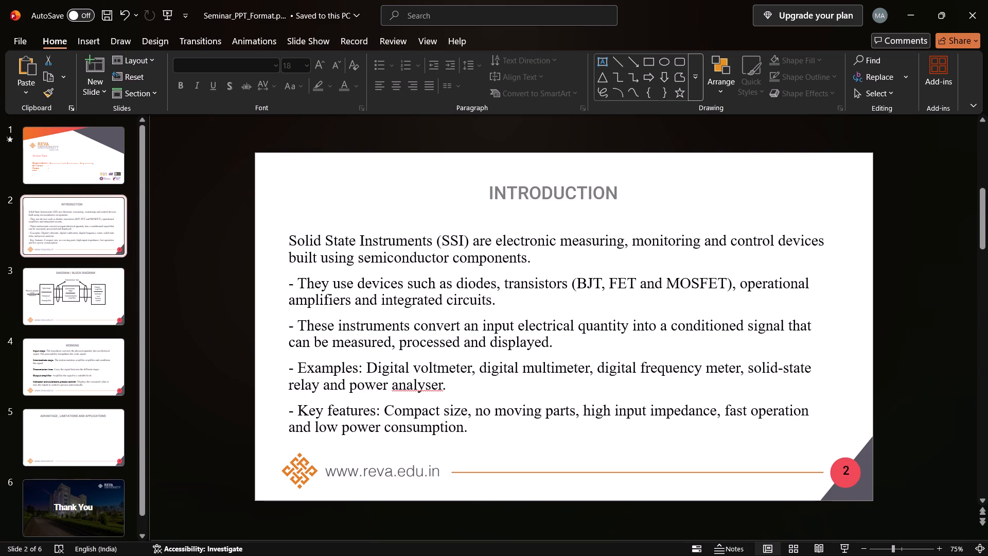
{"action": "double_click", "coordinate": [293, 238]}
{"action": "left_click_drag", "start_coordinate": [293, 238], "coordinate": [571, 402]}
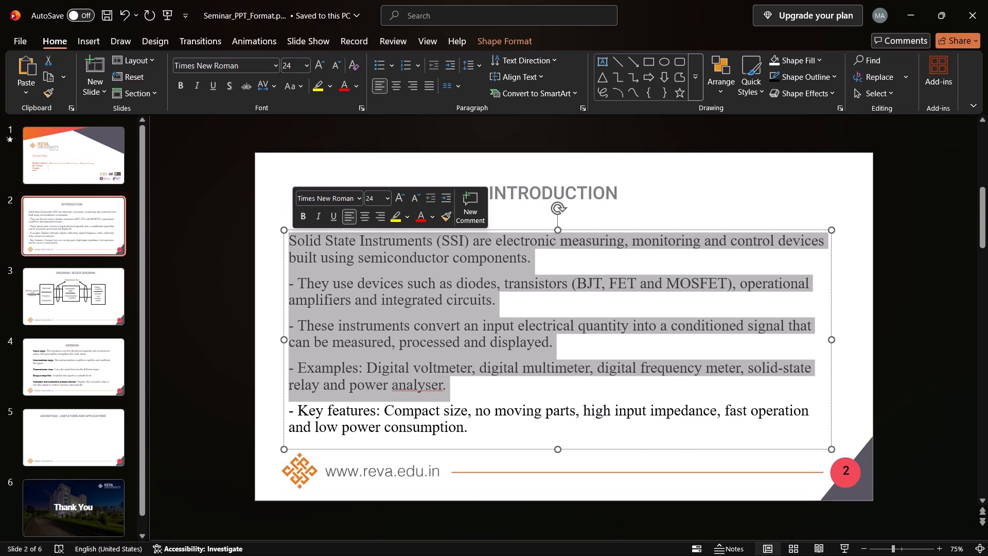
{"action": "left_click_drag", "start_coordinate": [571, 402], "coordinate": [710, 436]}
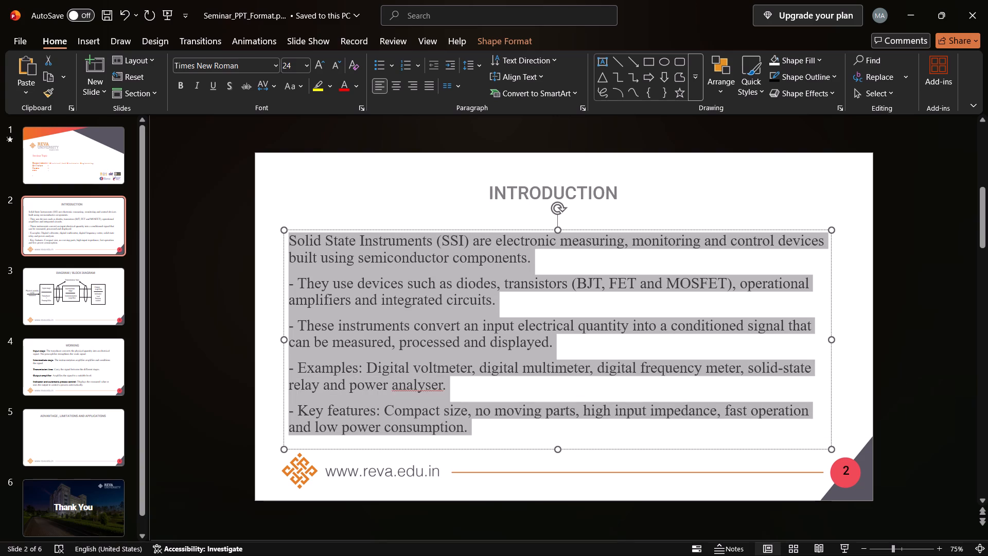
{"action": "left_click", "coordinate": [410, 177]}
{"action": "left_click", "coordinate": [90, 385]}
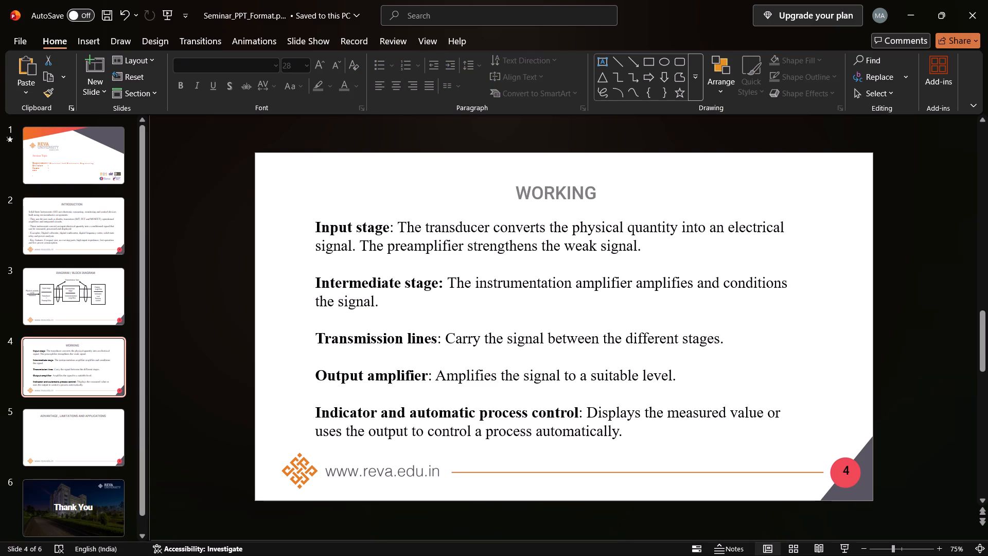
{"action": "left_click", "coordinate": [309, 227]}
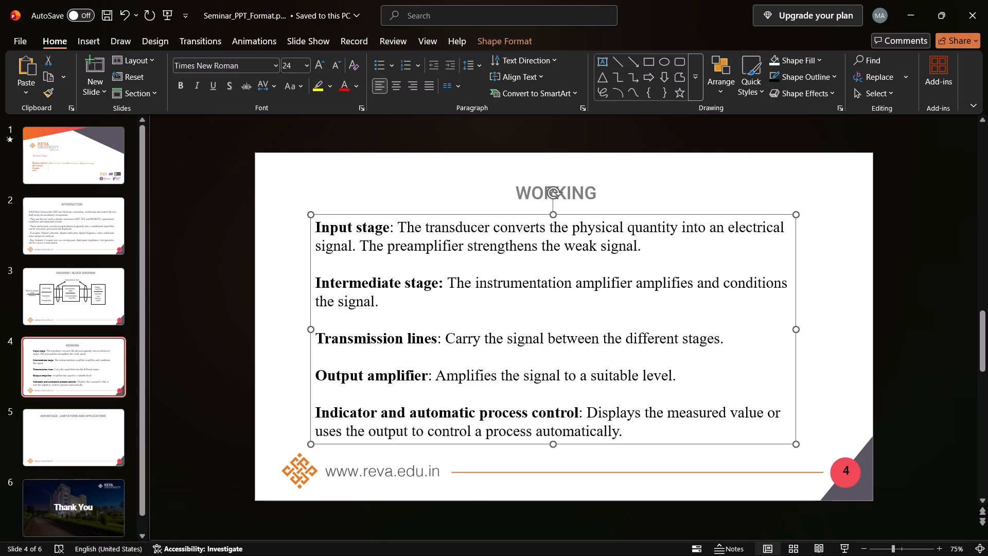
{"action": "left_click_drag", "start_coordinate": [319, 223], "coordinate": [408, 280]}
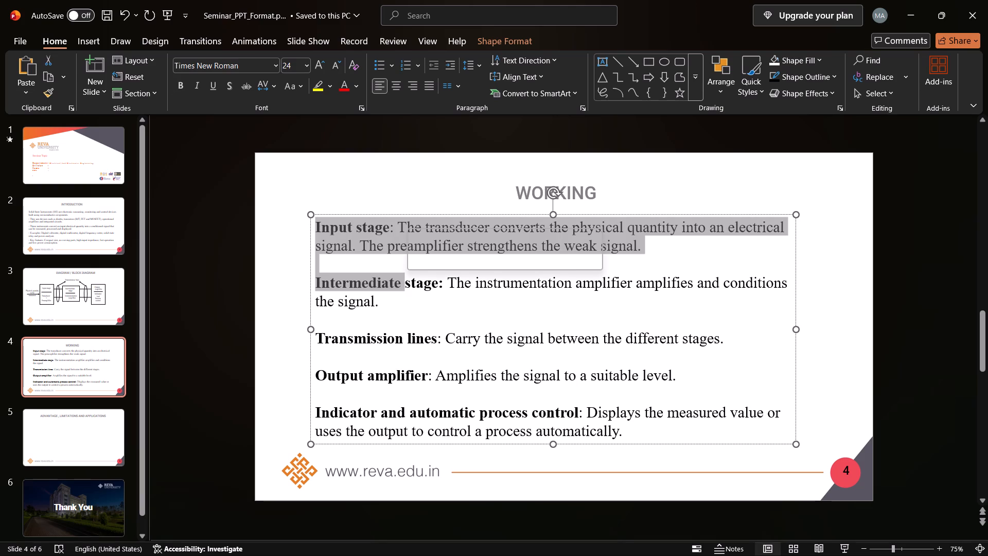
{"action": "left_click", "coordinate": [74, 285]}
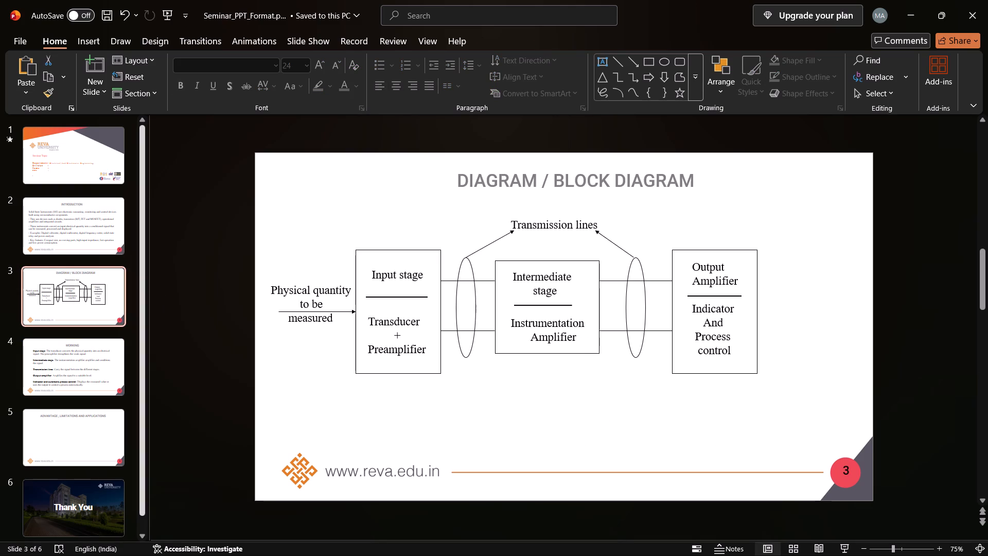
Add a text box beside "Seminar Topic" on the title slide and enter the division "EEE – 3A" in it.
{"action": "left_click", "coordinate": [88, 149]}
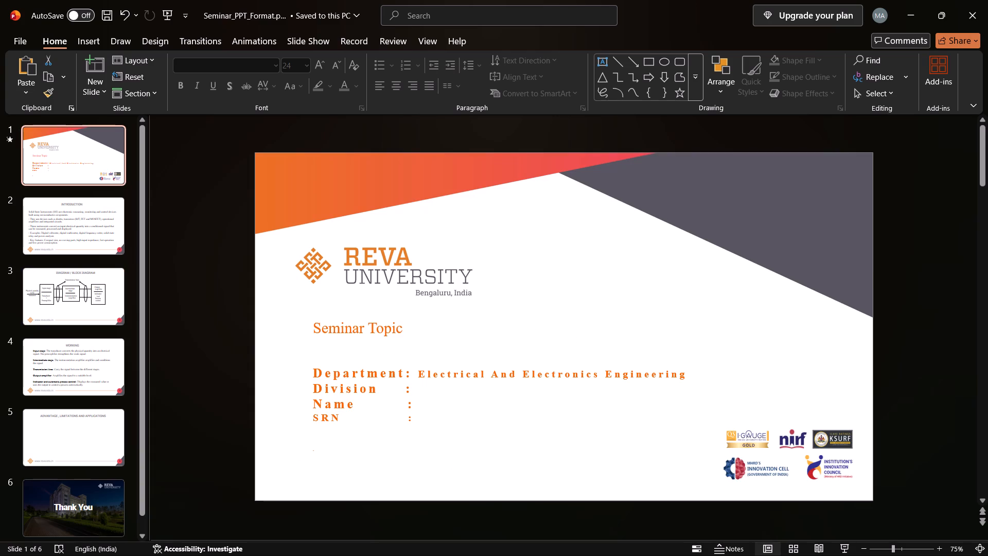
{"action": "left_click_drag", "start_coordinate": [579, 310], "coordinate": [569, 238]}
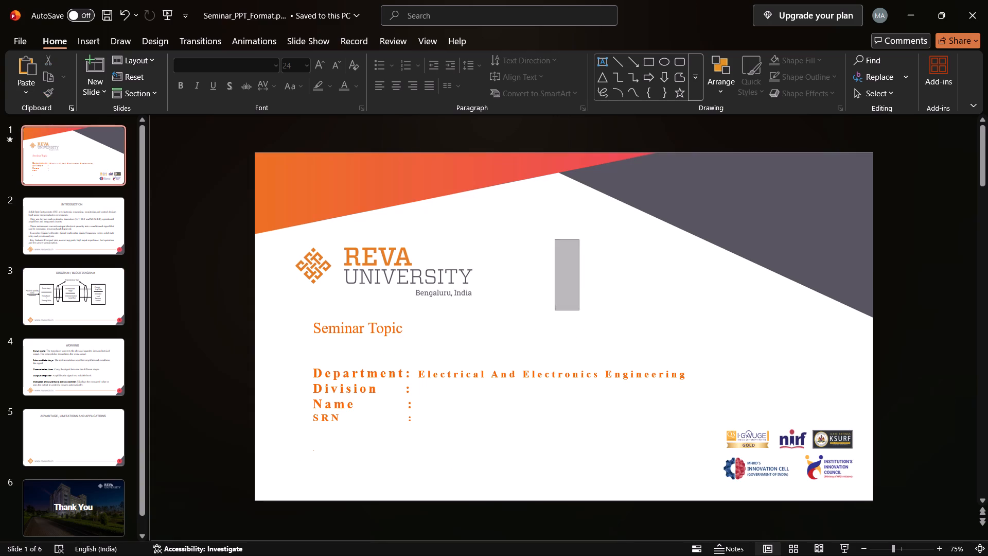
{"action": "left_click_drag", "start_coordinate": [569, 238], "coordinate": [541, 274]}
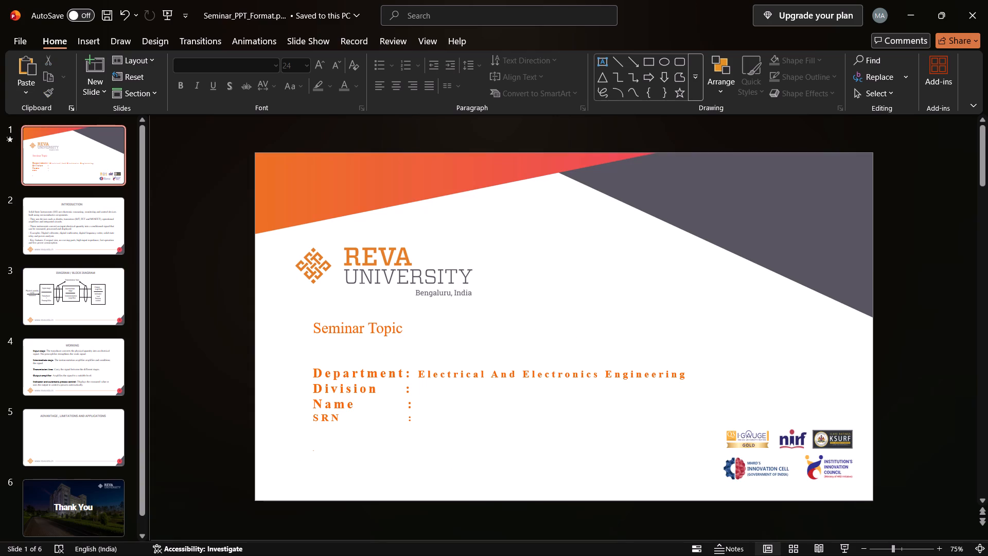
{"action": "left_click", "coordinate": [87, 46]}
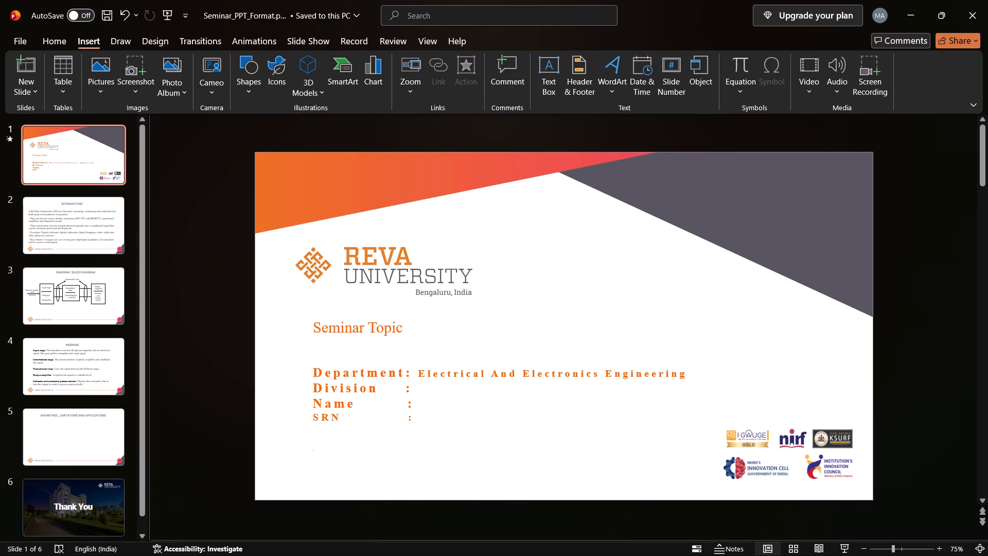
{"action": "double_click", "coordinate": [542, 83]}
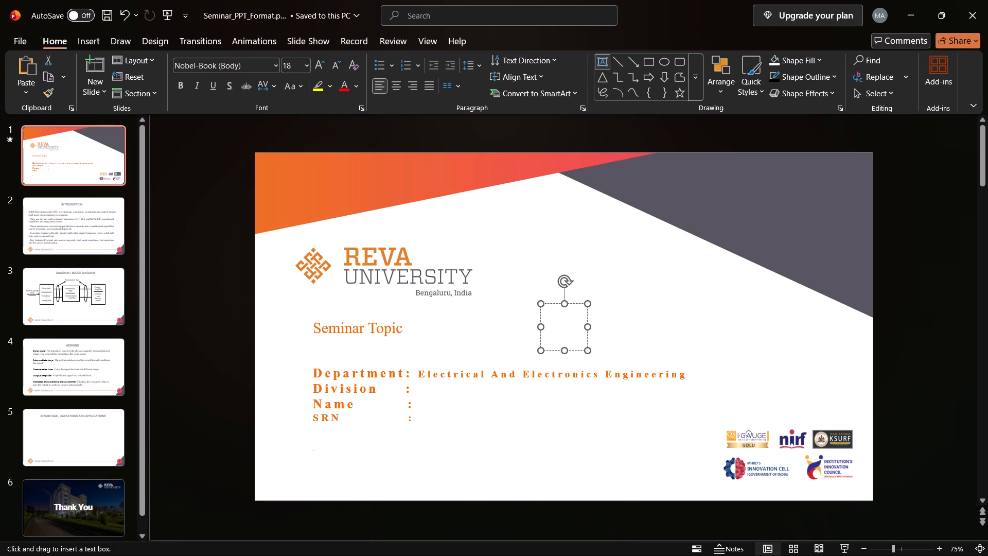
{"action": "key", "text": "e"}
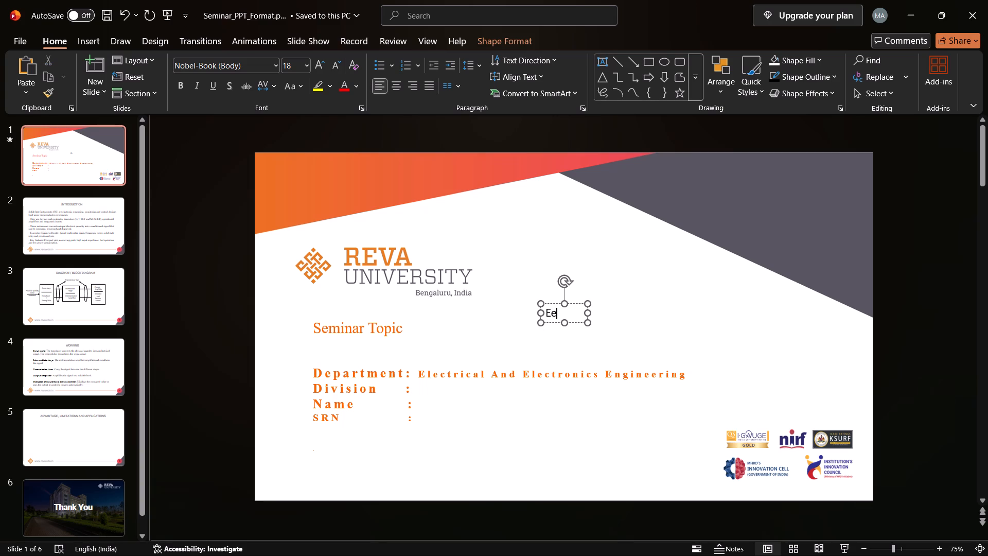
{"action": "key", "text": "BackSpace"}
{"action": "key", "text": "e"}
{"action": "key", "text": "BackSpace"}
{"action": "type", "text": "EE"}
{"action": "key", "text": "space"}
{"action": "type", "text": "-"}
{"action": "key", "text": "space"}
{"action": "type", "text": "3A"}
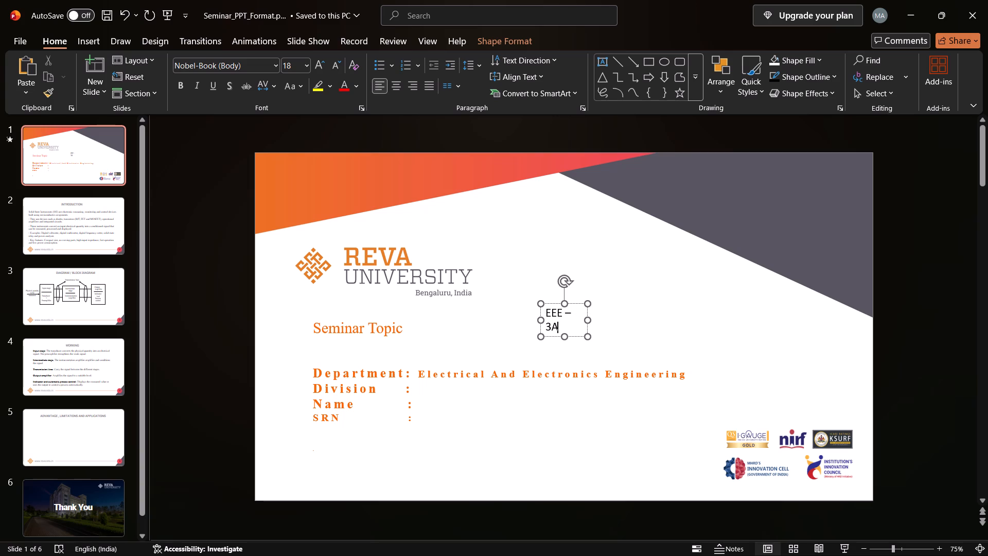
Enter the student's name and SRN on separate lines below the division in the title slide's text box.
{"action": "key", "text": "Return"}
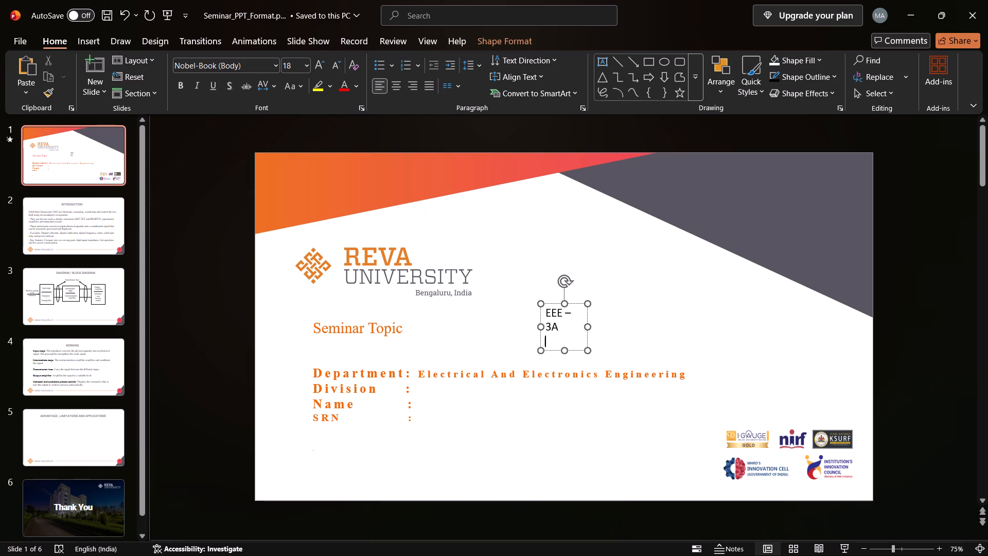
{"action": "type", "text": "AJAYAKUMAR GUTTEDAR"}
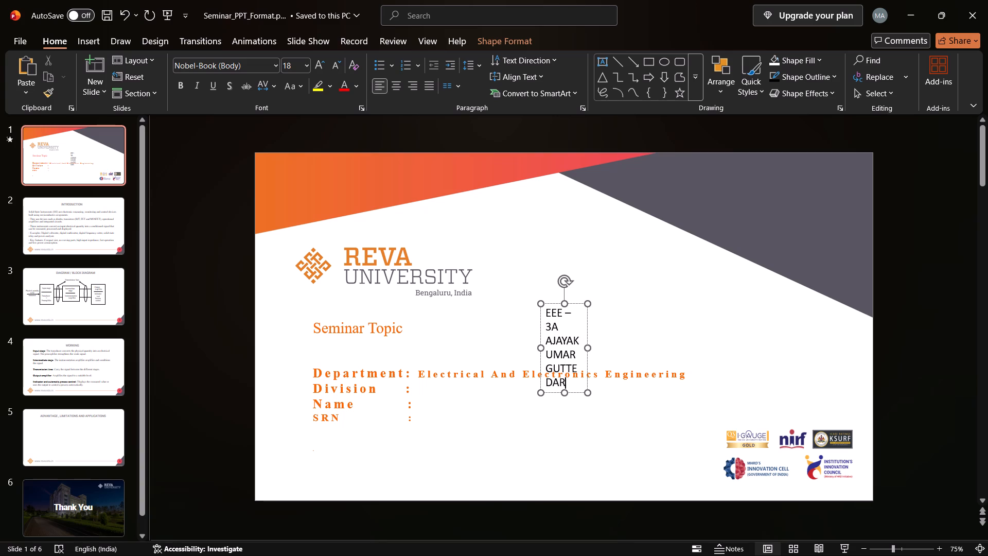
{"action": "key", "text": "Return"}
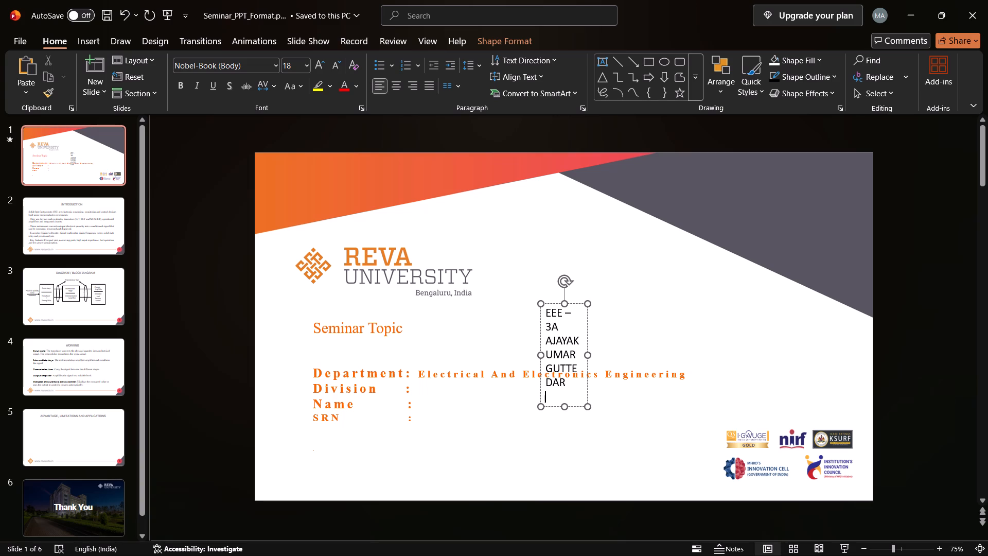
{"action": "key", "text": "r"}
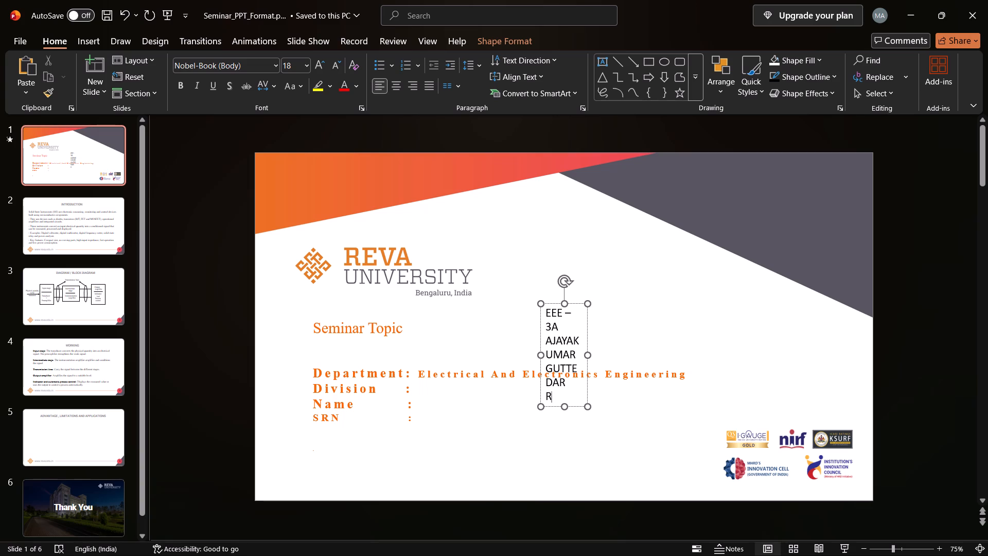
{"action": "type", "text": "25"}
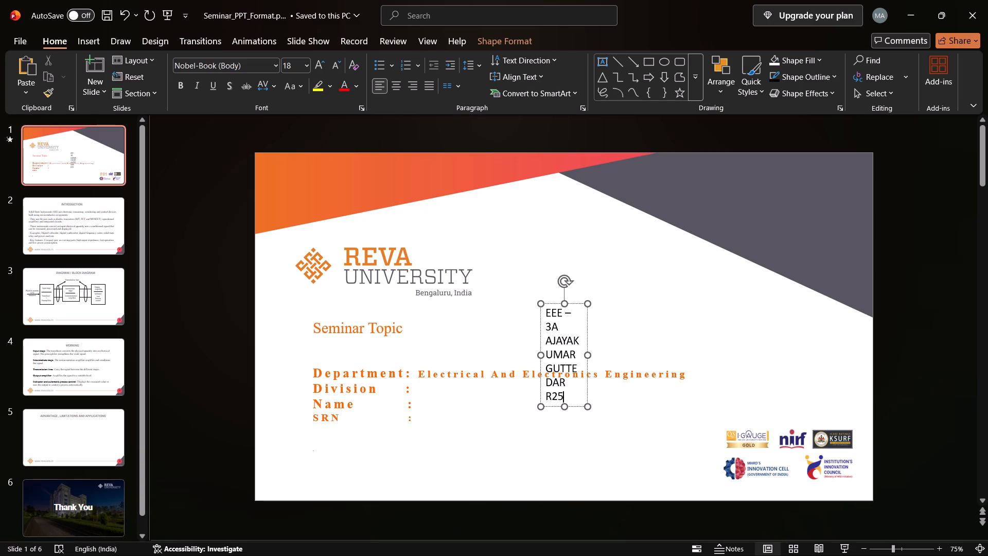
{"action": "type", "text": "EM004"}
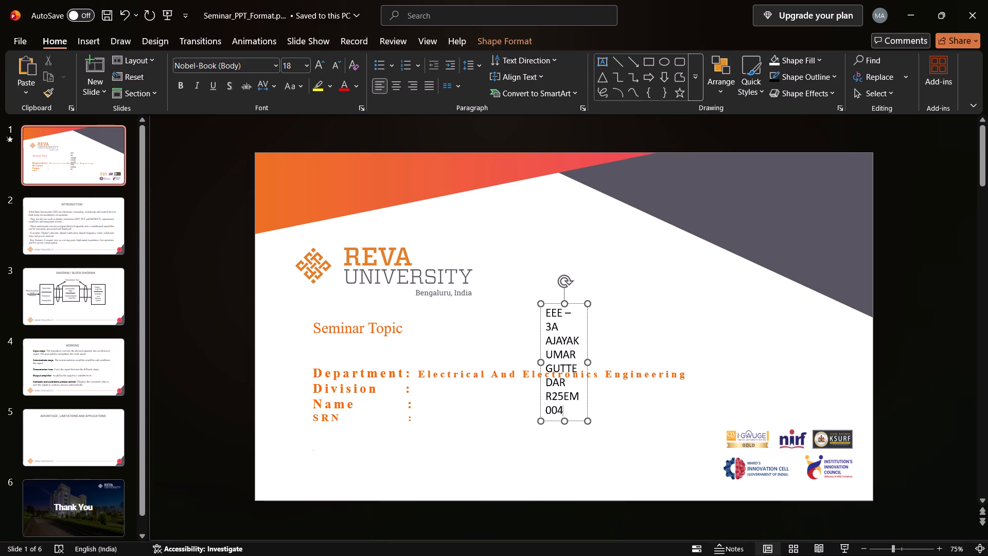
Widen the title slide's new text box so that the division, name and SRN each fit on one line.
{"action": "left_click", "coordinate": [592, 362]}
{"action": "left_click_drag", "start_coordinate": [592, 362], "coordinate": [625, 359]}
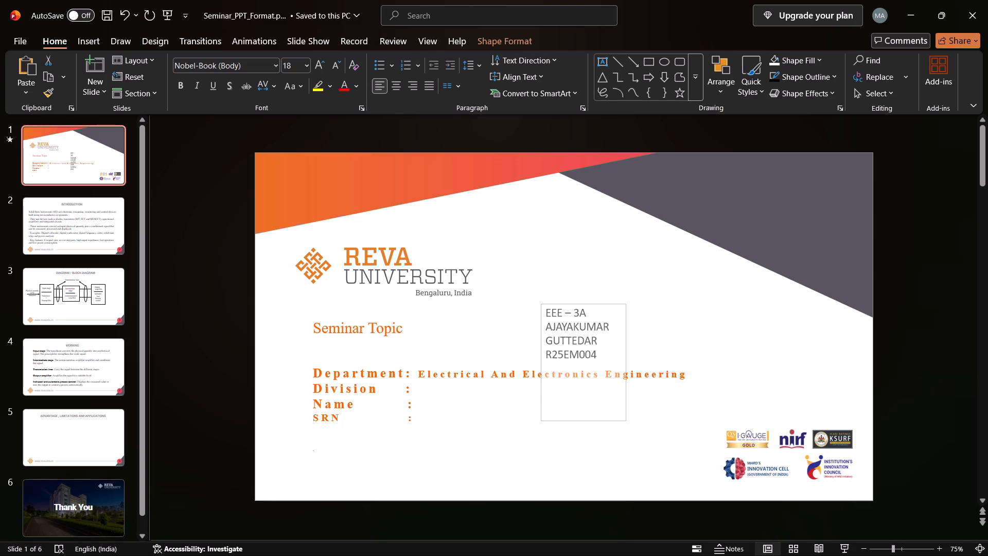
{"action": "left_click_drag", "start_coordinate": [625, 359], "coordinate": [736, 343]}
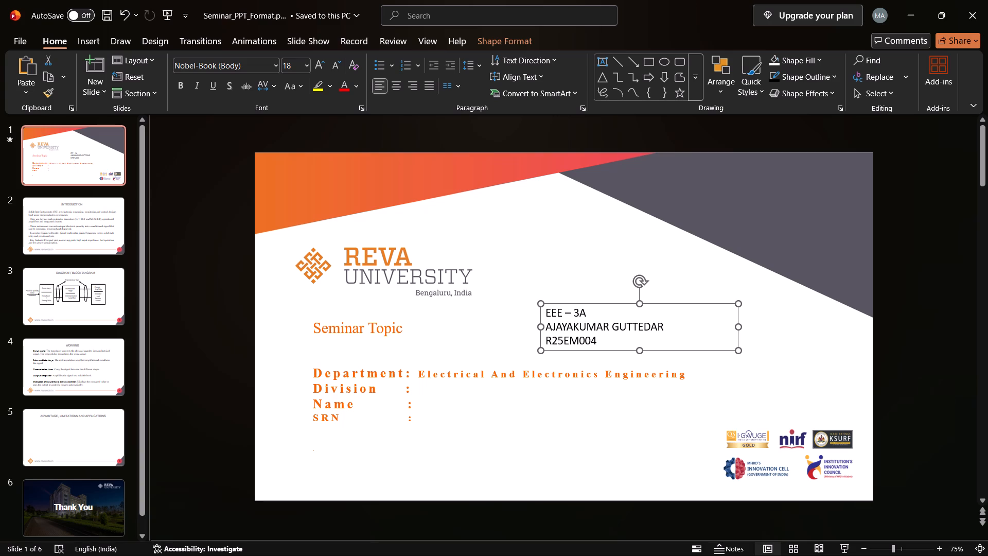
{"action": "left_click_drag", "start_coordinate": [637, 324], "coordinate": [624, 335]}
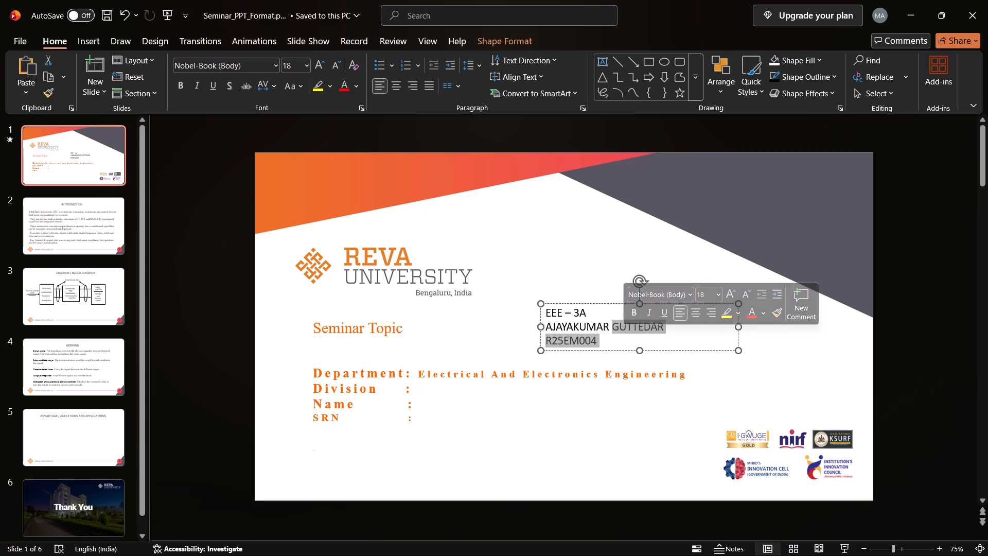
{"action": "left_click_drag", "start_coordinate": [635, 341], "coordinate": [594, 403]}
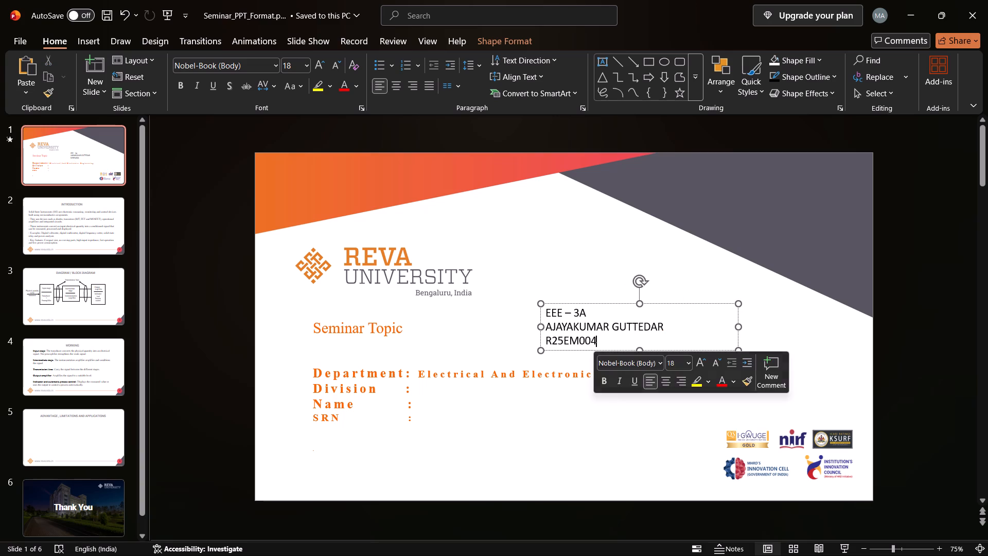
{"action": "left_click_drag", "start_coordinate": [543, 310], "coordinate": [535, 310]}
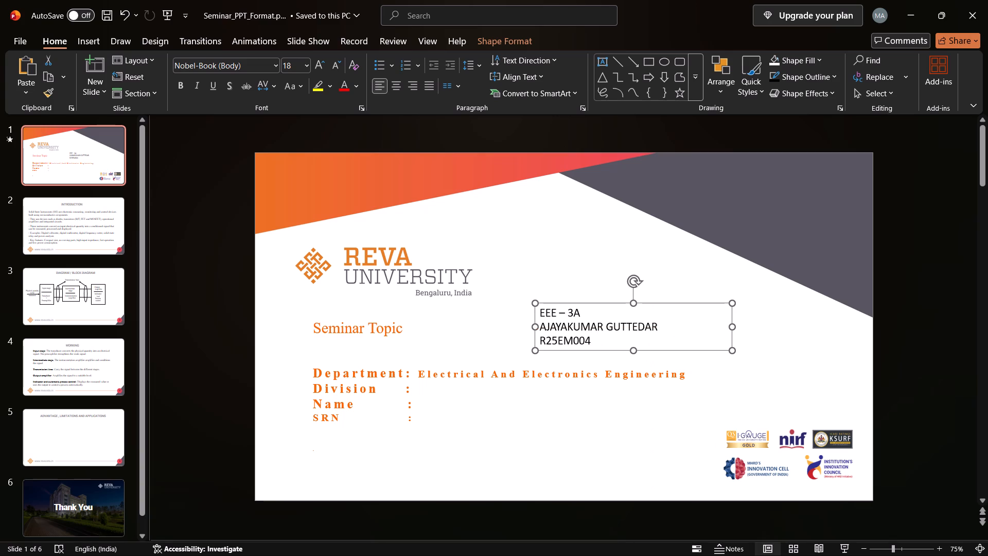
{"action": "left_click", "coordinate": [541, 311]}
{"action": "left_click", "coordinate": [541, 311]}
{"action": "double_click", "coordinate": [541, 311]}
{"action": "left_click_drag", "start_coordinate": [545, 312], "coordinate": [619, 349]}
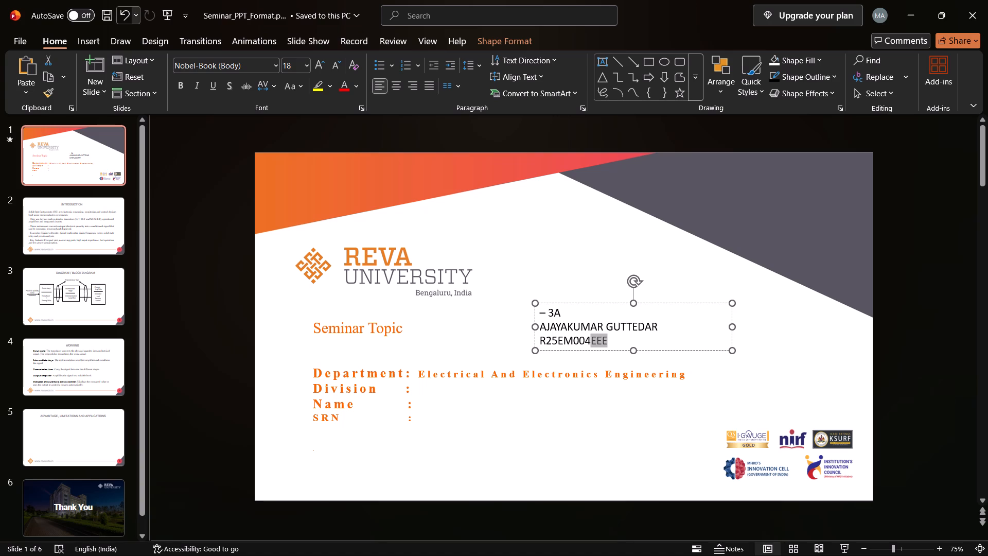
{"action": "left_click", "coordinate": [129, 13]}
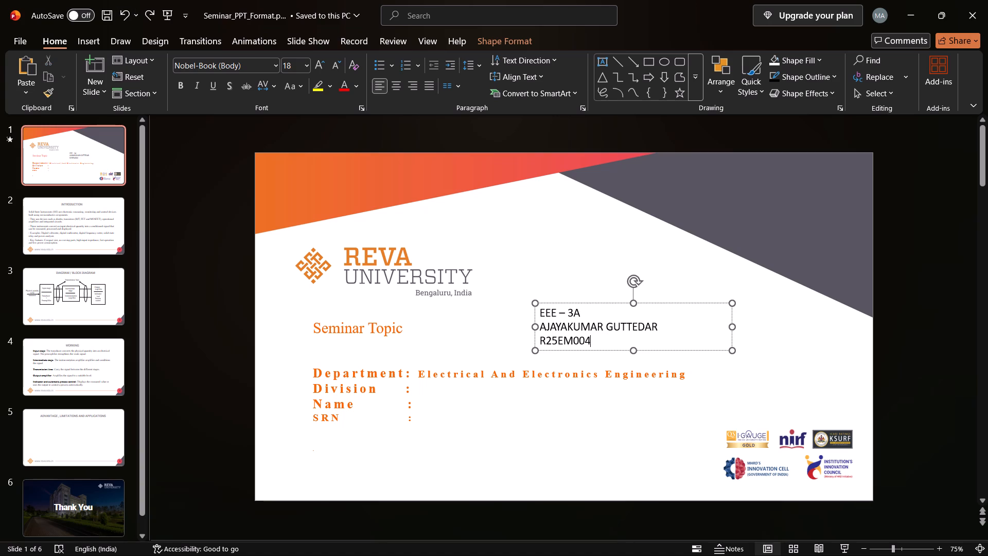
Change the font of the division, name and SRN lines in the title slide's text box to Times New Roman.
{"action": "double_click", "coordinate": [541, 310]}
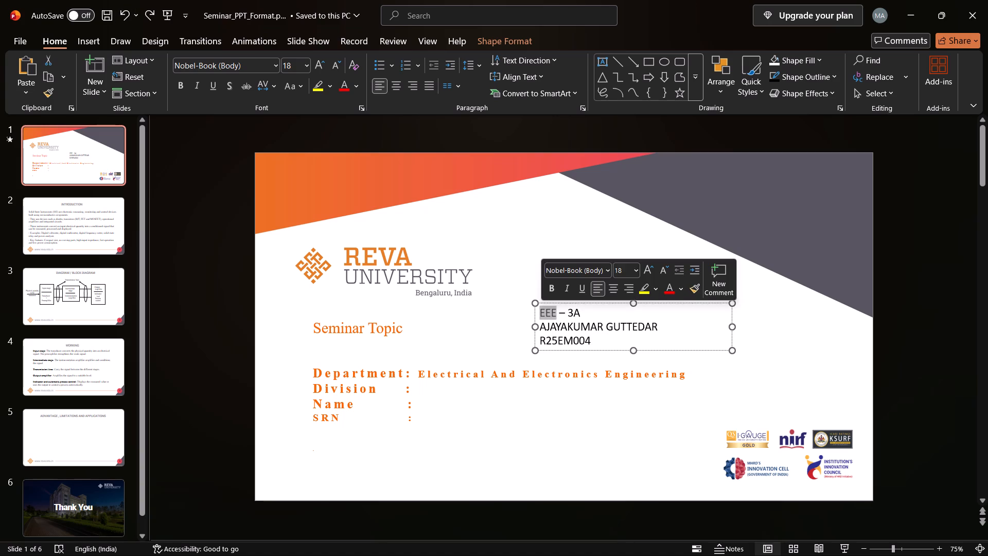
{"action": "left_click_drag", "start_coordinate": [541, 310], "coordinate": [598, 341]}
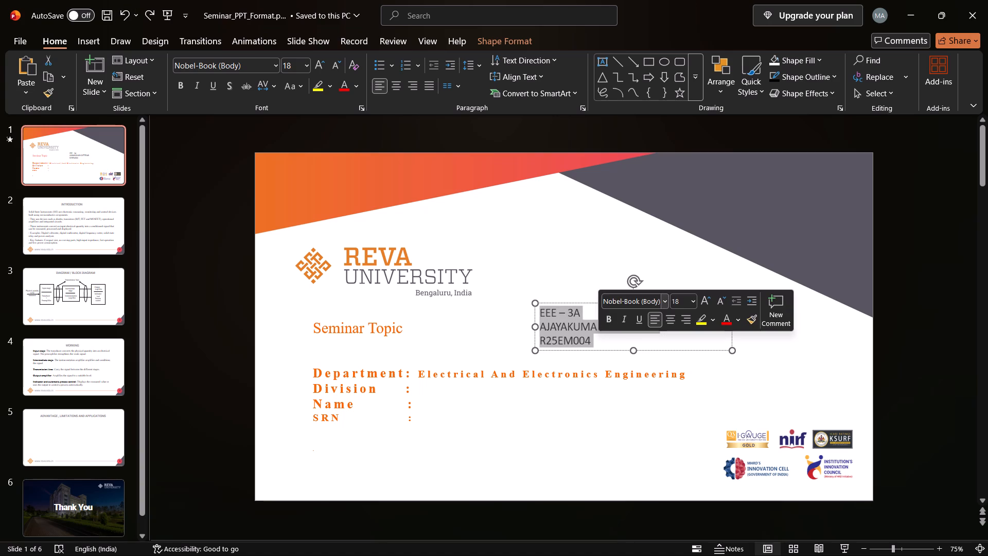
{"action": "left_click", "coordinate": [665, 306]}
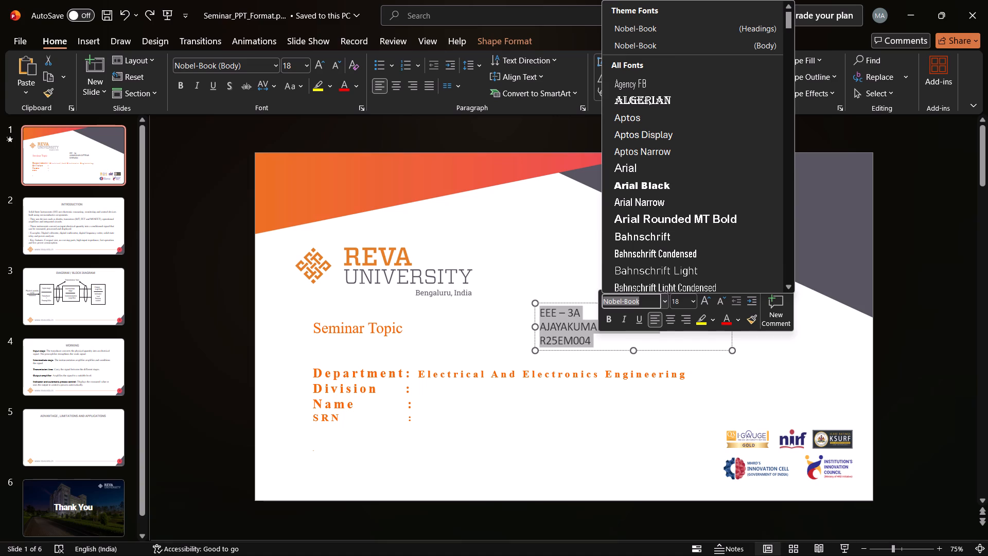
{"action": "key", "text": "BackSpace"}
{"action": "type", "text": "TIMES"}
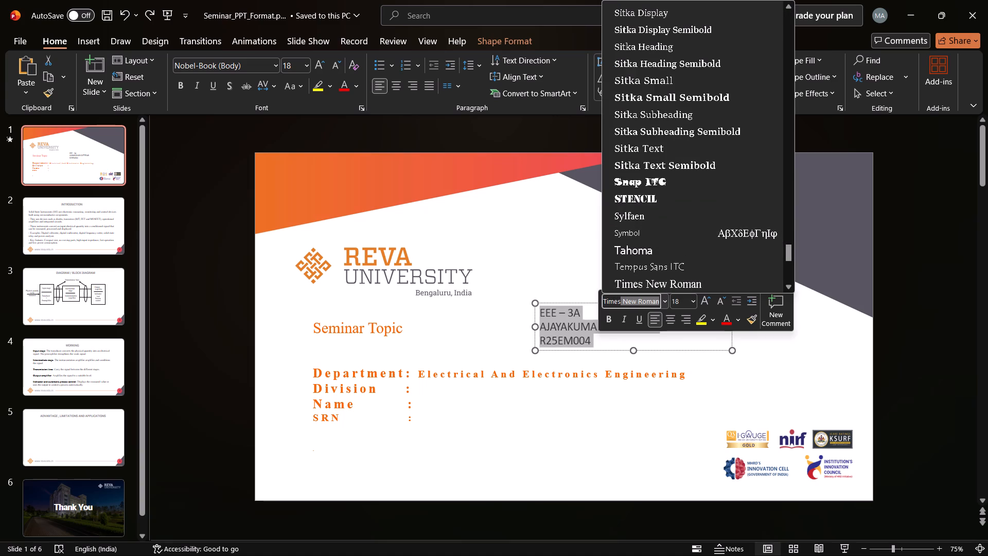
{"action": "left_click", "coordinate": [672, 282]}
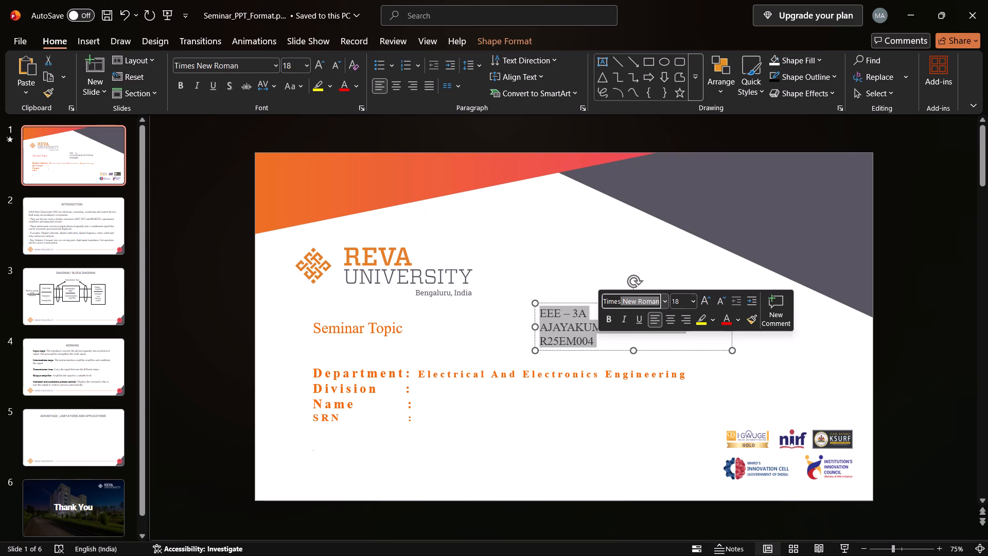
{"action": "left_click", "coordinate": [749, 385]}
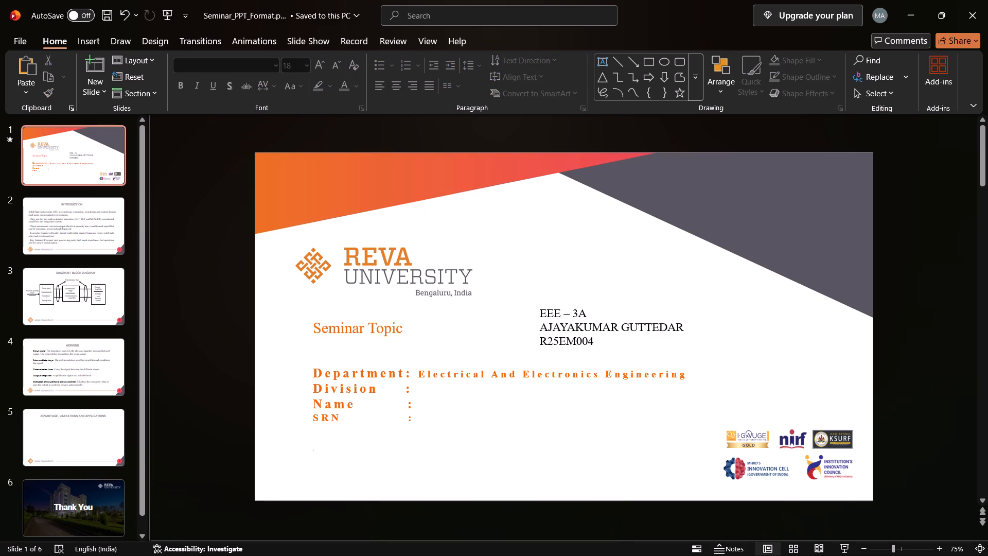
Move the title slide's text box so its three lines sit just after the colons of the Division, Name and SRN labels.
{"action": "left_click", "coordinate": [641, 314]}
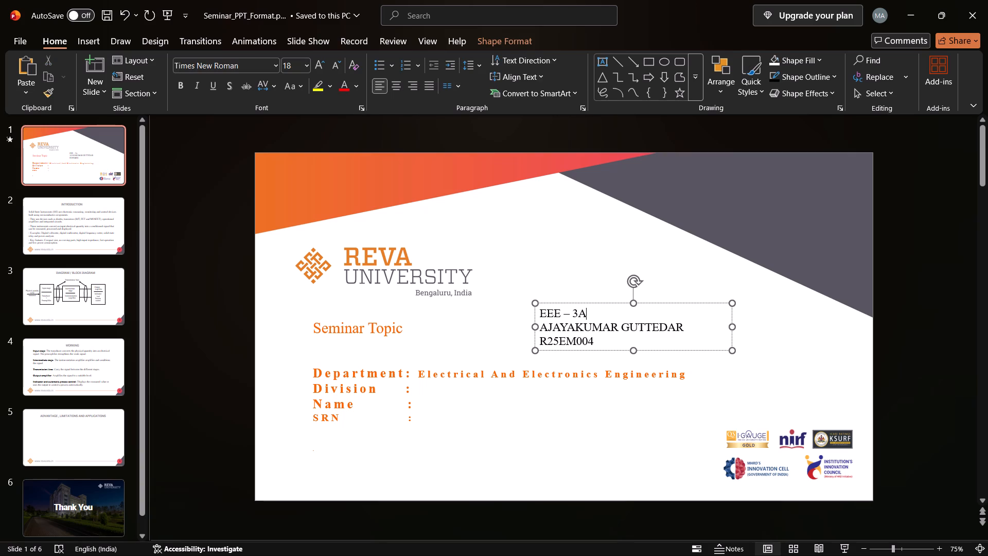
{"action": "left_click", "coordinate": [633, 300]}
{"action": "key", "text": "Down"}
{"action": "key", "text": "Down"}
{"action": "key", "text": "Down"}
{"action": "key", "text": "Down"}
{"action": "key", "text": "Down"}
{"action": "key", "text": "Down"}
{"action": "key", "text": "Down"}
{"action": "key", "text": "Down"}
{"action": "key", "text": "Down"}
{"action": "key", "text": "Down"}
{"action": "key", "text": "Down"}
{"action": "key", "text": "Down"}
{"action": "key", "text": "Down"}
{"action": "key", "text": "Down"}
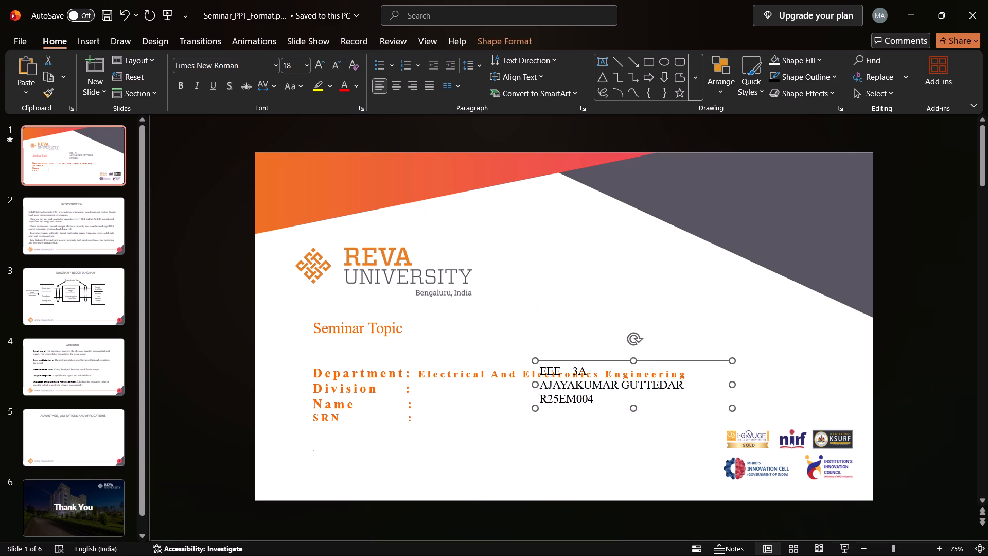
{"action": "key", "text": "Down"}
{"action": "key", "text": "Down"}
{"action": "key", "text": "Down"}
{"action": "key", "text": "Down"}
{"action": "key", "text": "Left"}
{"action": "key", "text": "Left"}
{"action": "key", "text": "Down"}
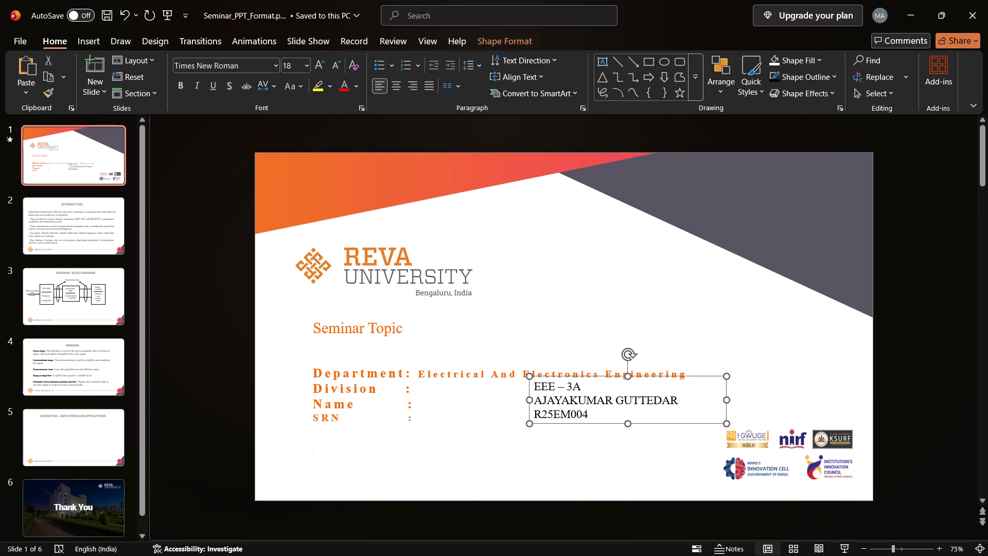
{"action": "key", "text": "Left"}
{"action": "key", "text": "Left"}
{"action": "key", "text": "Left"}
{"action": "key", "text": "Left"}
{"action": "key", "text": "Left"}
{"action": "key", "text": "Left"}
{"action": "key", "text": "Left"}
{"action": "key", "text": "Left"}
{"action": "key", "text": "Left"}
{"action": "key", "text": "Left"}
{"action": "key", "text": "Left"}
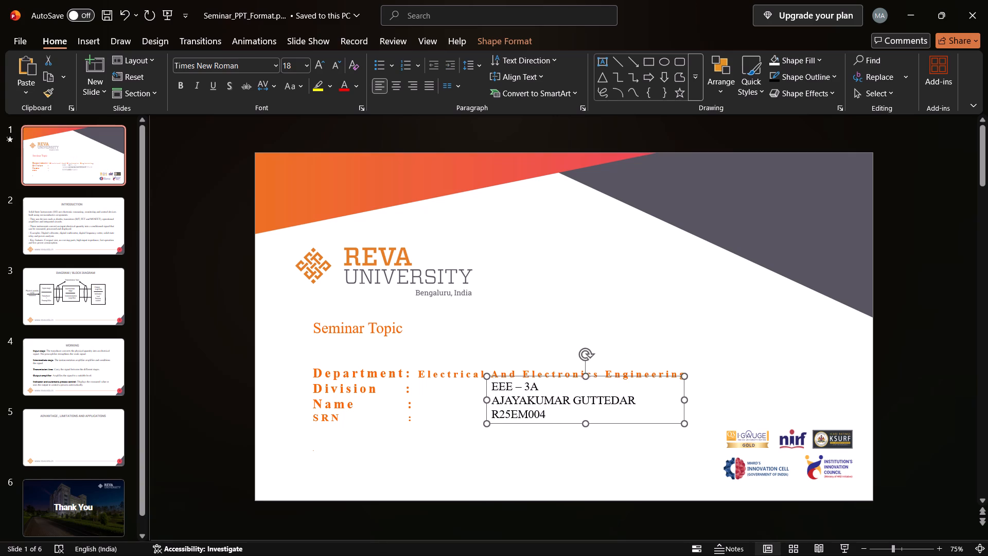
{"action": "key", "text": "Left"}
{"action": "key", "text": "Left"}
{"action": "key", "text": "Left"}
{"action": "key", "text": "Left"}
{"action": "key", "text": "Left"}
{"action": "key", "text": "Left"}
{"action": "key", "text": "Left"}
{"action": "key", "text": "Left"}
{"action": "key", "text": "Left"}
{"action": "key", "text": "Left"}
{"action": "key", "text": "Left"}
{"action": "key", "text": "Left"}
{"action": "key", "text": "Left"}
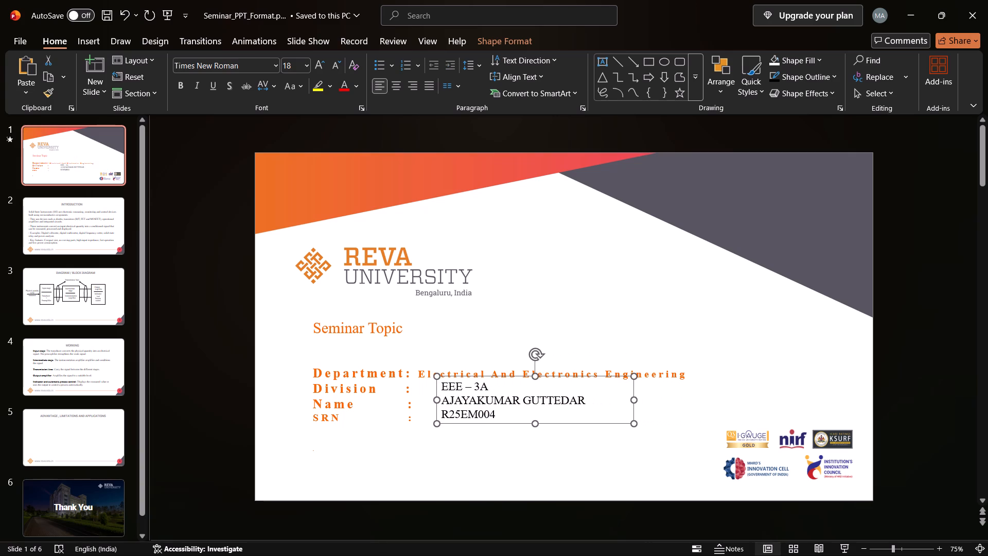
{"action": "key", "text": "Left"}
{"action": "key", "text": "Left"}
{"action": "key", "text": "Left"}
{"action": "key", "text": "Left"}
{"action": "key", "text": "Left"}
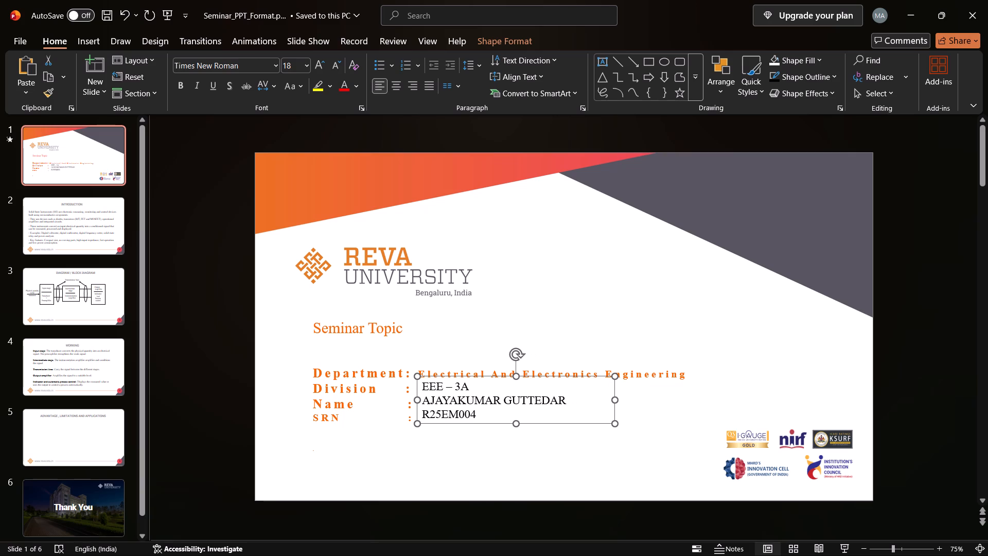
Recolour the division, name and SRN values on the title slide orange, matching their labels.
{"action": "double_click", "coordinate": [425, 387]}
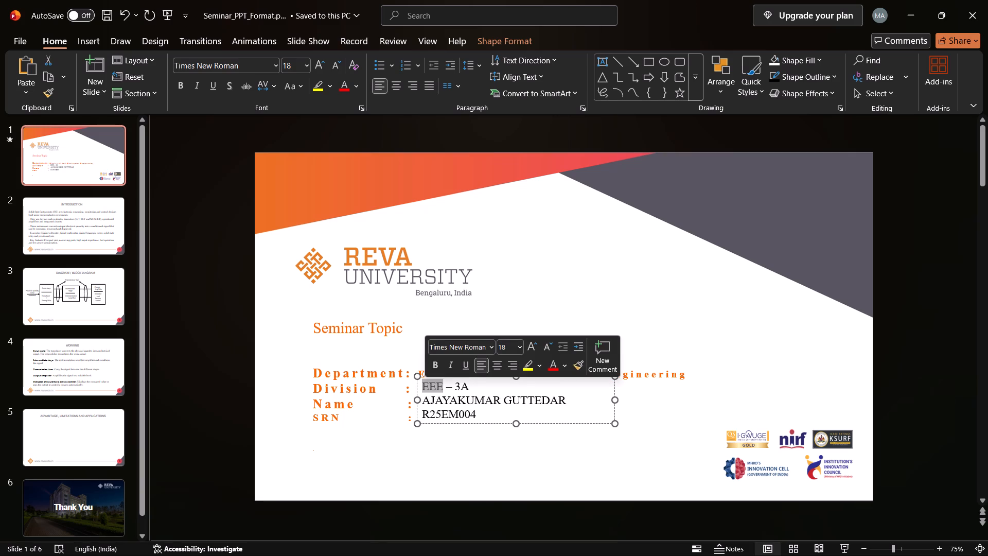
{"action": "left_click", "coordinate": [428, 382]}
{"action": "left_click_drag", "start_coordinate": [428, 382], "coordinate": [566, 425]}
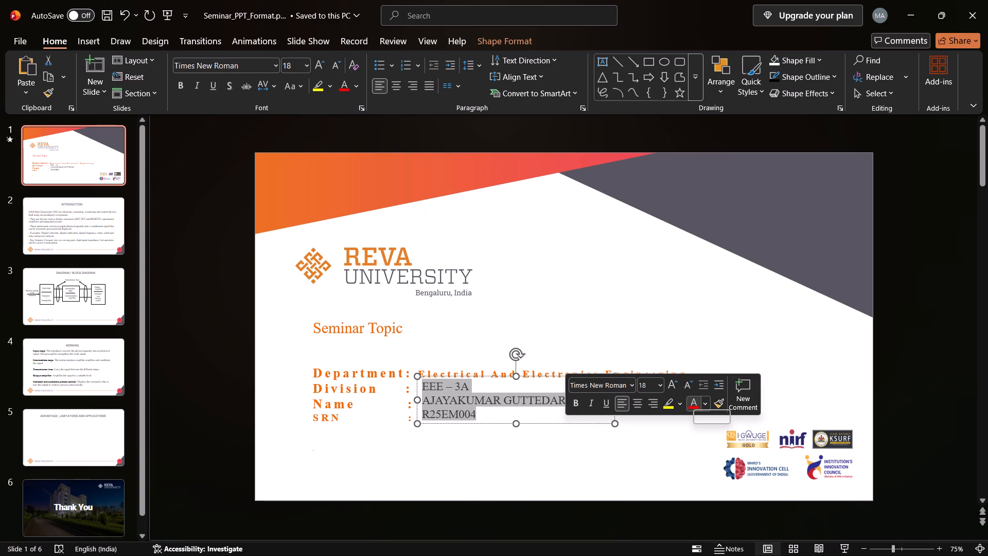
{"action": "left_click", "coordinate": [693, 397]}
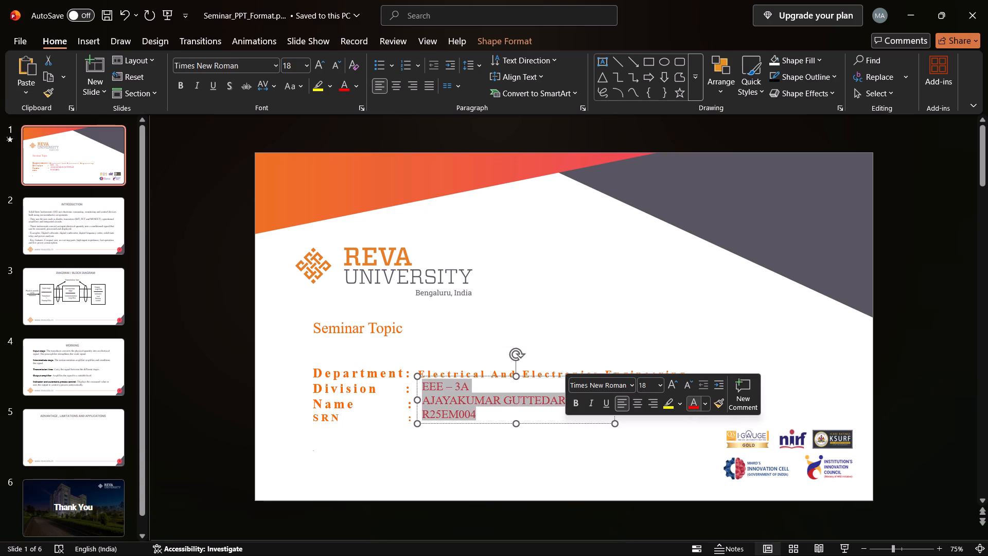
{"action": "left_click", "coordinate": [710, 405]}
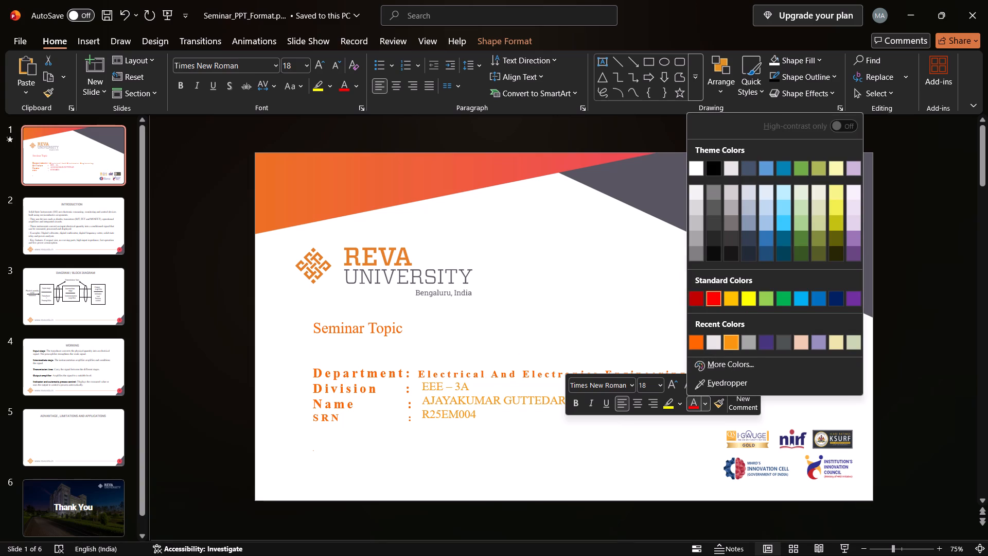
{"action": "left_click", "coordinate": [695, 346]}
{"action": "left_click", "coordinate": [580, 257]}
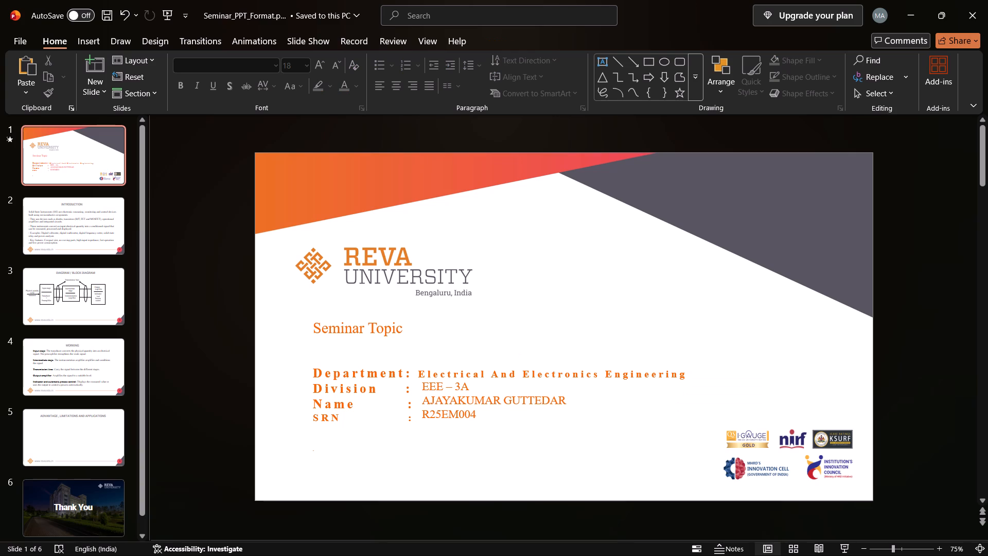
On the Introduction slide, replace the dash before "They use devices such as diodes" with an asterisk.
{"action": "left_click", "coordinate": [49, 222]}
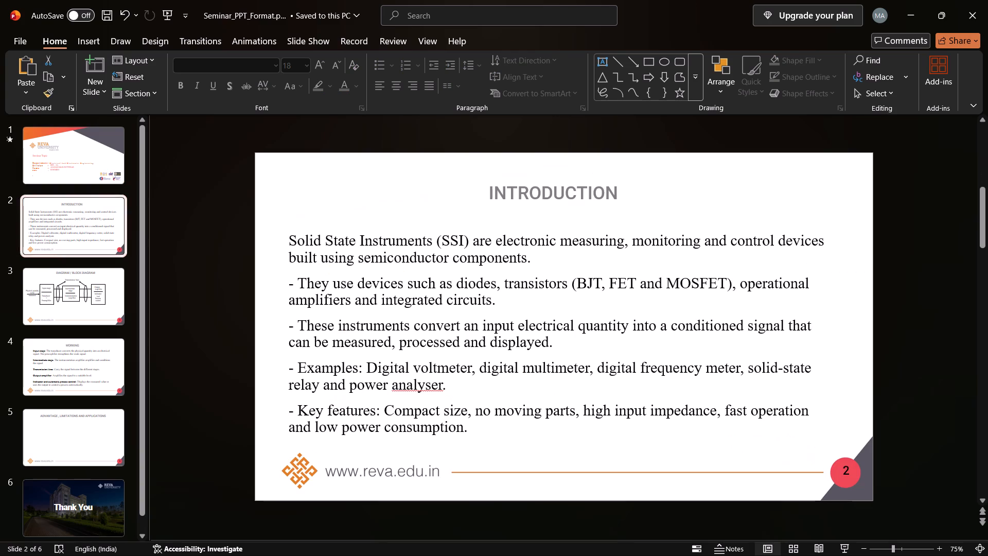
{"action": "left_click", "coordinate": [70, 301]}
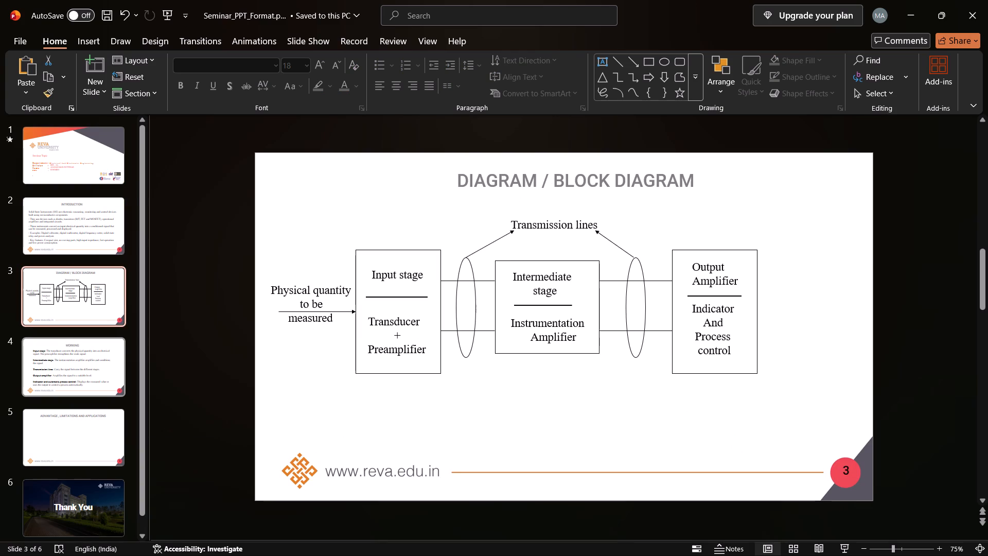
{"action": "left_click", "coordinate": [79, 352]}
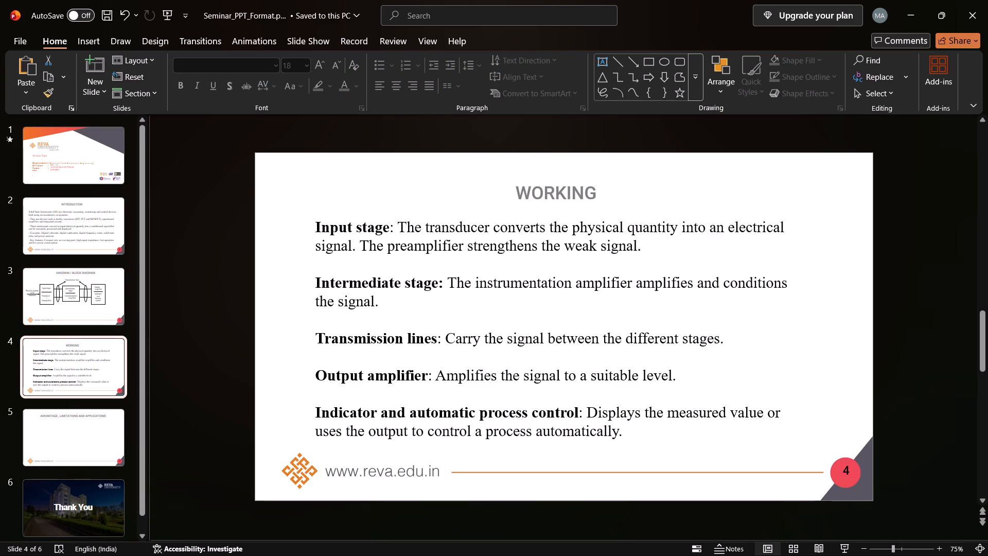
{"action": "left_click", "coordinate": [65, 212]}
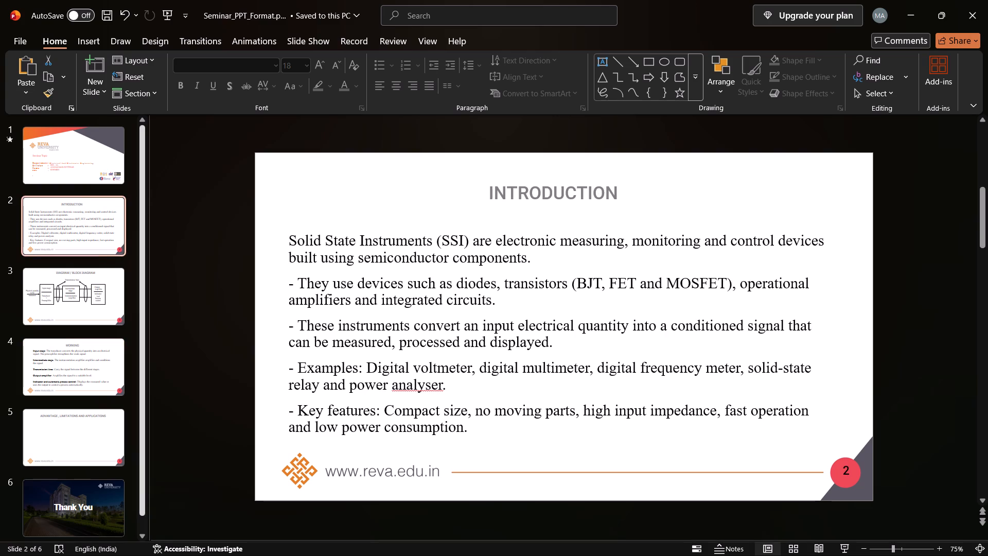
{"action": "left_click", "coordinate": [295, 286]}
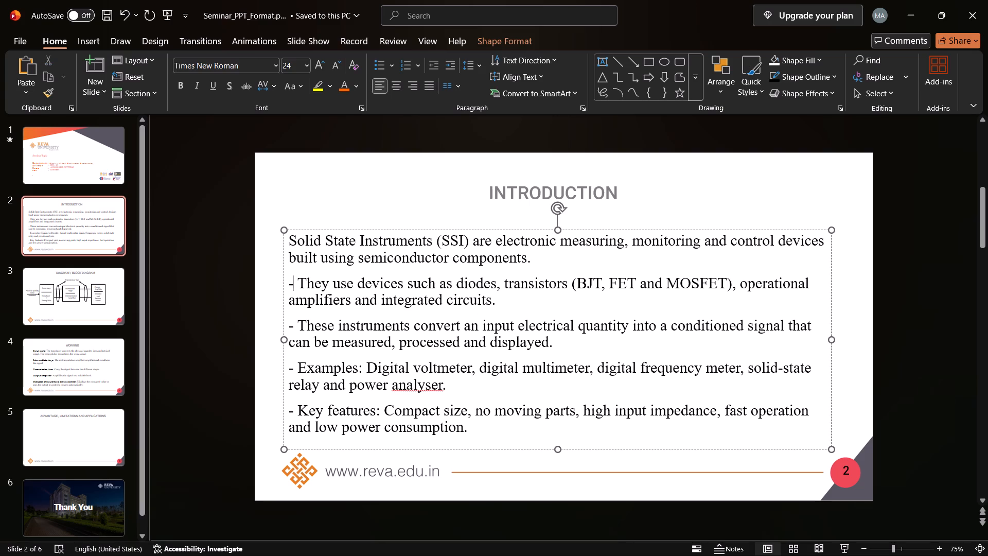
{"action": "key", "text": "BackSpace"}
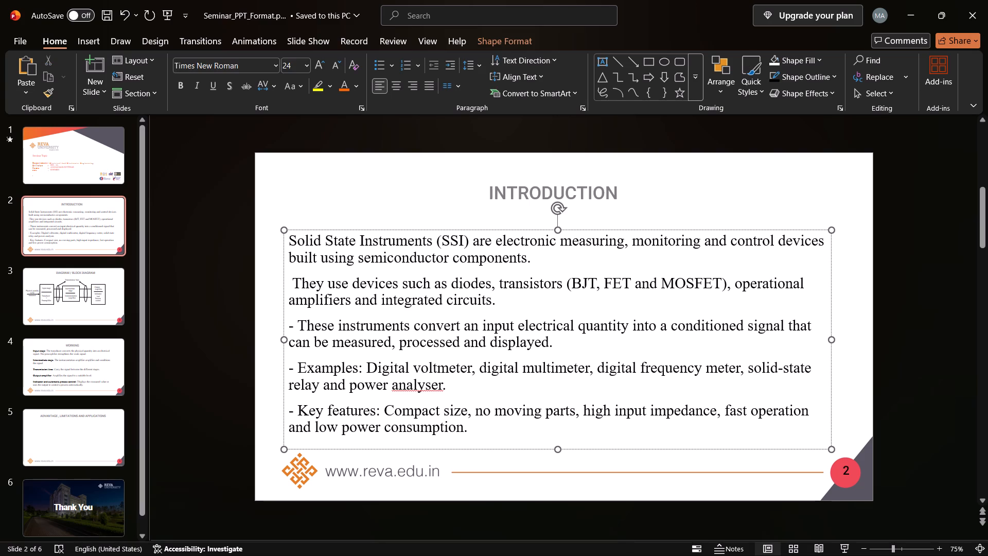
{"action": "key", "text": "Return"}
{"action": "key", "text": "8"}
{"action": "key", "text": "BackSpace"}
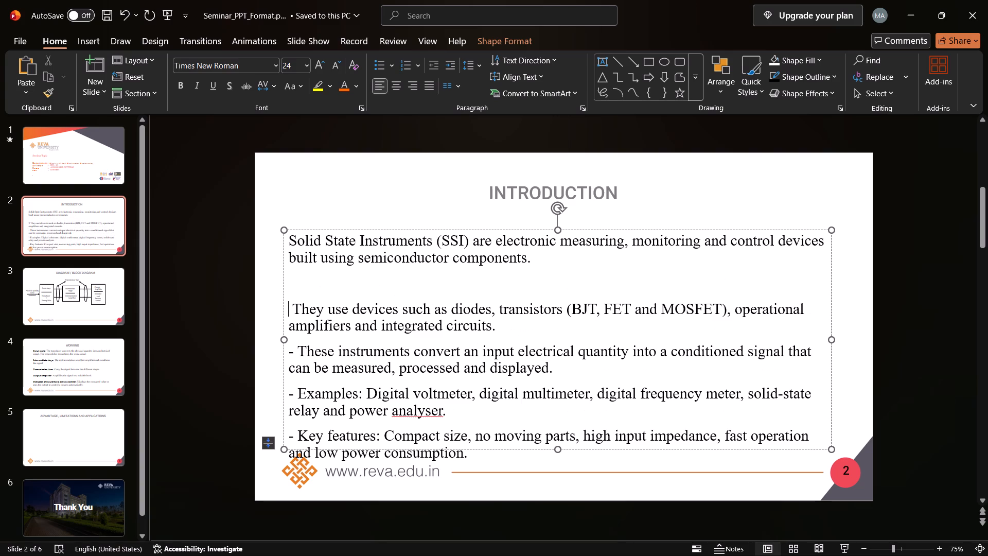
{"action": "key", "text": "BackSpace"}
{"action": "key", "text": "shift+asterisk"}
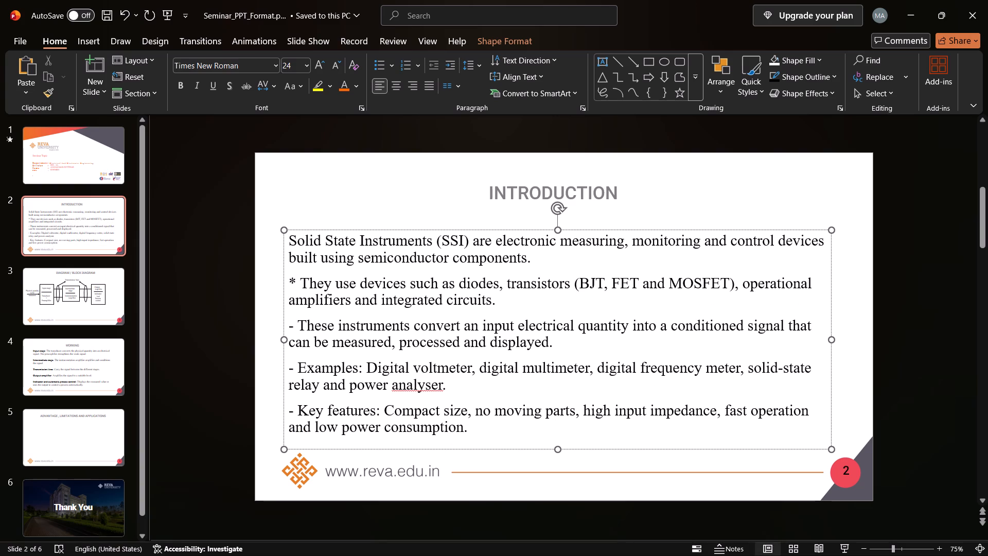
Replace the dash before "These instruments convert an input electrical quantity" with an asterisk and a space.
{"action": "key", "text": "Down"}
{"action": "key", "text": "Down"}
{"action": "key", "text": "BackSpace"}
{"action": "key", "text": "BackSpace"}
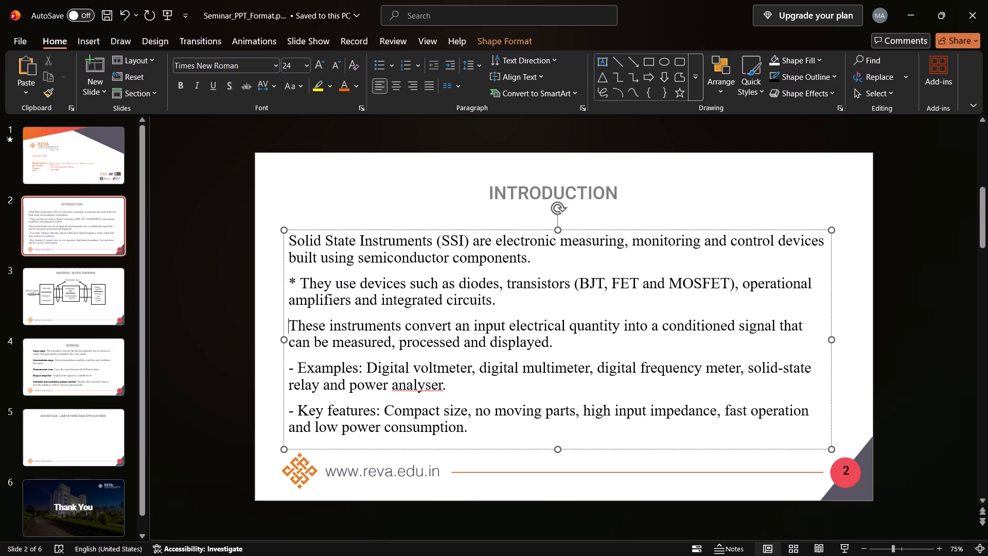
{"action": "key", "text": "shift+asterisk"}
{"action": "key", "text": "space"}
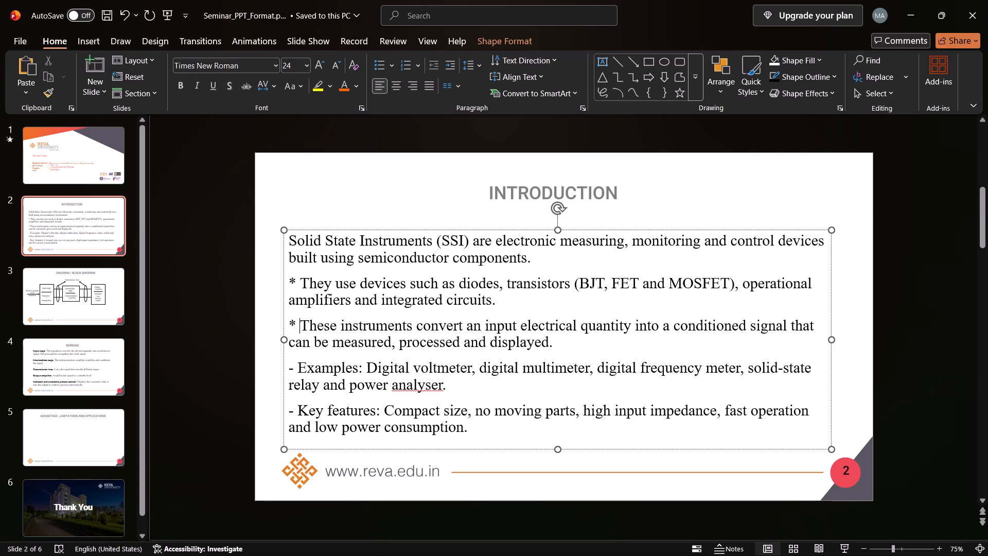
Remove the dash before "Examples" on the Introduction slide and make the word "Examples" bold.
{"action": "left_click", "coordinate": [295, 372]}
{"action": "key", "text": "BackSpace"}
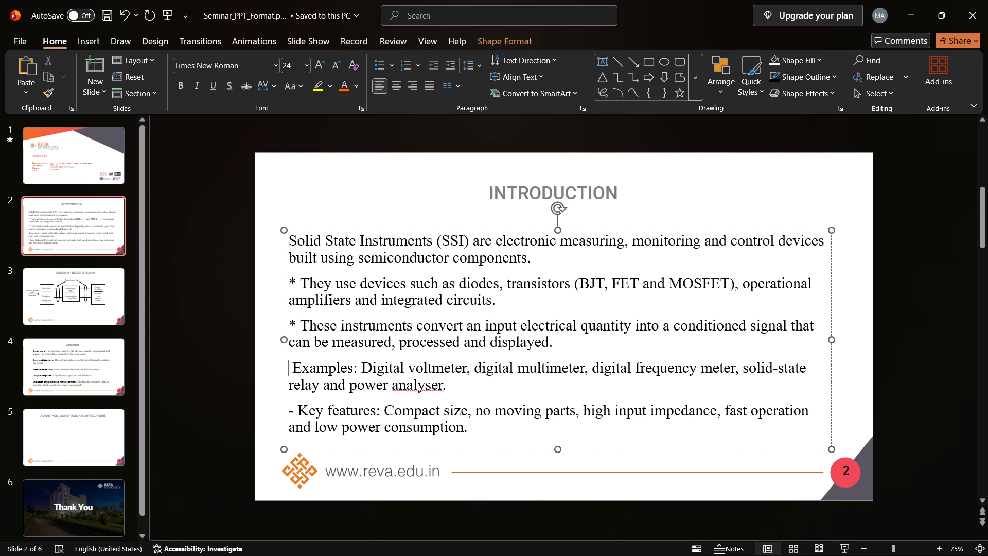
{"action": "double_click", "coordinate": [298, 365]}
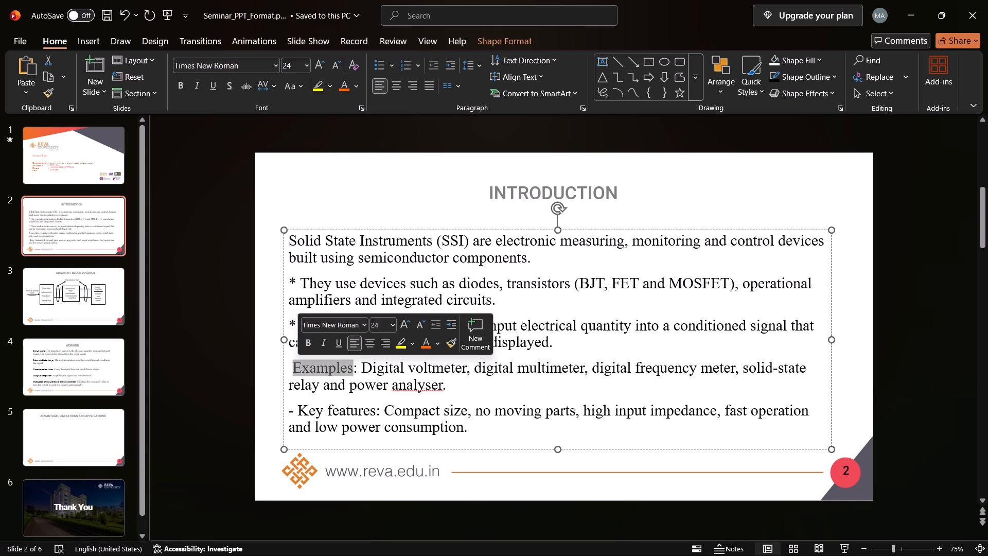
{"action": "left_click", "coordinate": [310, 344]}
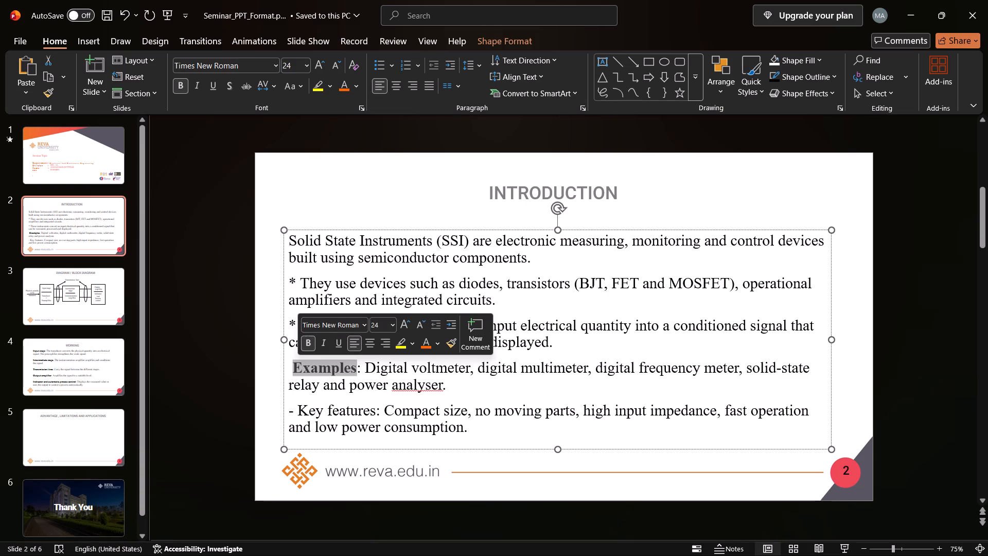
Make "Key features" bold on the Introduction slide and replace the dash before it with a single space.
{"action": "double_click", "coordinate": [299, 411]}
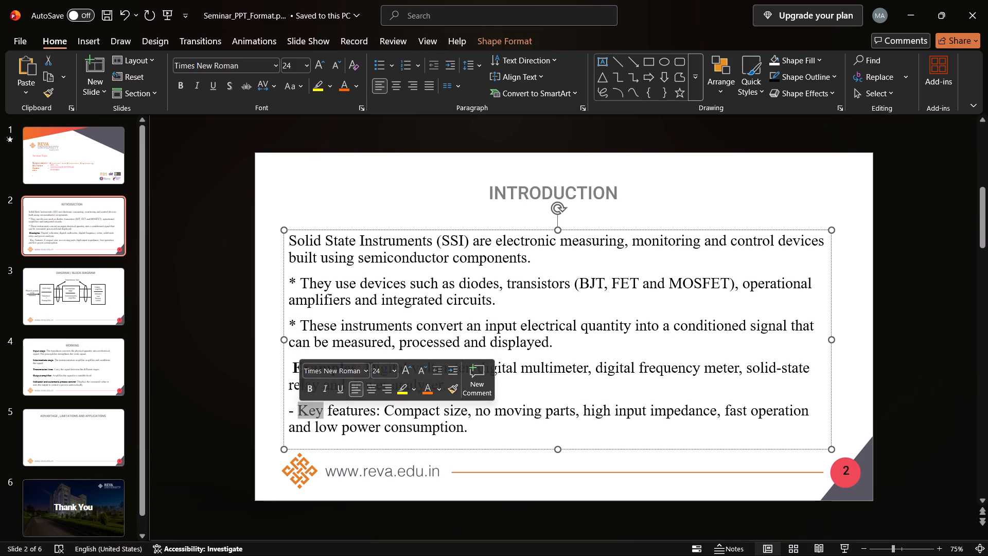
{"action": "left_click", "coordinate": [307, 394]}
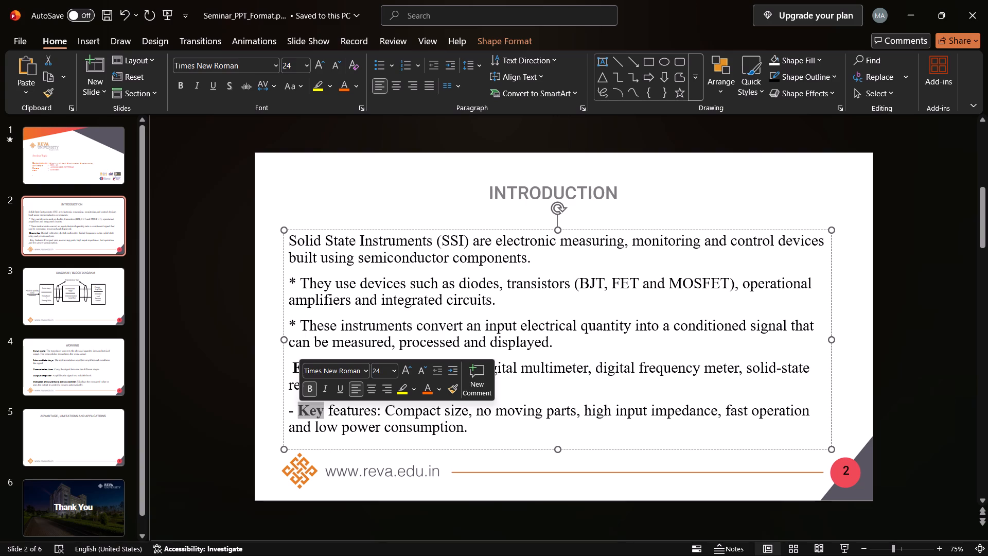
{"action": "double_click", "coordinate": [345, 412]}
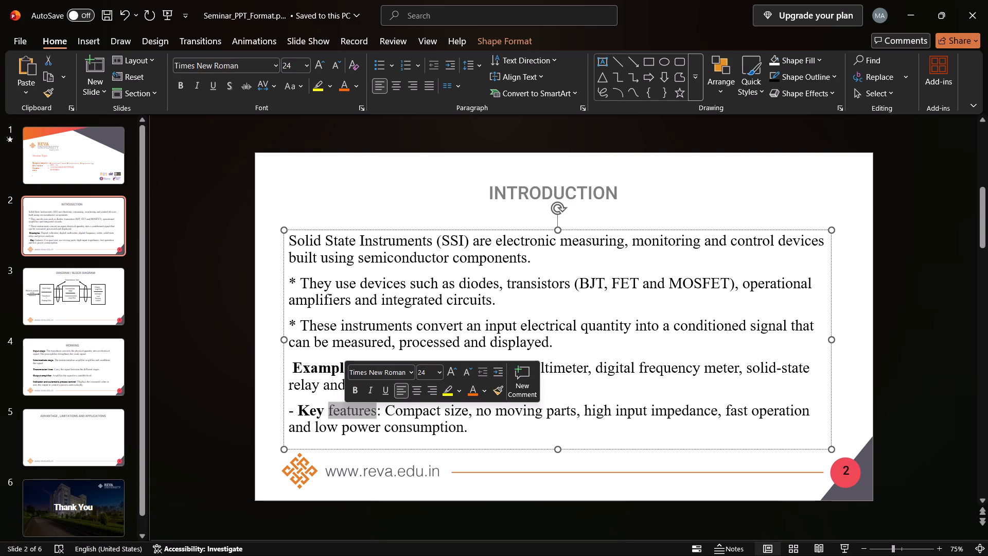
{"action": "left_click", "coordinate": [357, 391]}
{"action": "left_click", "coordinate": [297, 413]}
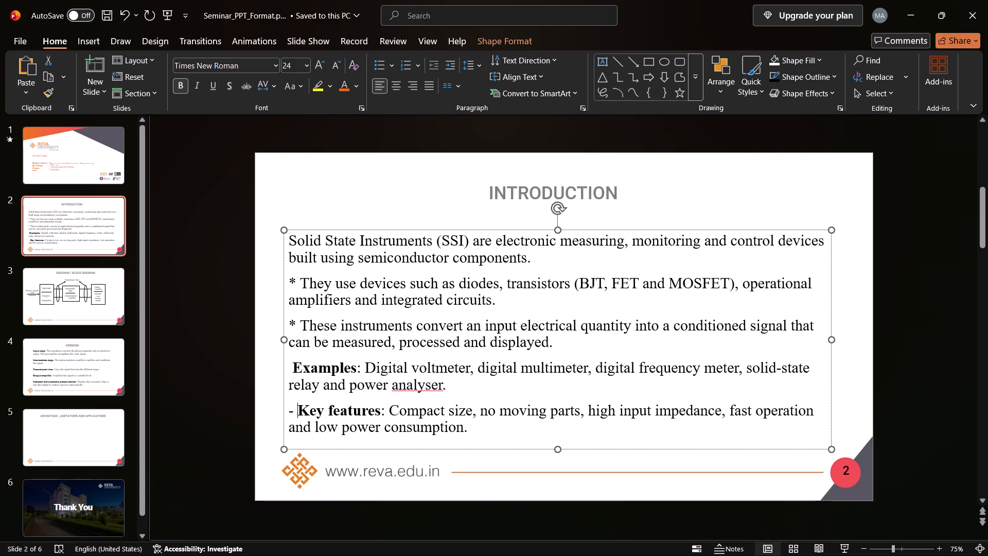
{"action": "key", "text": "BackSpace"}
{"action": "key", "text": "BackSpace"}
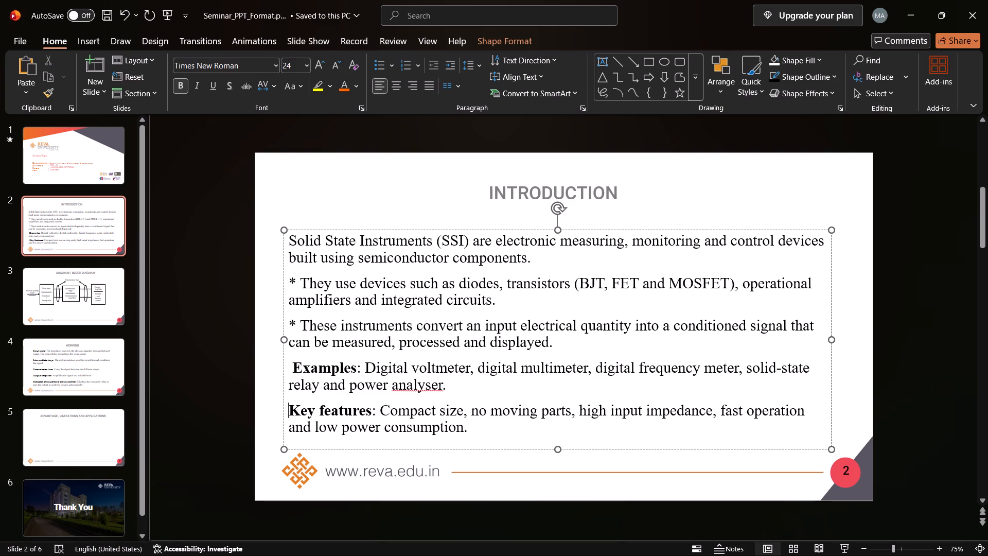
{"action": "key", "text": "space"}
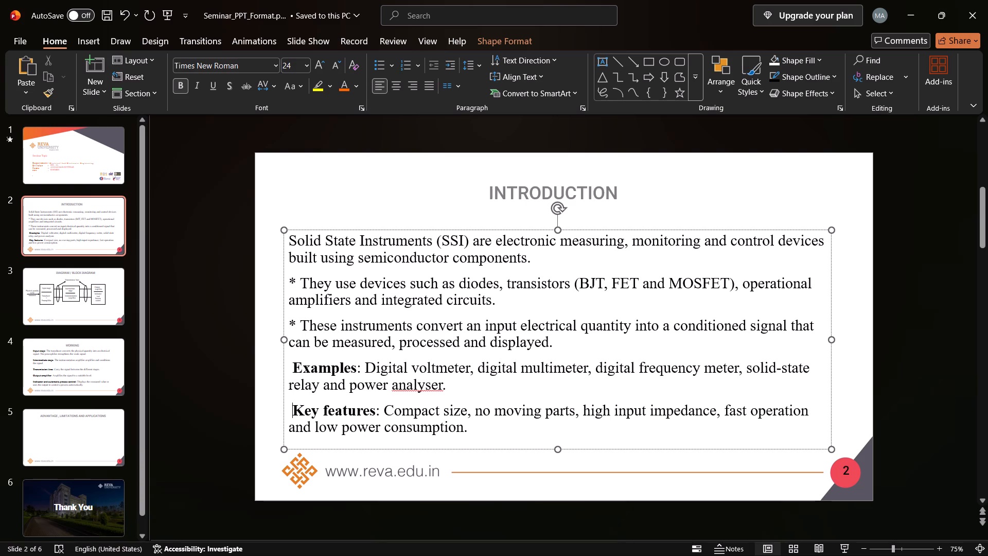
Make "Solid State Instruments (SSI)" bold at the start of the Introduction slide's first paragraph.
{"action": "double_click", "coordinate": [296, 238]}
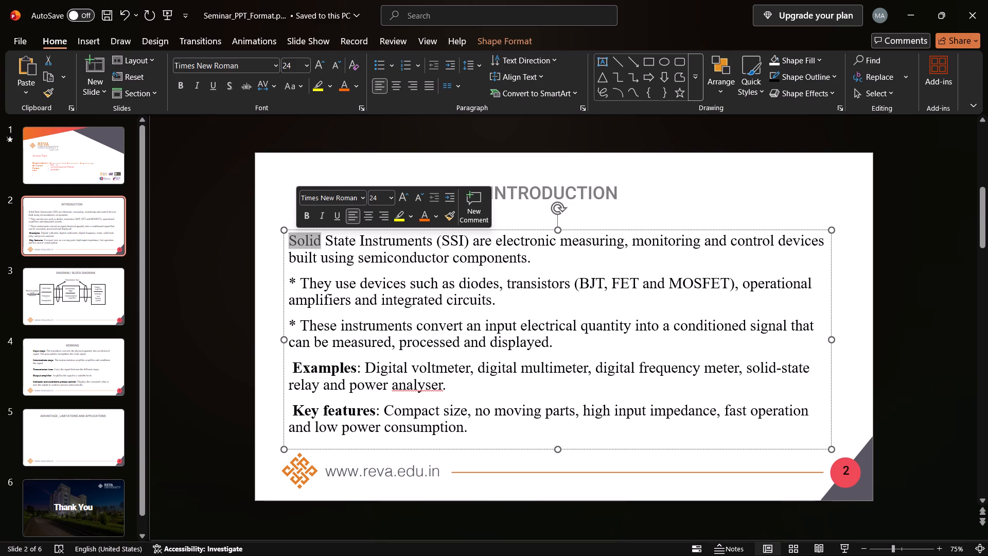
{"action": "left_click", "coordinate": [306, 236]}
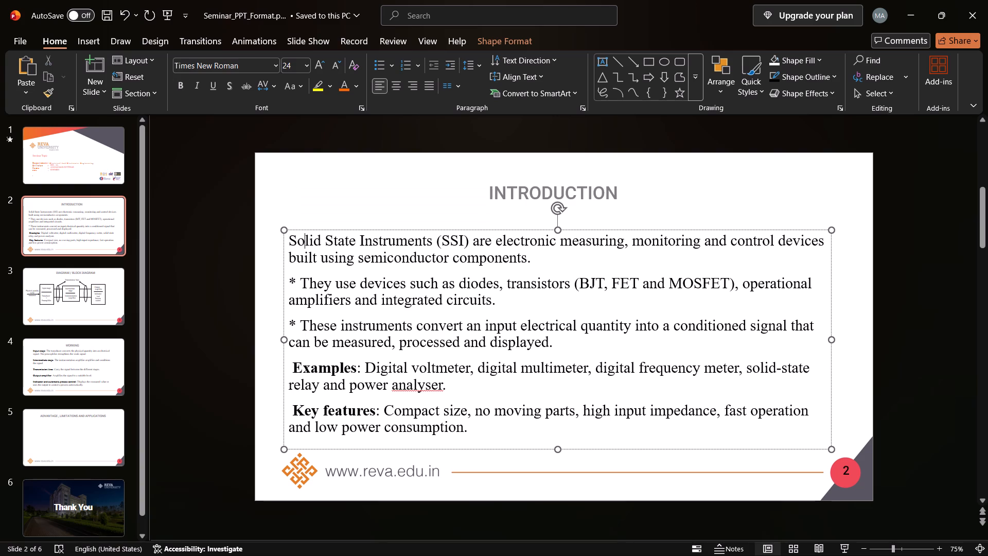
{"action": "left_click_drag", "start_coordinate": [290, 236], "coordinate": [307, 239]}
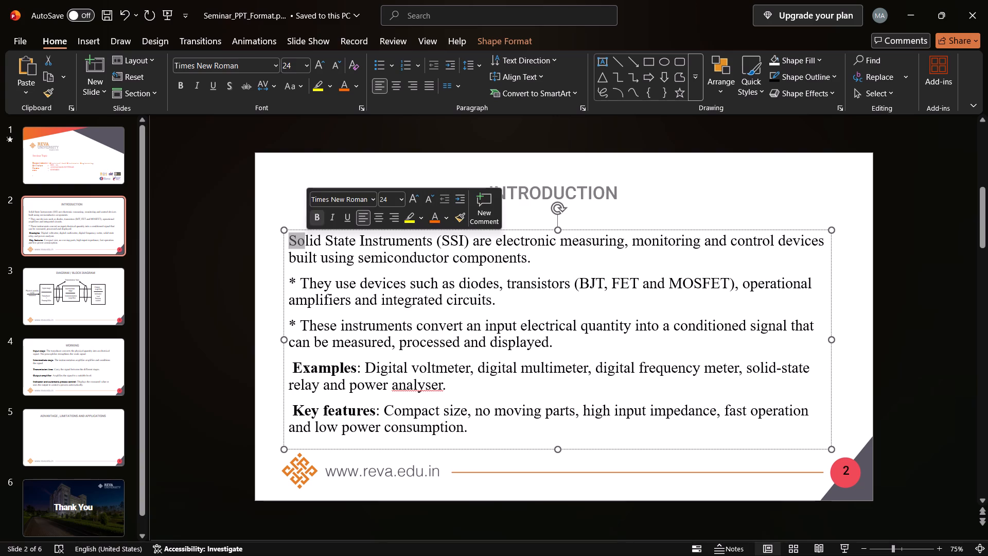
{"action": "left_click", "coordinate": [304, 235]}
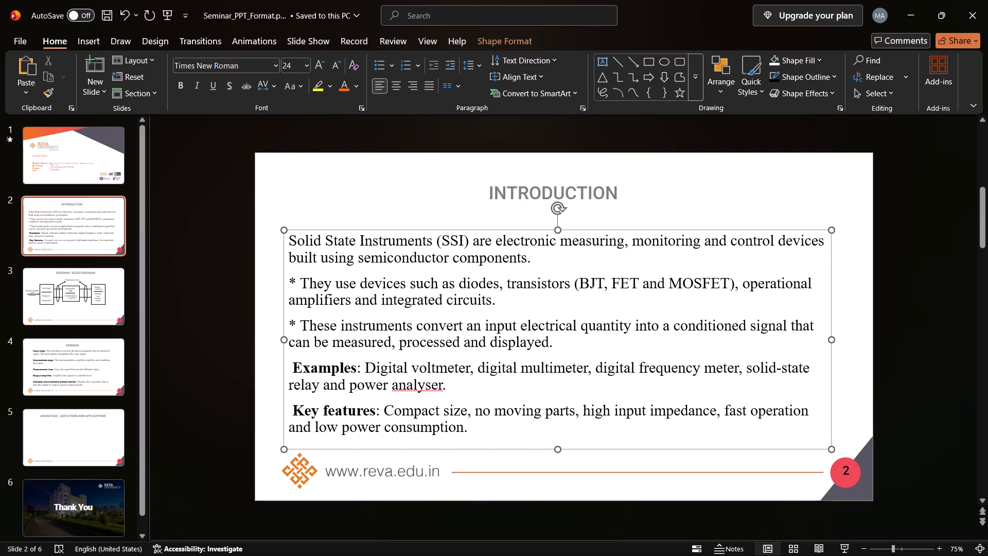
{"action": "left_click_drag", "start_coordinate": [291, 244], "coordinate": [501, 239]}
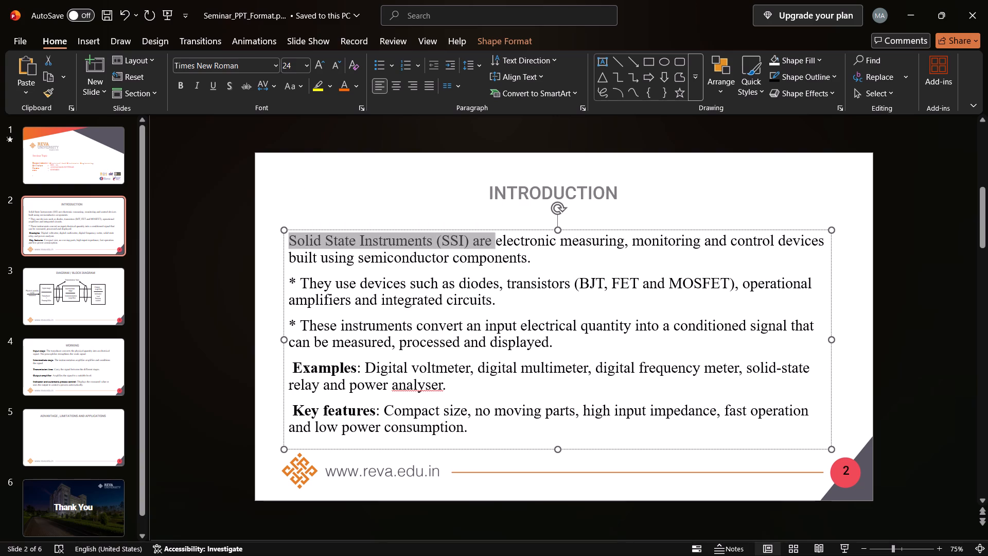
{"action": "left_click_drag", "start_coordinate": [501, 239], "coordinate": [471, 239]}
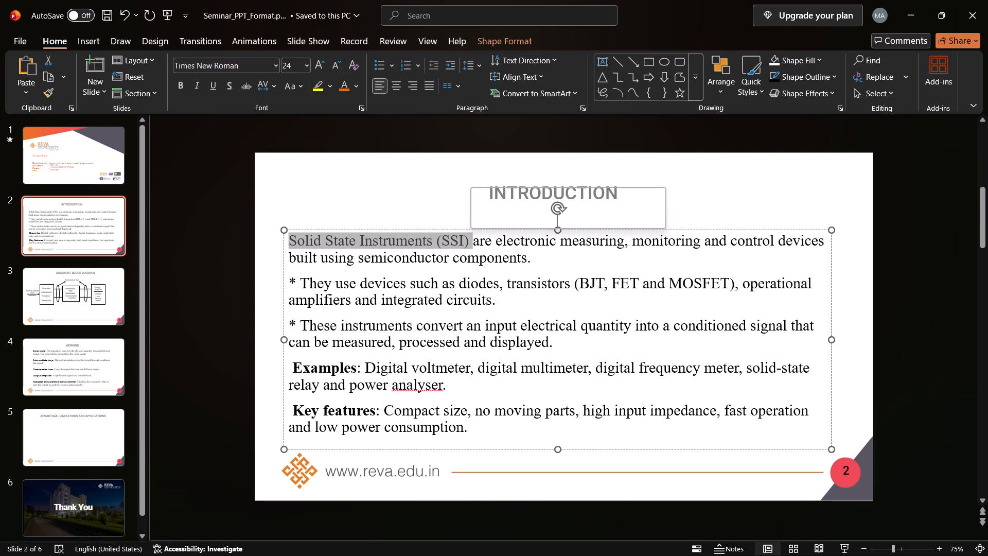
{"action": "left_click", "coordinate": [486, 220]}
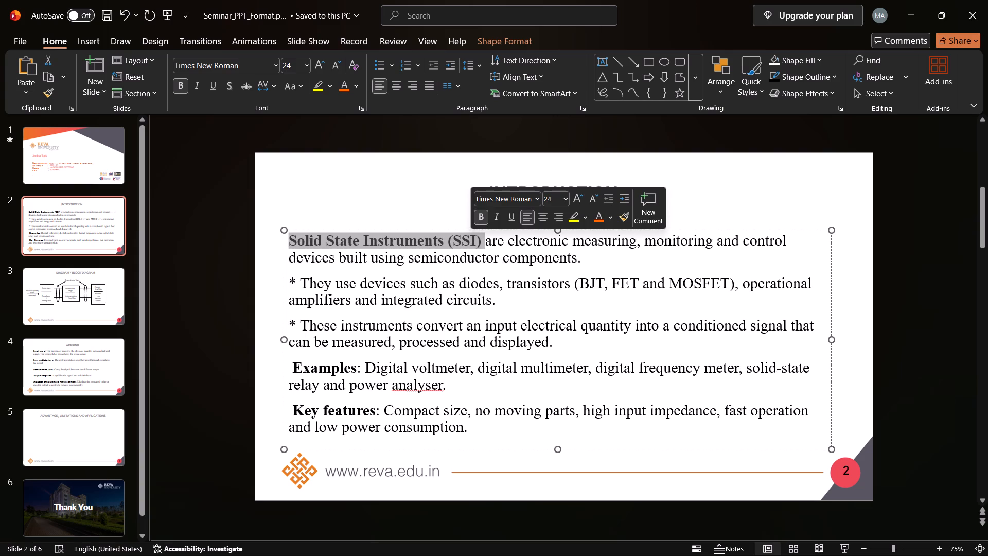
{"action": "left_click", "coordinate": [430, 198]}
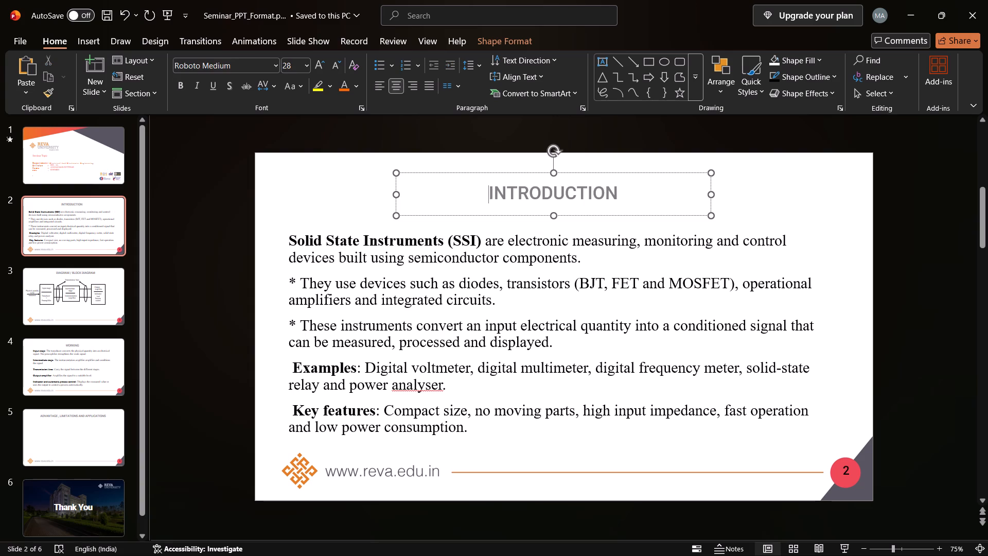
{"action": "left_click", "coordinate": [595, 447]}
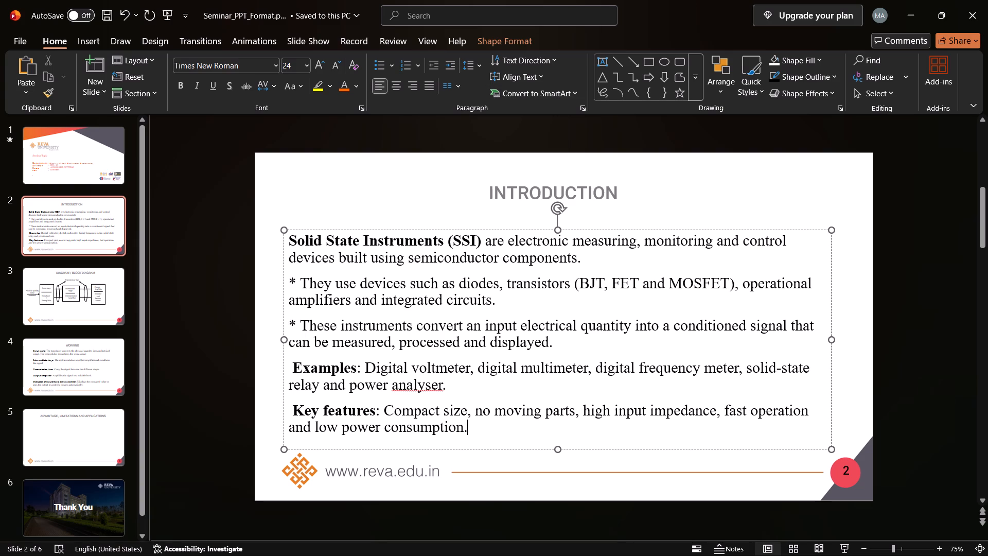
Save the presentation.
{"action": "left_click", "coordinate": [107, 15]}
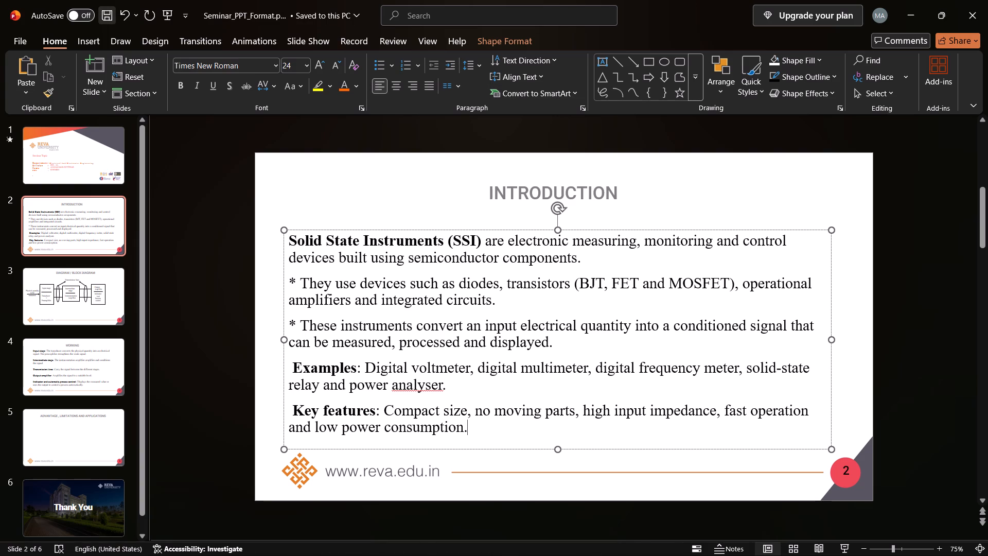
{"action": "left_click", "coordinate": [107, 15]}
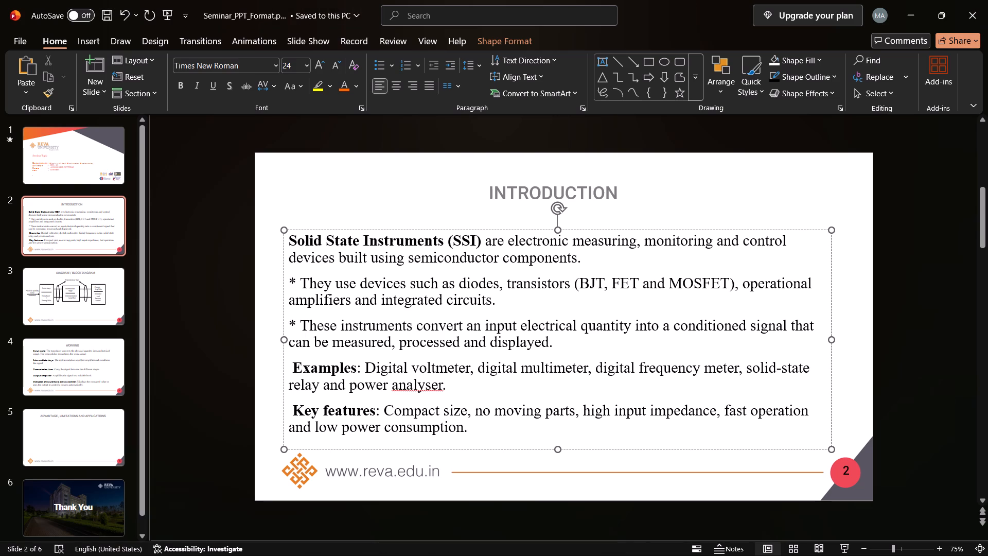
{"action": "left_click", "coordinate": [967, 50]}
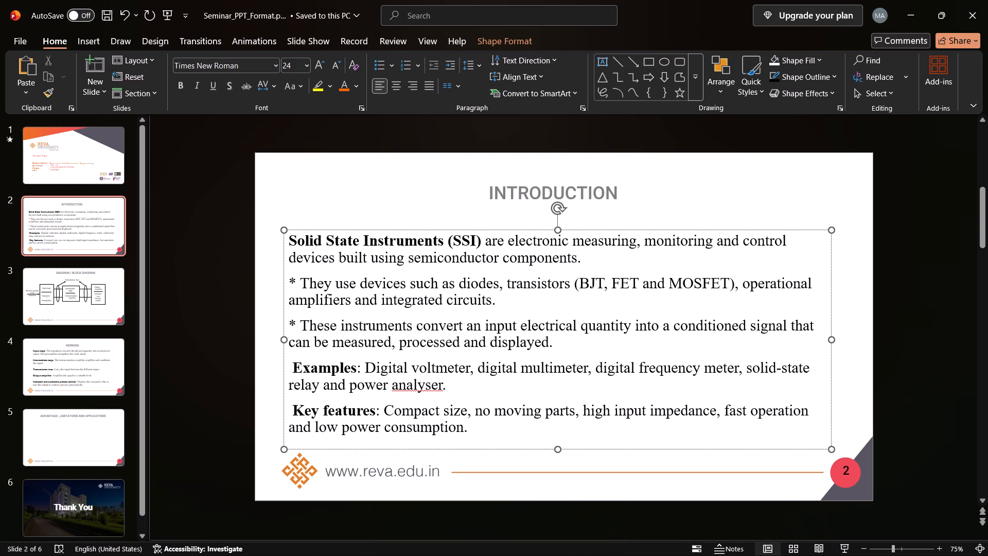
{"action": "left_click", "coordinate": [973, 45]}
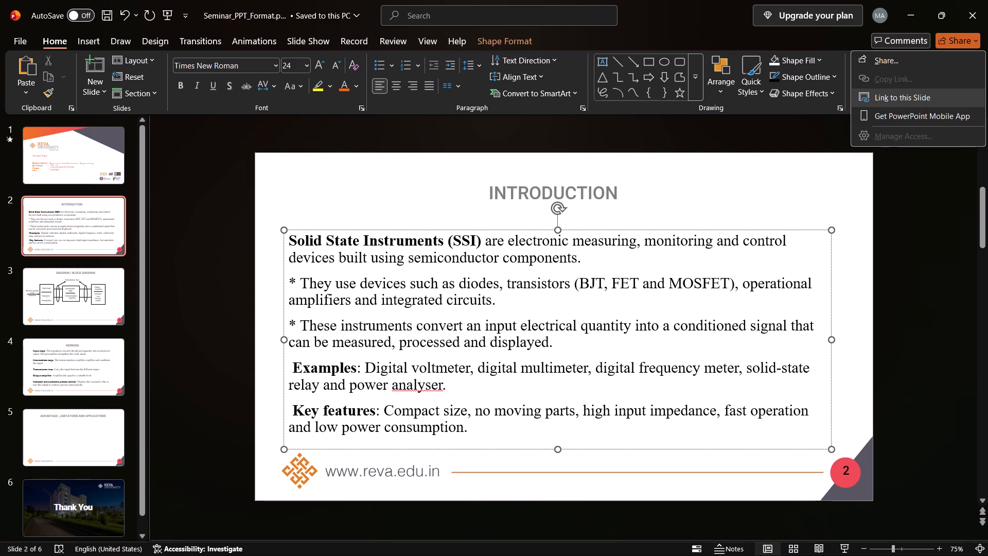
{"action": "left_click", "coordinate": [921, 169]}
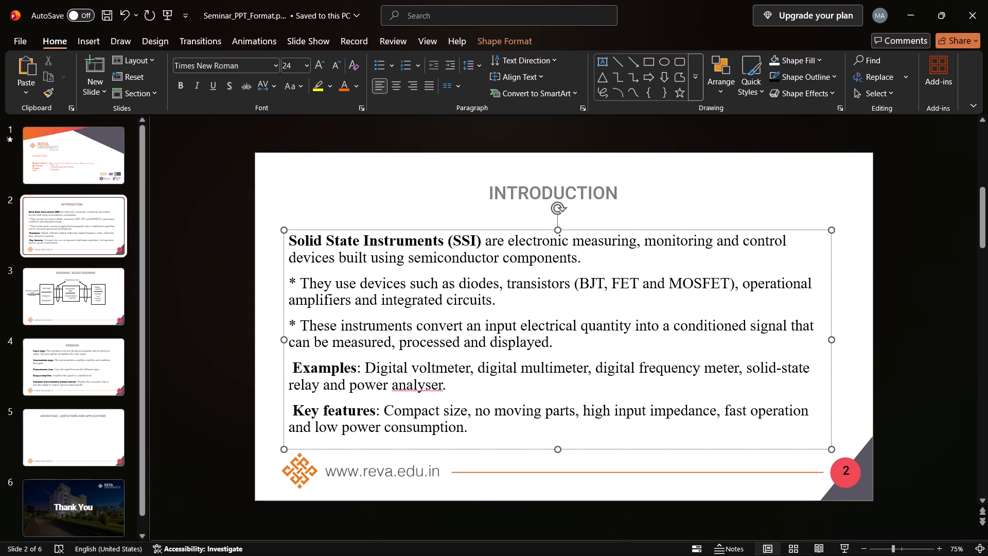
Delete the empty "Advantage, Limitations and Applications" slide from the presentation.
{"action": "left_click", "coordinate": [85, 435]}
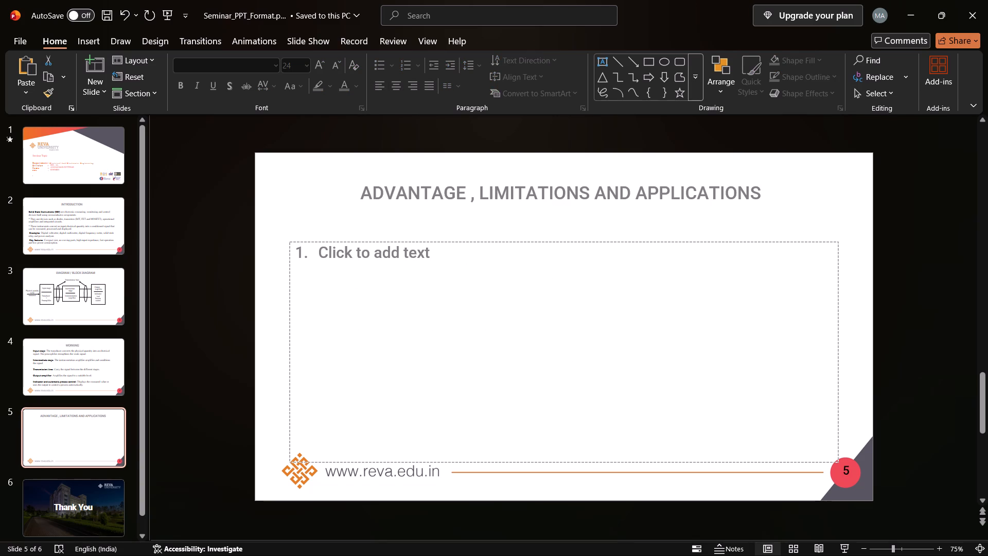
{"action": "left_click", "coordinate": [270, 174]}
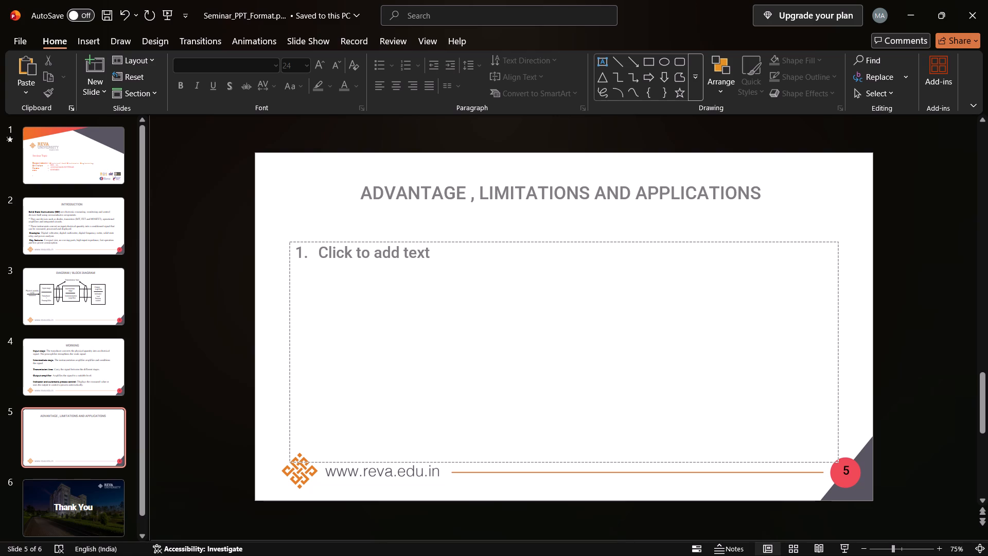
{"action": "key", "text": "Delete"}
{"action": "key", "text": "Delete"}
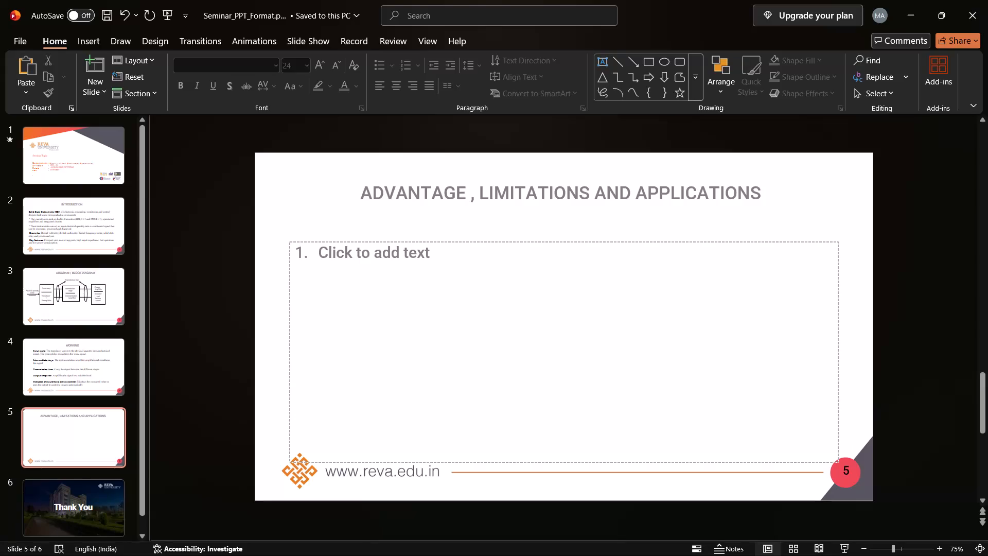
{"action": "double_click", "coordinate": [72, 421]}
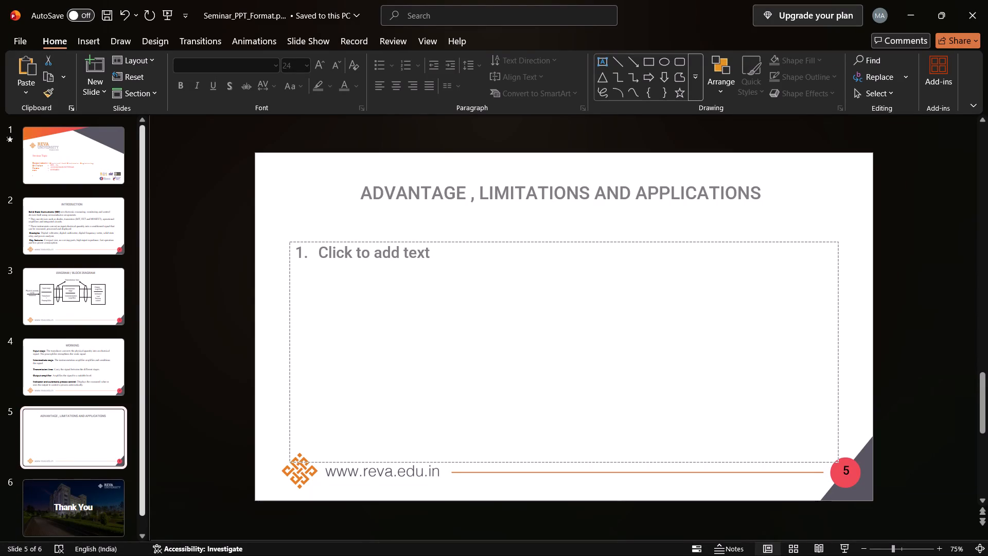
{"action": "left_click", "coordinate": [72, 421]}
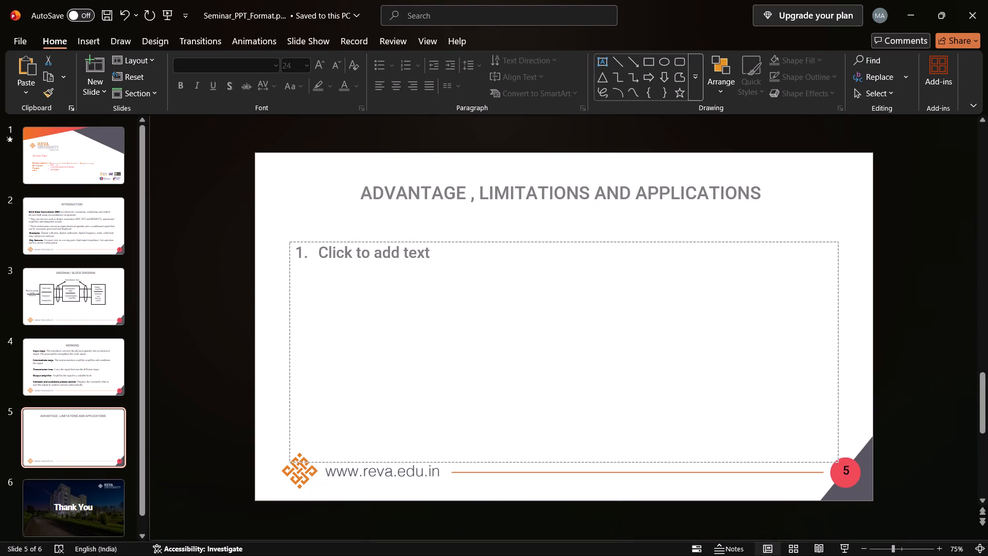
{"action": "key", "text": "Delete"}
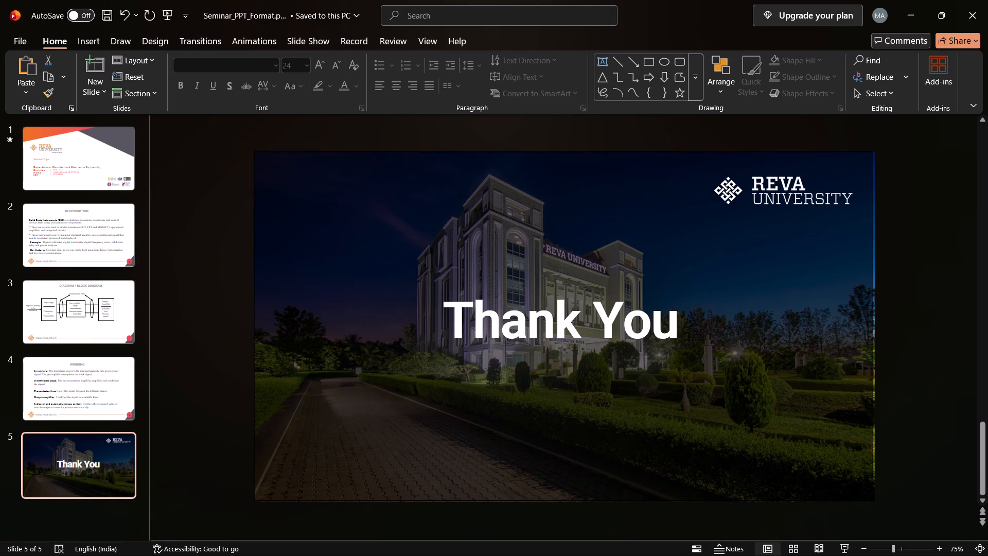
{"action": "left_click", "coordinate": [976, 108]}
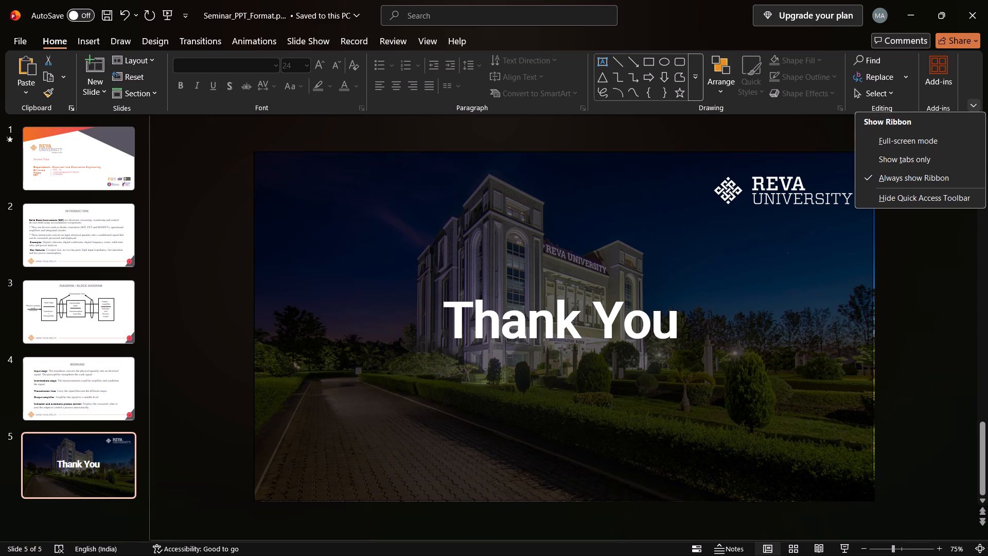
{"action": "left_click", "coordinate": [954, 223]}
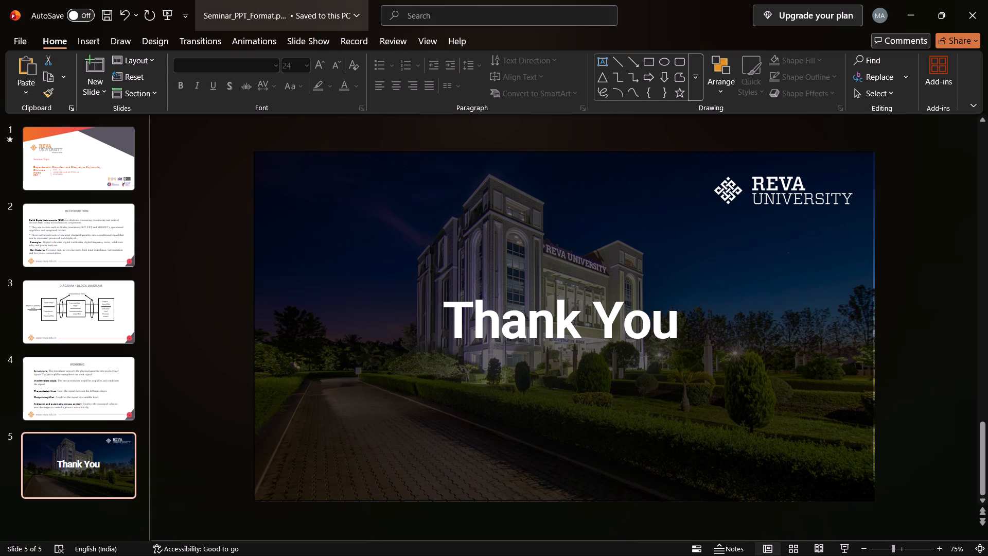
Upload a copy of the presentation to the OneDrive - Personal location.
{"action": "left_click", "coordinate": [364, 18]}
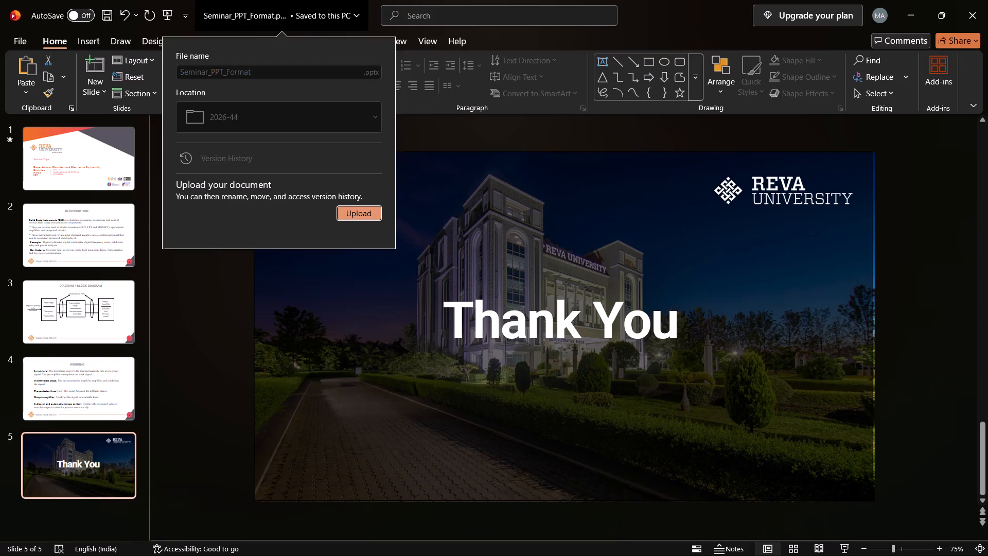
{"action": "left_click", "coordinate": [366, 207]}
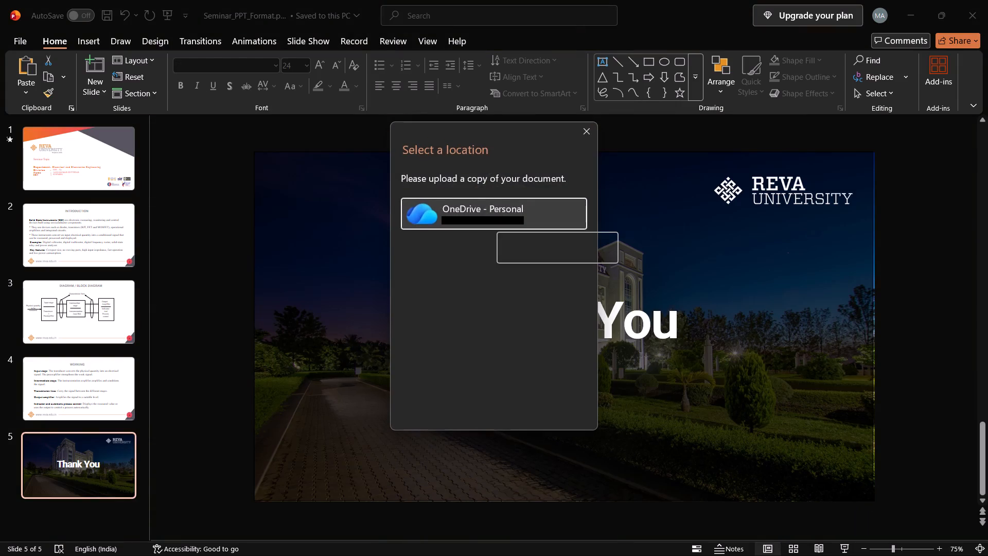
{"action": "left_click", "coordinate": [511, 207]}
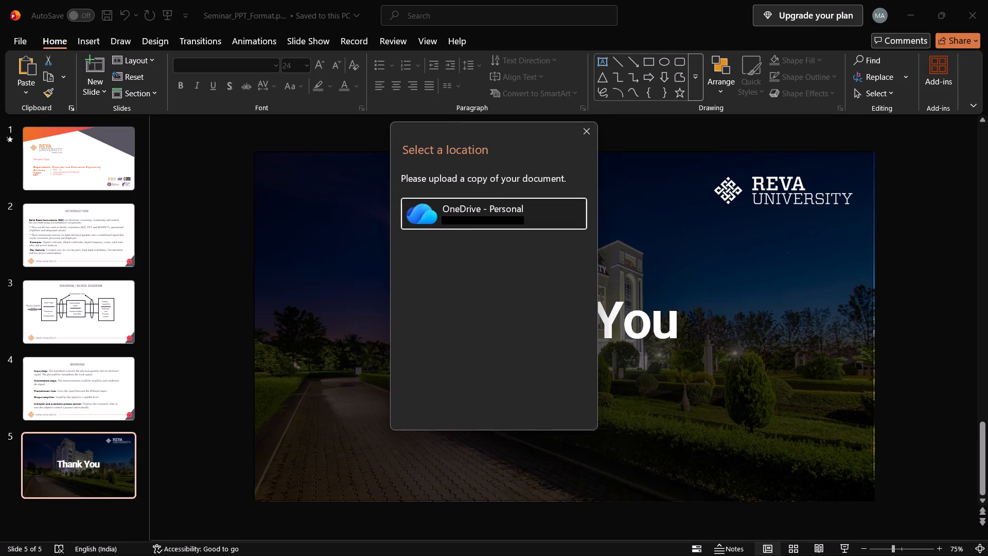
{"action": "double_click", "coordinate": [511, 207]}
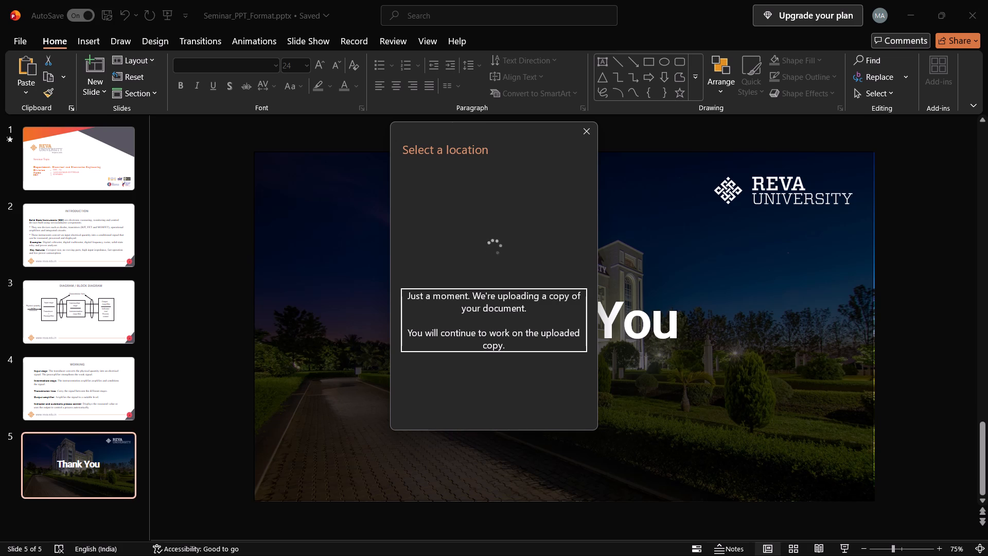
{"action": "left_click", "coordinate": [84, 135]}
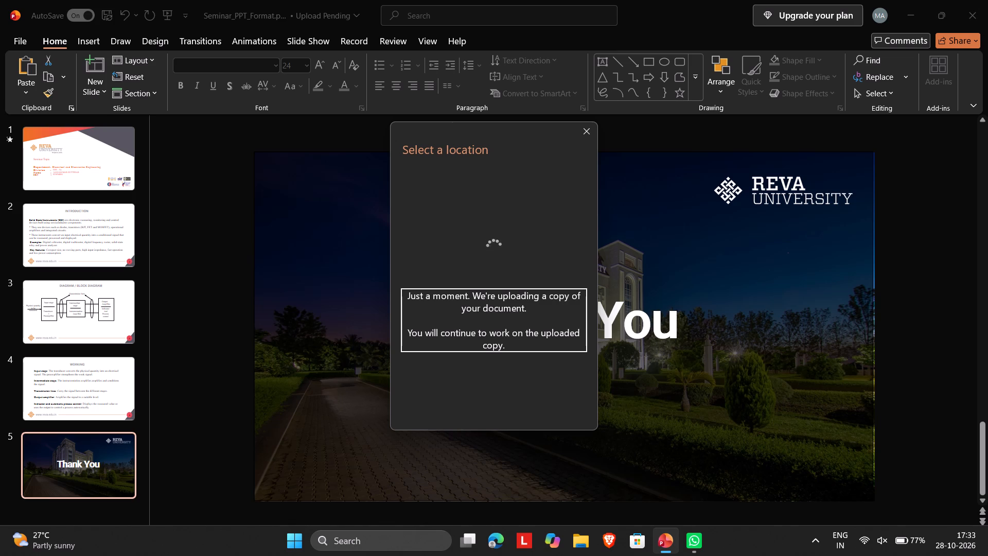
Switch to File Explorer and open the sharing options for the recent file Seminar_PPT_Format.pptx.
{"action": "left_click", "coordinate": [583, 555]}
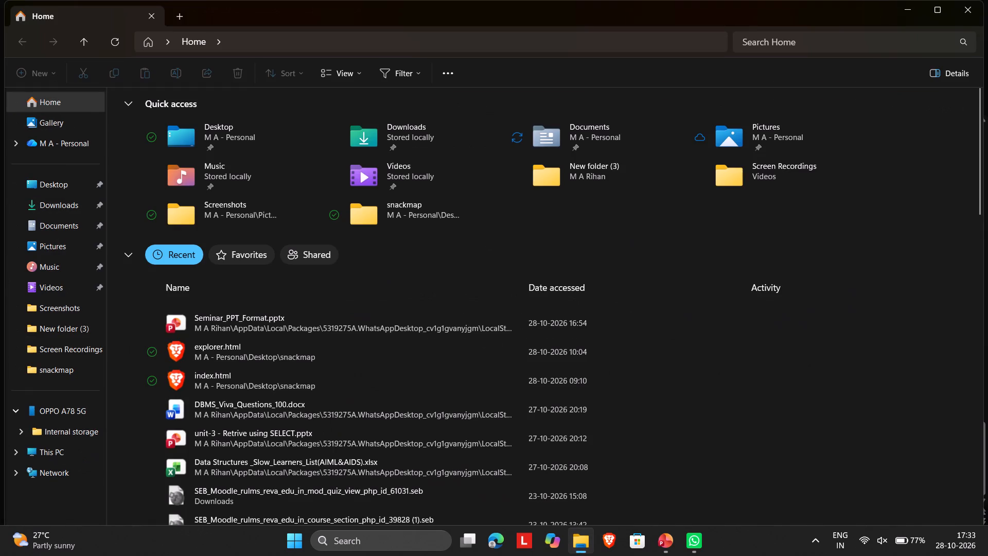
{"action": "left_click", "coordinate": [253, 323]}
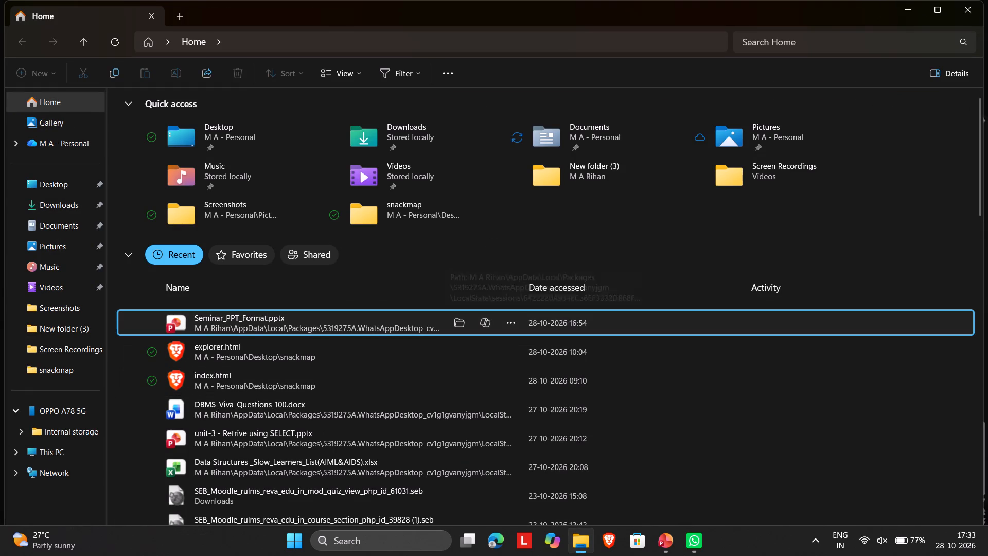
{"action": "left_click", "coordinate": [507, 323]}
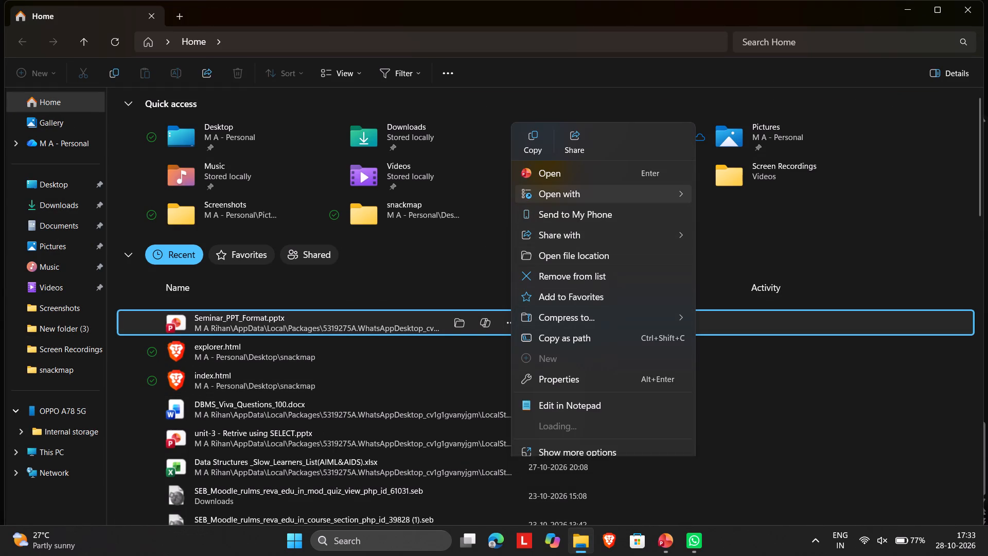
{"action": "left_click", "coordinate": [605, 232]}
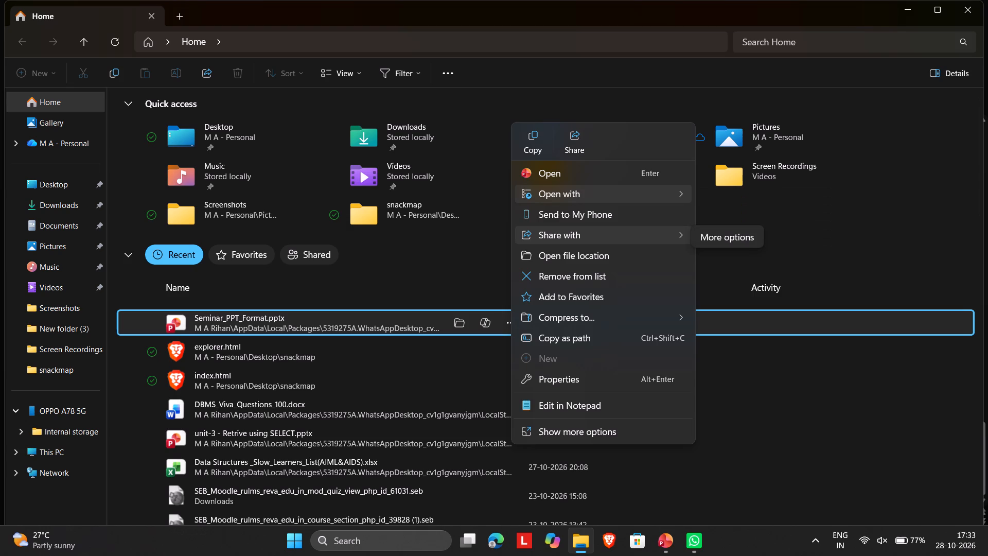
{"action": "left_click", "coordinate": [570, 125]}
{"action": "left_click", "coordinate": [570, 144]}
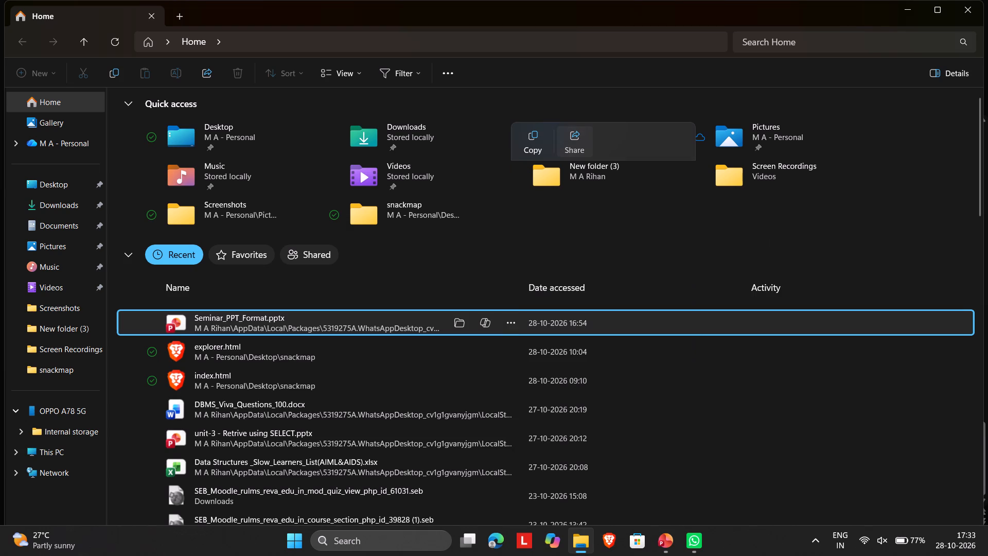
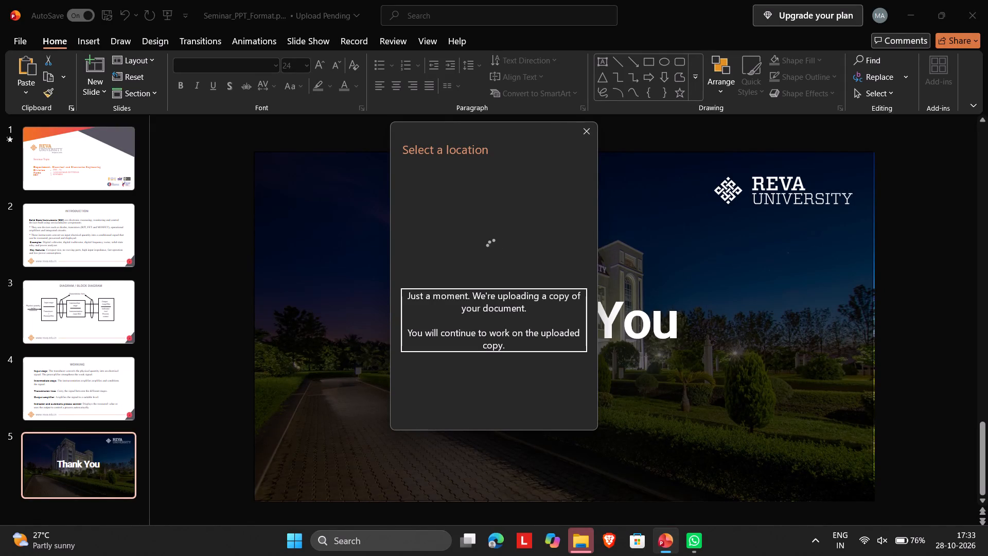
Dismiss the location dialog while the copy of the presentation uploads.
{"action": "left_click", "coordinate": [586, 137]}
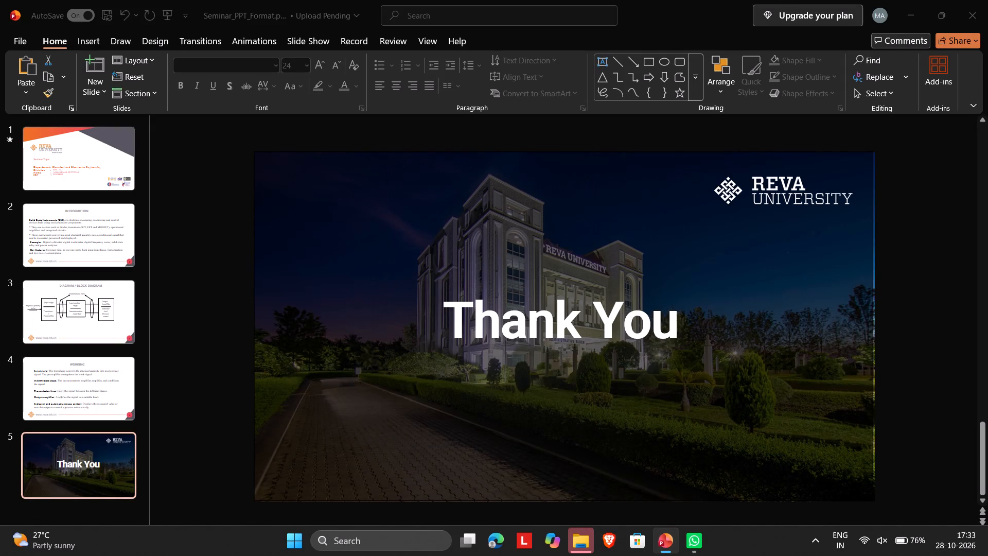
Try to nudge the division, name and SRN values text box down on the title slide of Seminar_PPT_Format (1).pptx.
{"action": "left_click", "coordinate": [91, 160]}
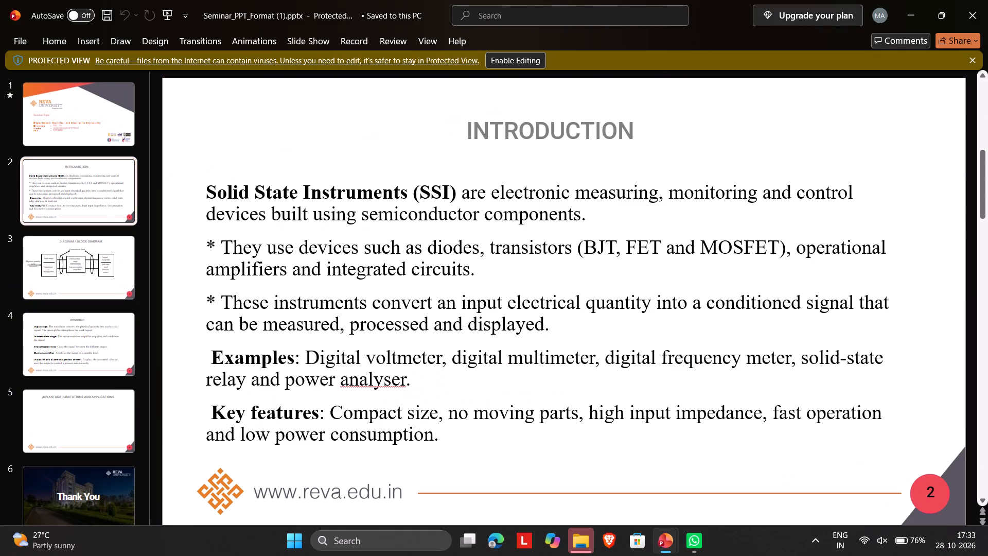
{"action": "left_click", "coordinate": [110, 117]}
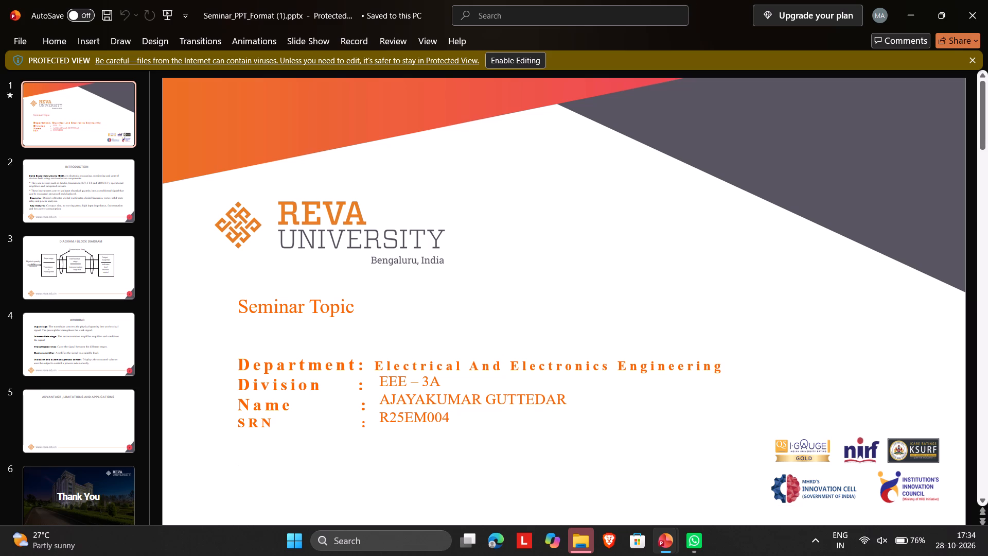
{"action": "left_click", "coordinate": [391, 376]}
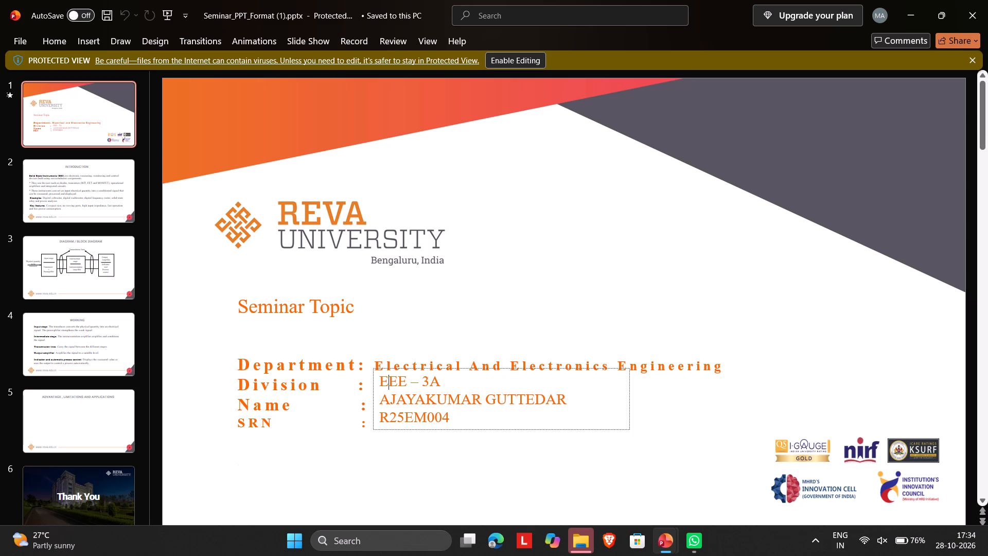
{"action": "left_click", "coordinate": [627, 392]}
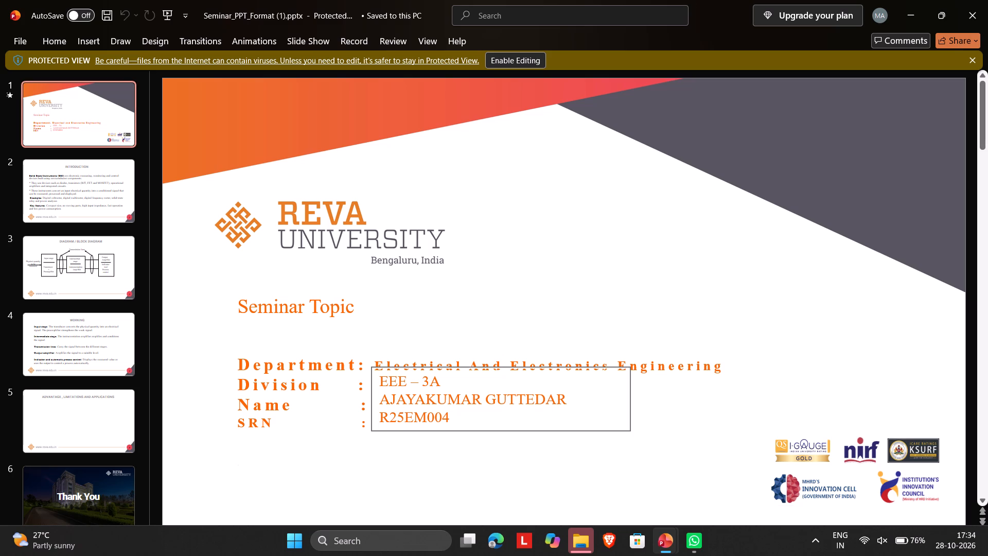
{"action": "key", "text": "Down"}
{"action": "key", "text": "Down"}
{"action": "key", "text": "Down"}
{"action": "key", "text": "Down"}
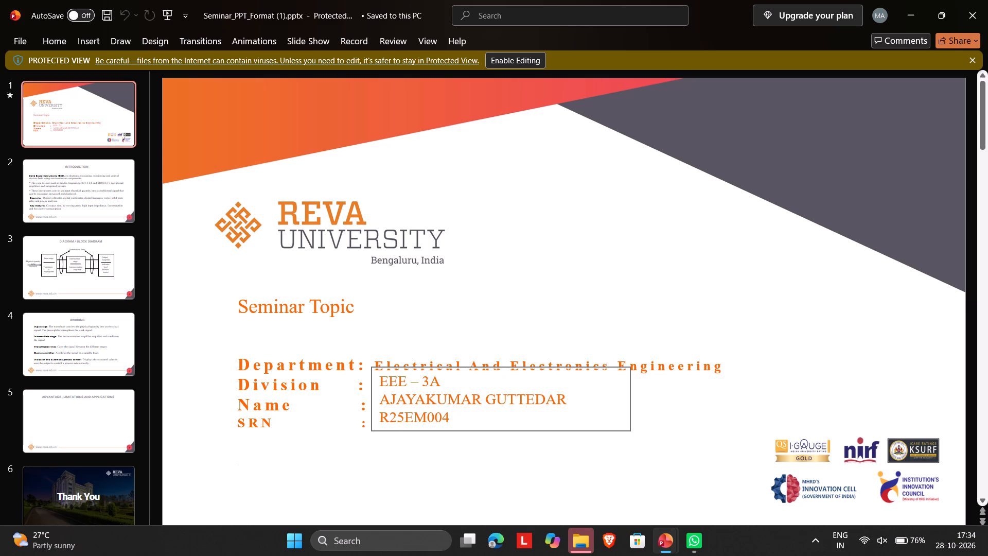
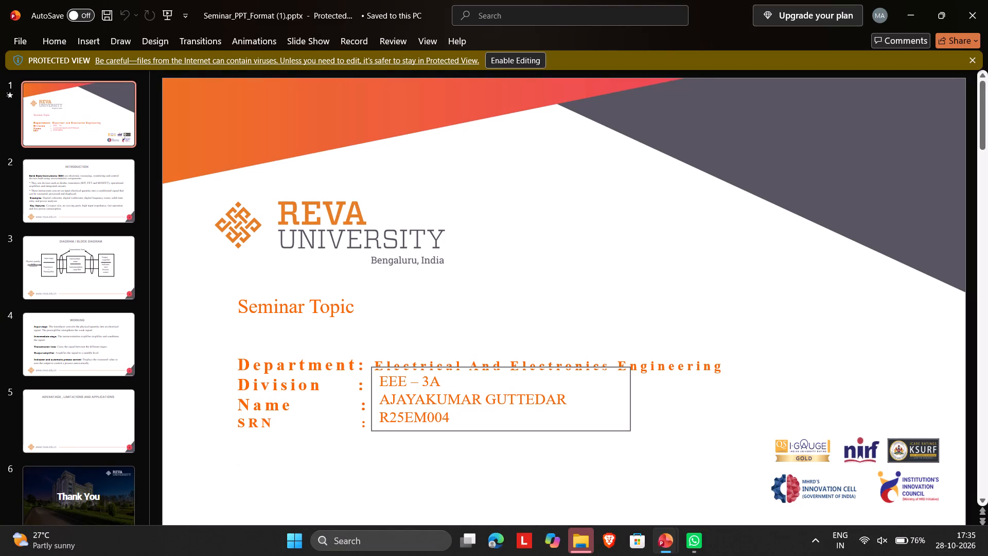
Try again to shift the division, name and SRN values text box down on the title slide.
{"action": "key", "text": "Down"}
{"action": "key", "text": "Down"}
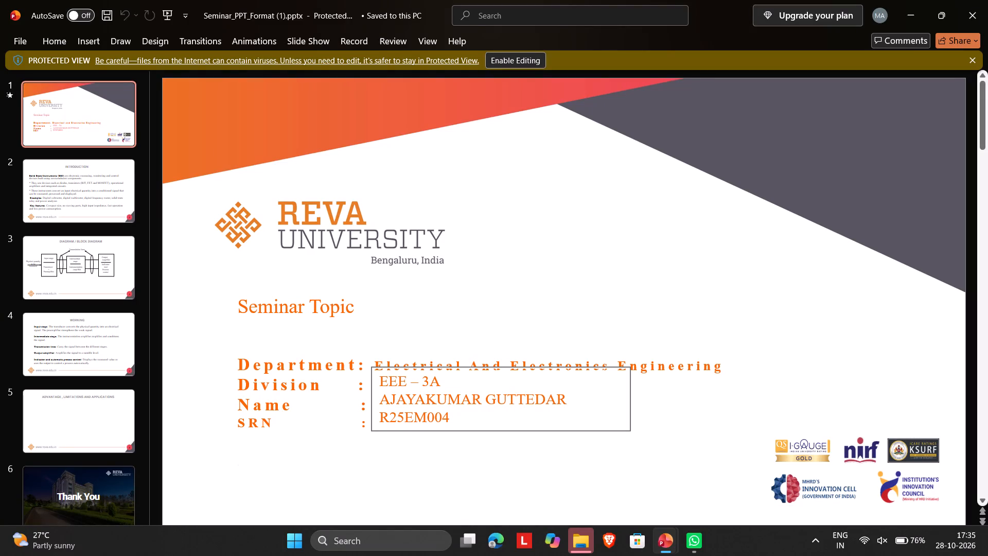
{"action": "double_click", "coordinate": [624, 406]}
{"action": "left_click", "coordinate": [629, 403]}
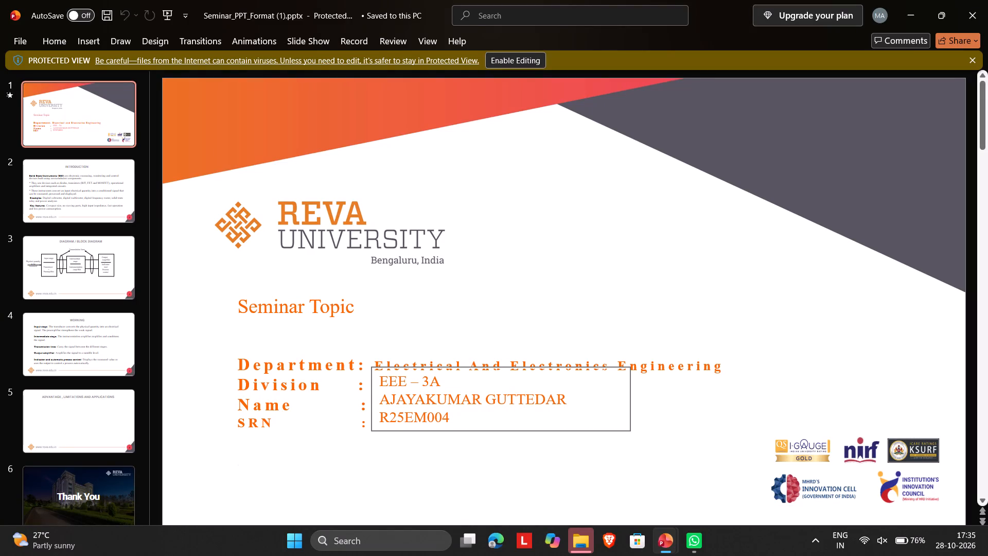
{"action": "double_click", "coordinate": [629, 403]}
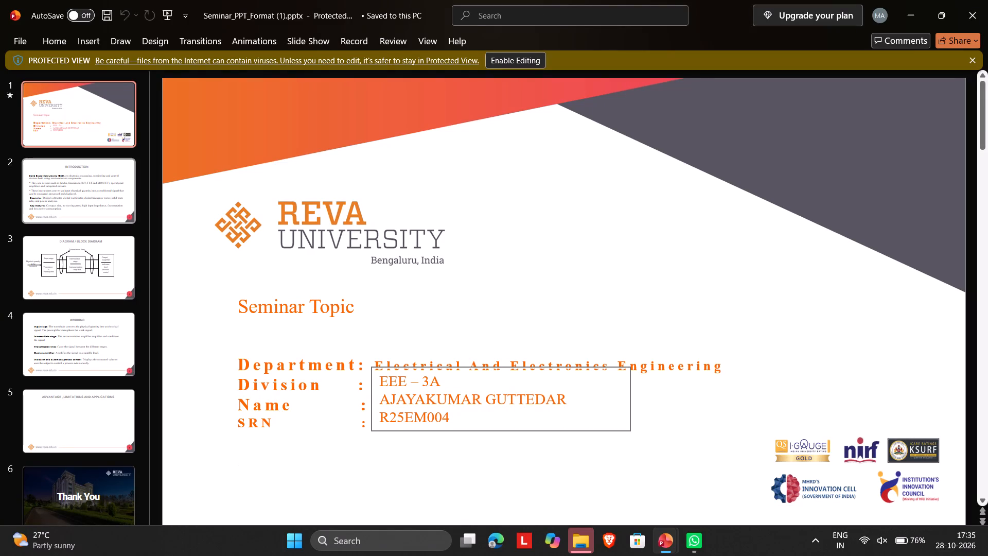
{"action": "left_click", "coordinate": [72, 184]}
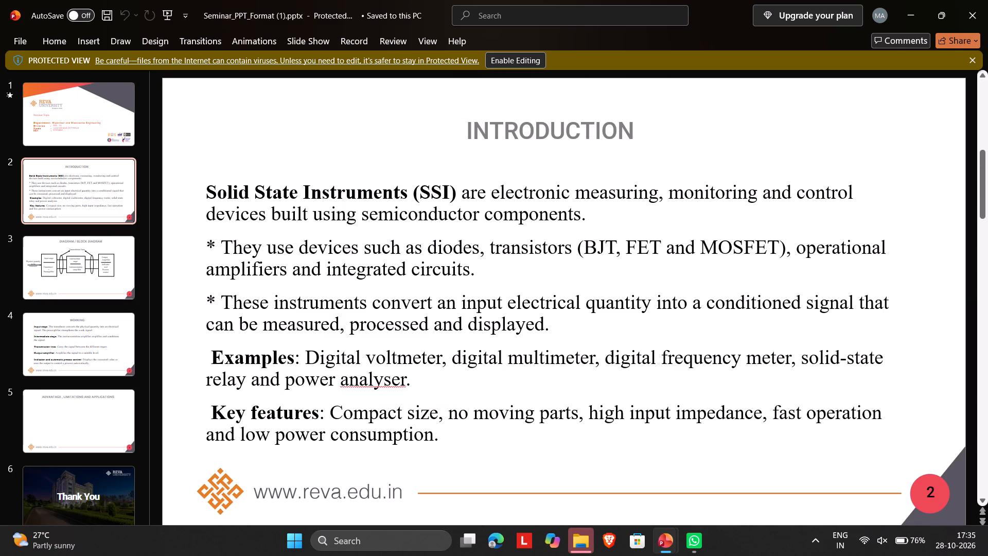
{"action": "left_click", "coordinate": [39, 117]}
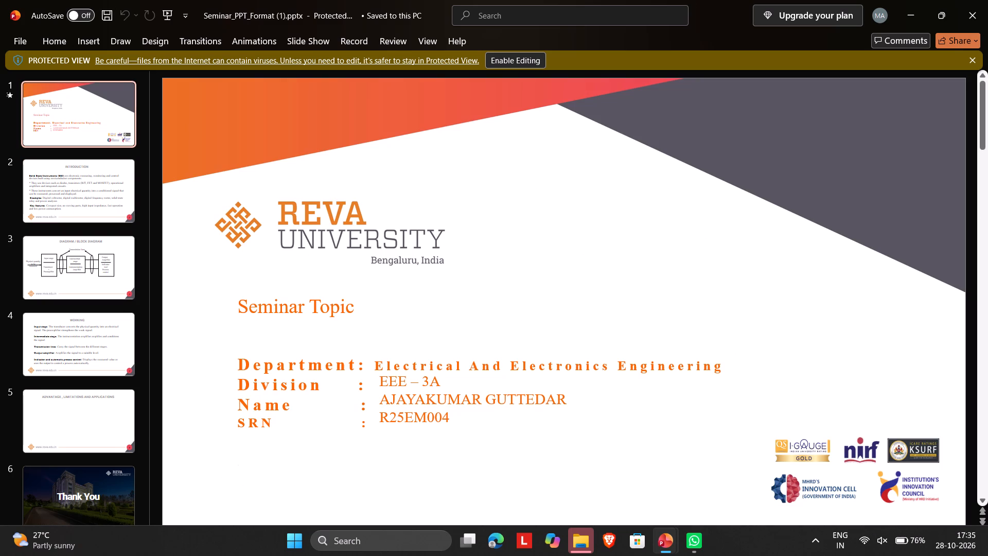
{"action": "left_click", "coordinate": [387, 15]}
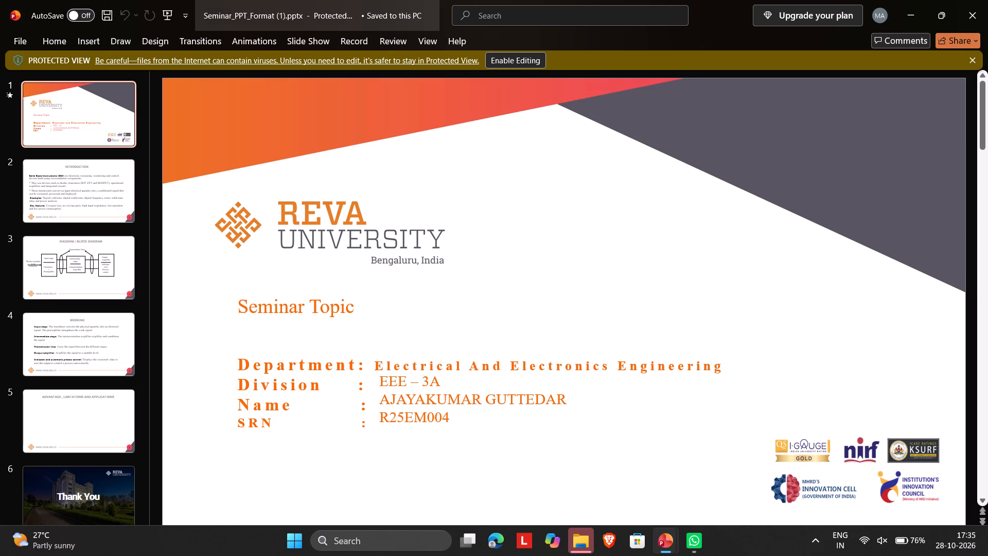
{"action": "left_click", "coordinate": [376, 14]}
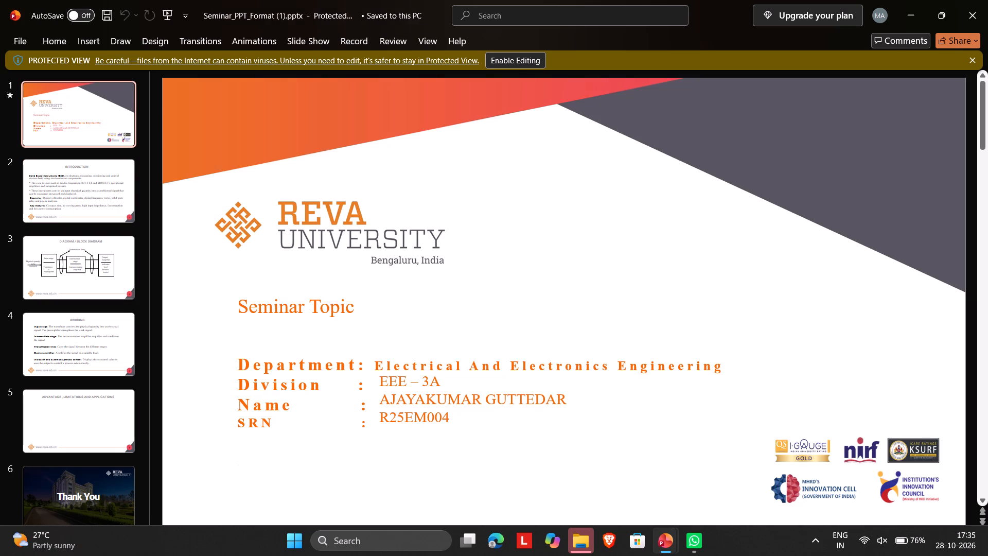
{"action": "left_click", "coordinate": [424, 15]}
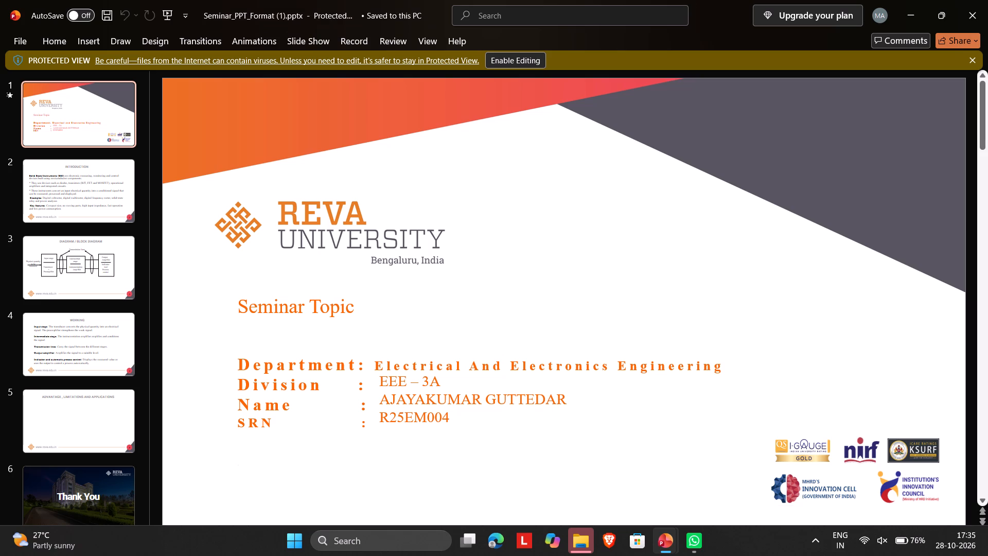
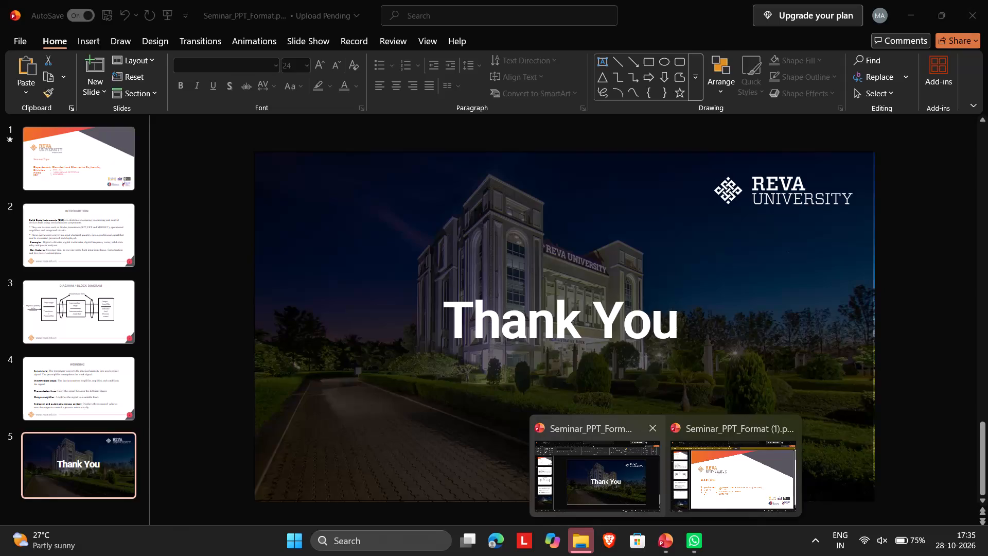
Switch to the Seminar_PPT_Format presentation and nudge the title slide's division, name and SRN values text box down one increment.
{"action": "left_click", "coordinate": [614, 491]}
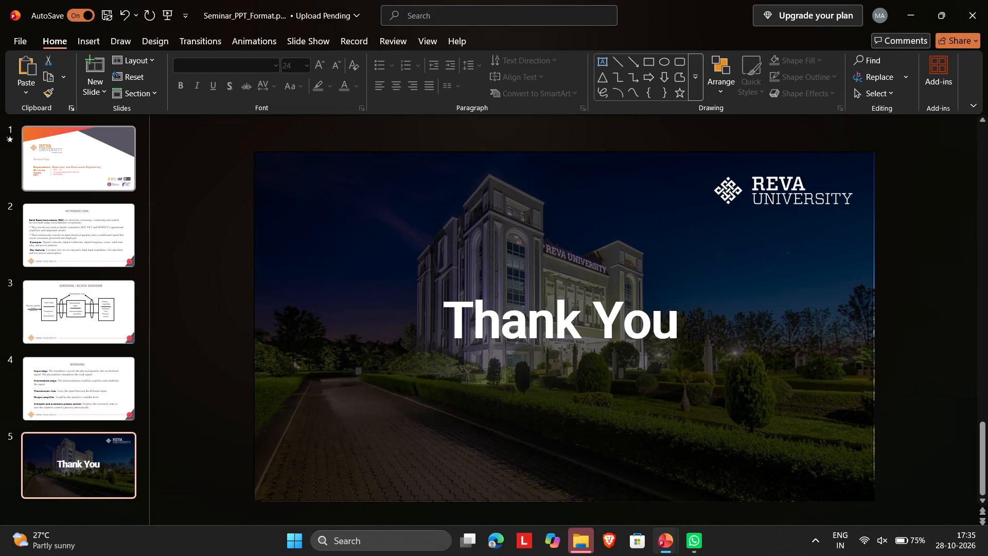
{"action": "left_click", "coordinate": [63, 156]}
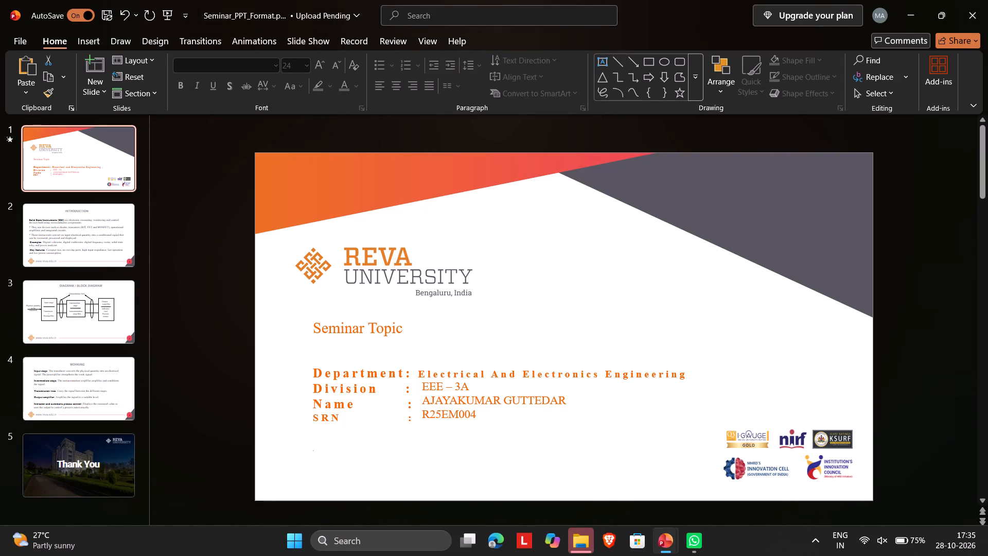
{"action": "left_click", "coordinate": [436, 408]}
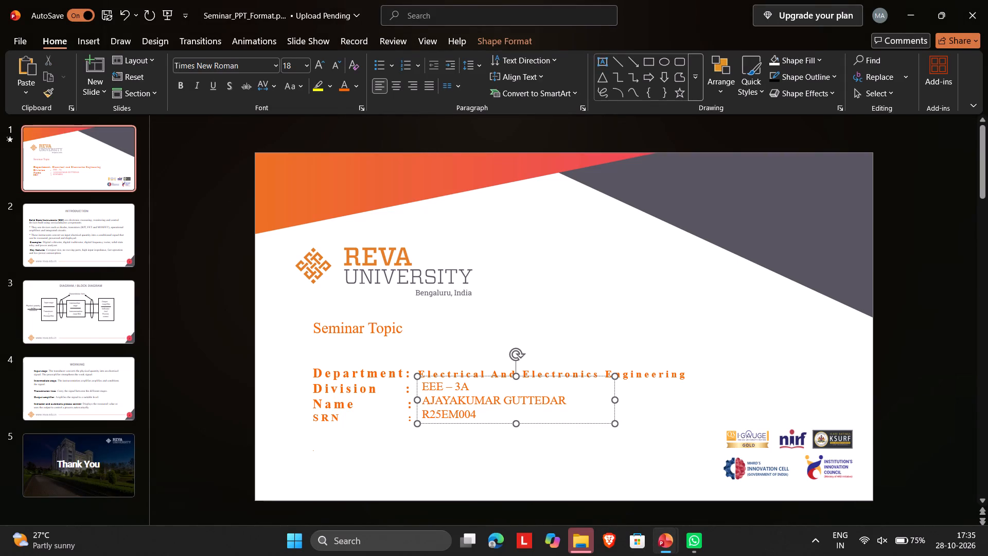
{"action": "left_click", "coordinate": [615, 404]}
{"action": "key", "text": "Down"}
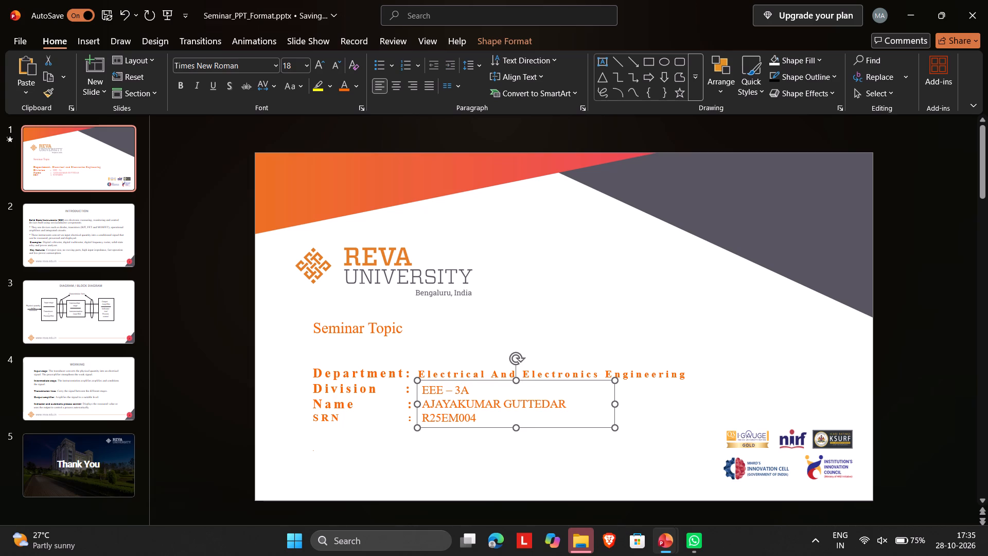
{"action": "left_click", "coordinate": [668, 462]}
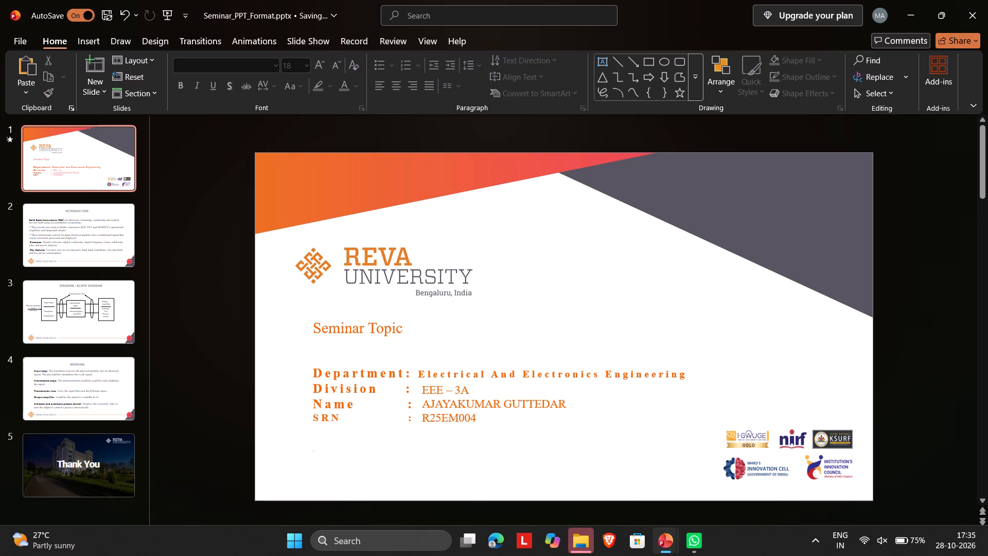
Open the file name and location details of the Seminar_PPT_Format presentation.
{"action": "left_click", "coordinate": [335, 16]}
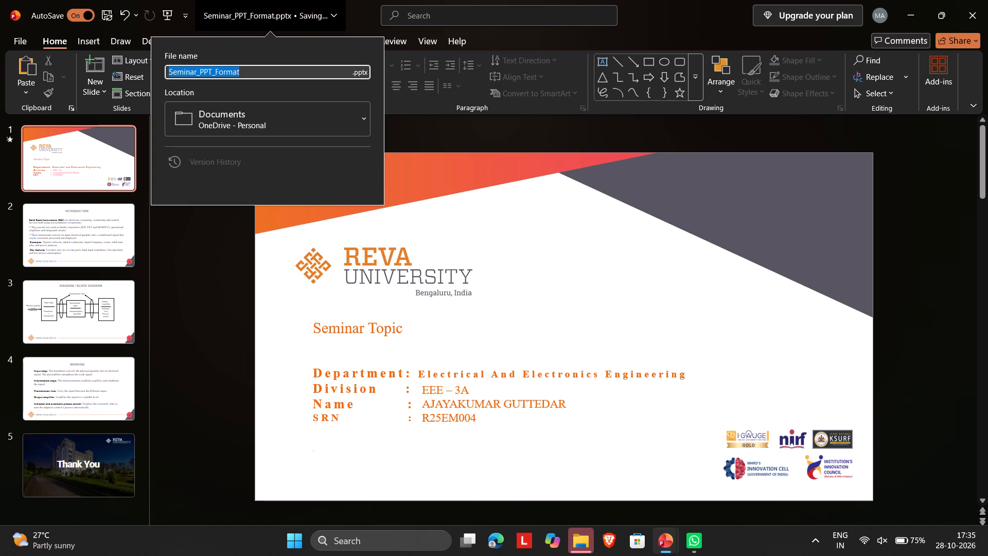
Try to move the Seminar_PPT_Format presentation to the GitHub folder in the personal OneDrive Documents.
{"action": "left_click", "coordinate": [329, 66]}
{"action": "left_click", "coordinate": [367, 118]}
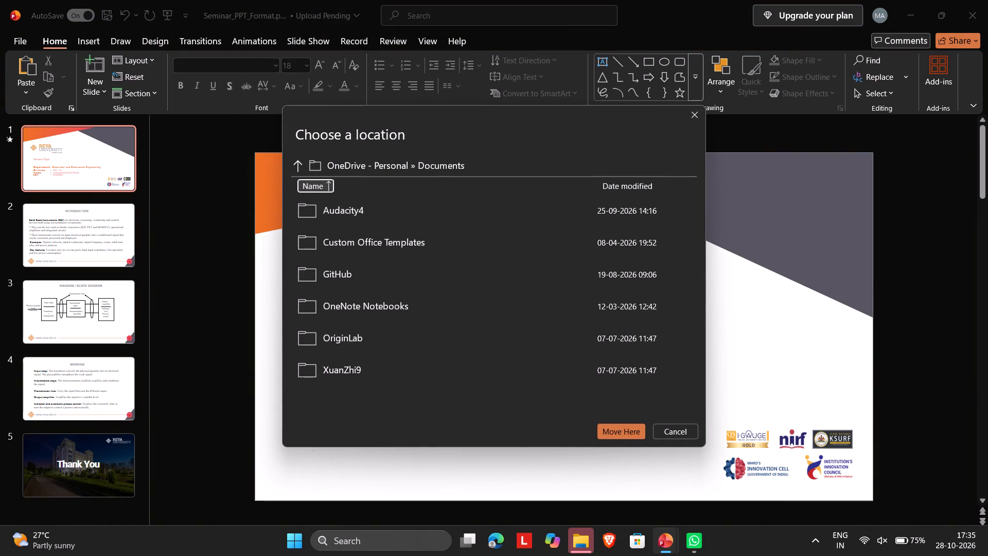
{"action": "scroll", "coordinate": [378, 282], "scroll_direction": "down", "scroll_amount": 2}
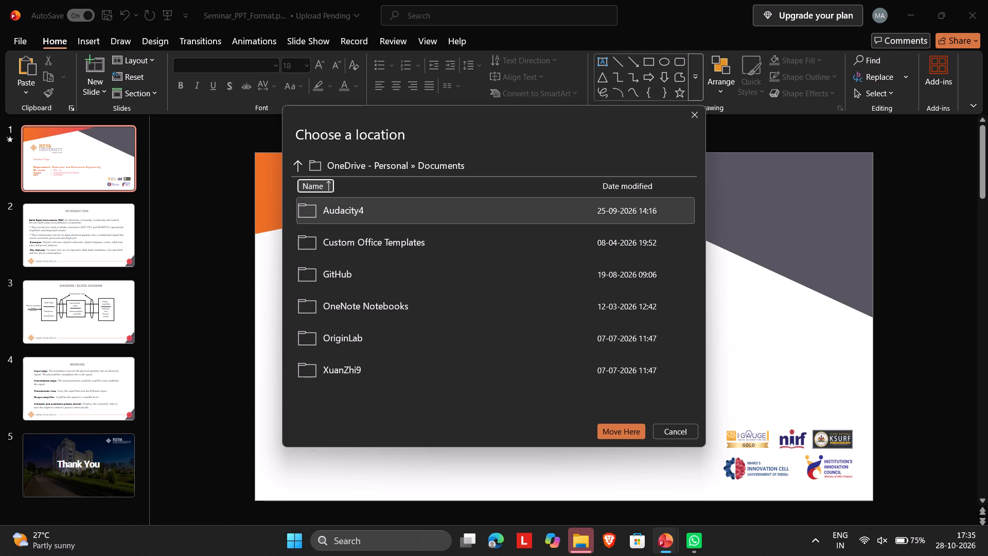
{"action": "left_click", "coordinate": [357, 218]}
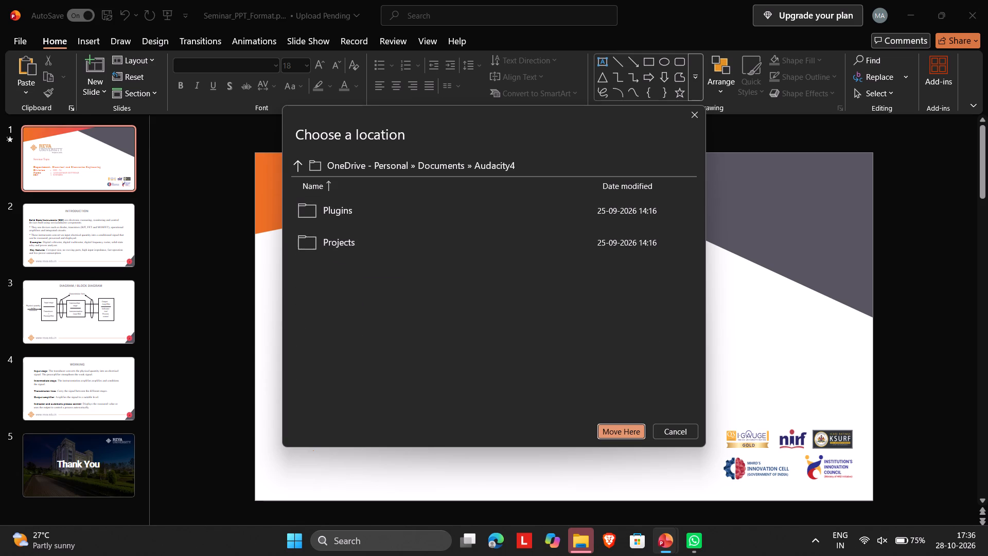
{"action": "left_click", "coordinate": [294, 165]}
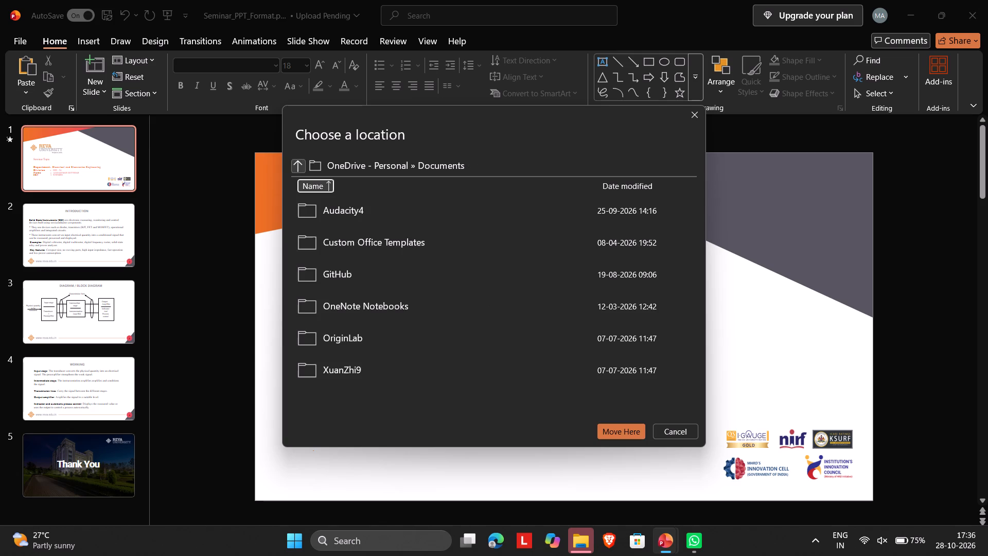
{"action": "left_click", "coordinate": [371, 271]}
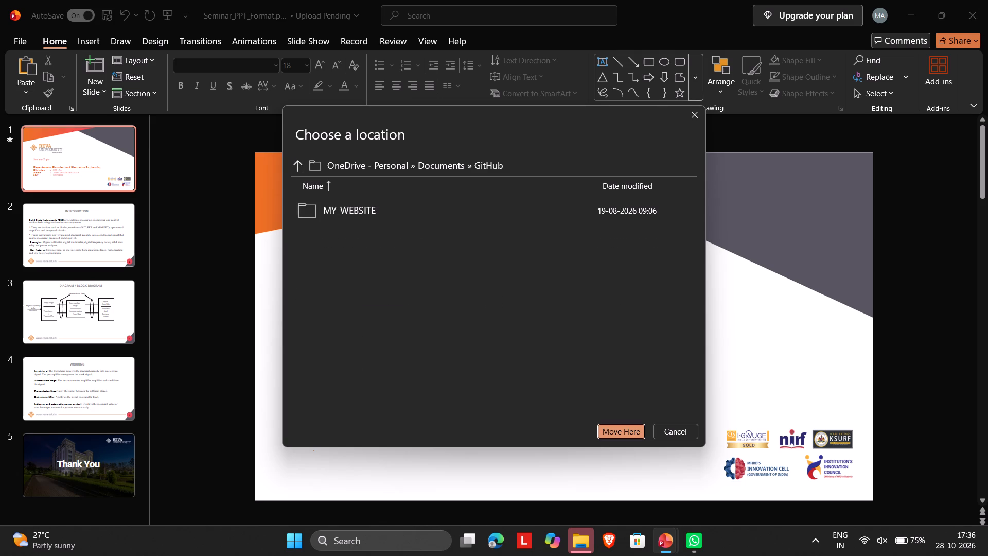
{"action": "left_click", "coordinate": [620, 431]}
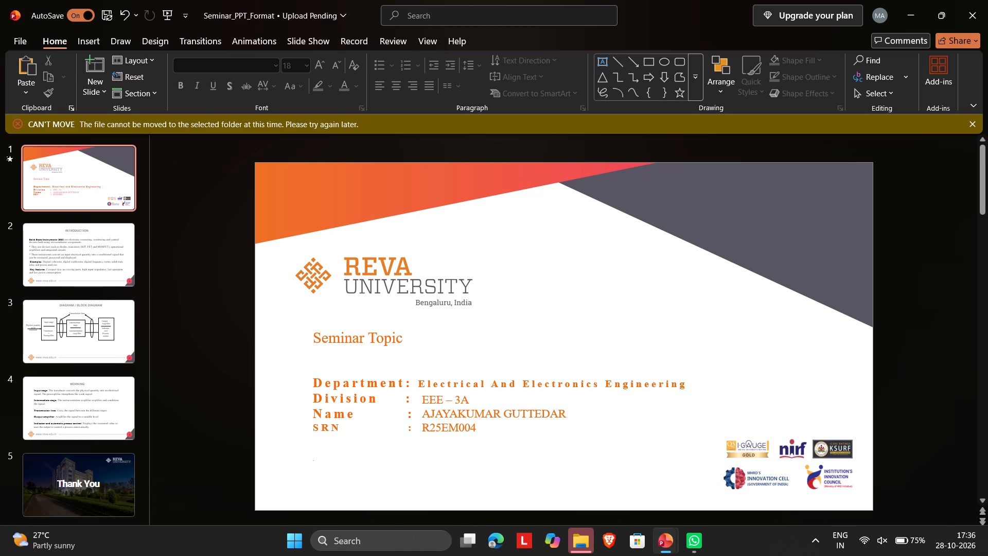
Set the font size of "EEE" in the division value on the title slide to 20.
{"action": "left_click", "coordinate": [342, 381]}
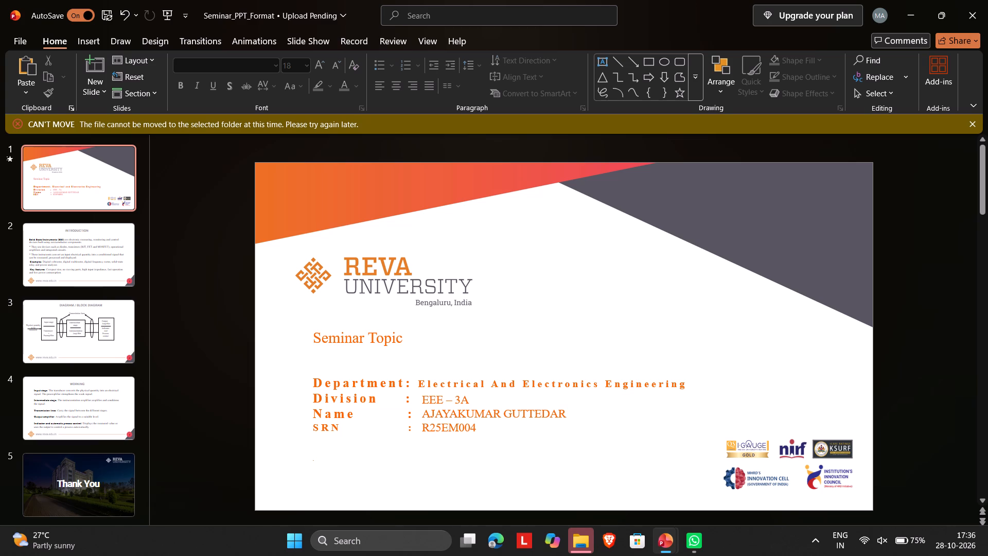
{"action": "left_click", "coordinate": [342, 381]}
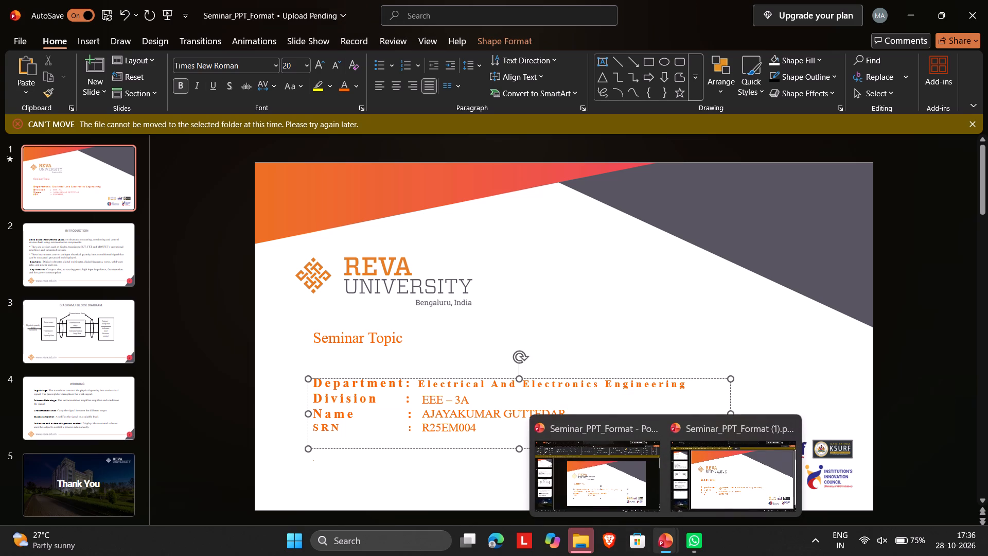
{"action": "left_click", "coordinate": [606, 463]}
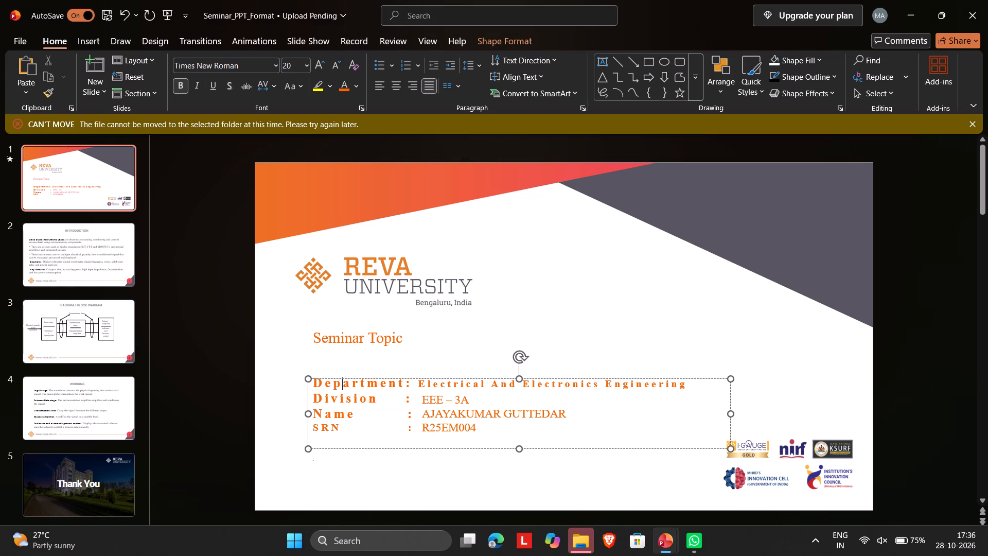
{"action": "double_click", "coordinate": [323, 381]}
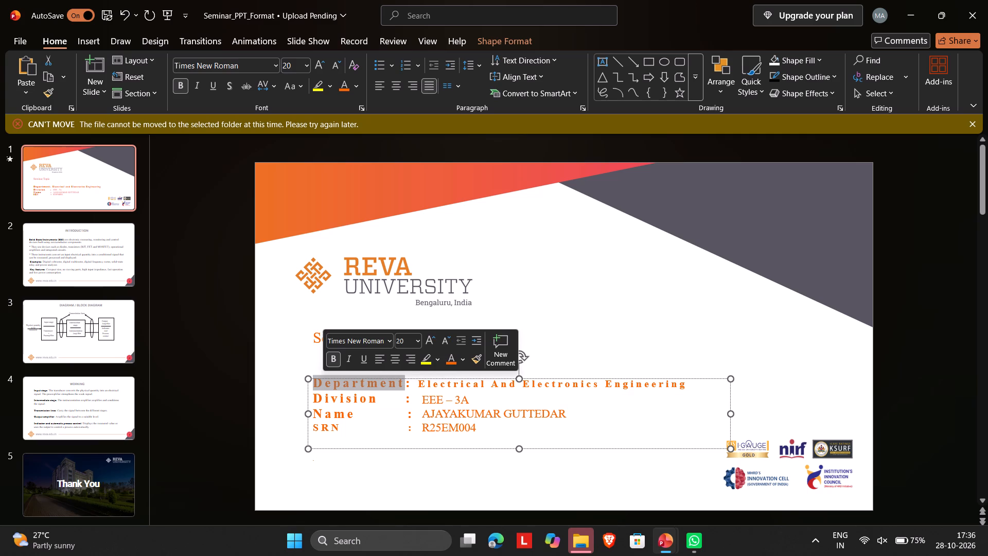
{"action": "double_click", "coordinate": [428, 400]}
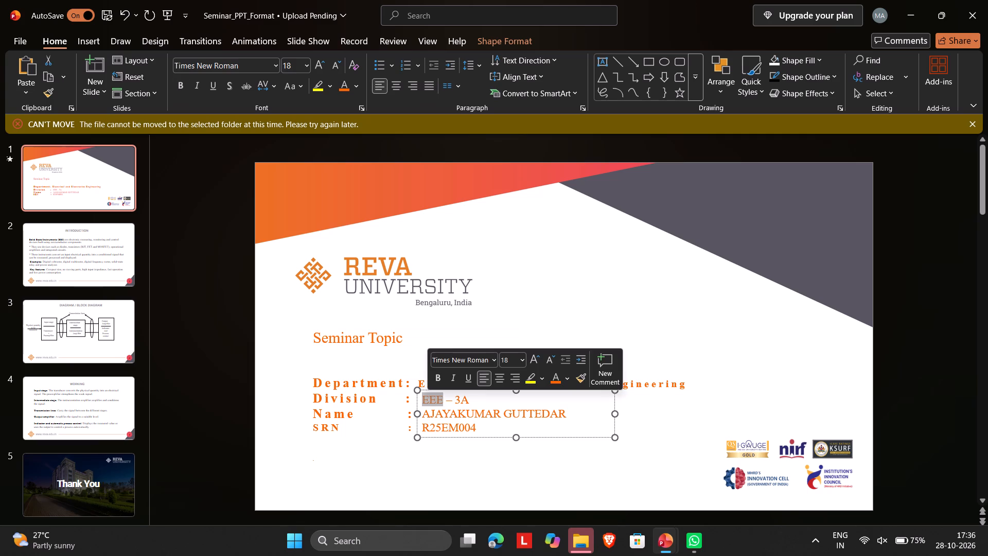
{"action": "left_click", "coordinate": [525, 364]}
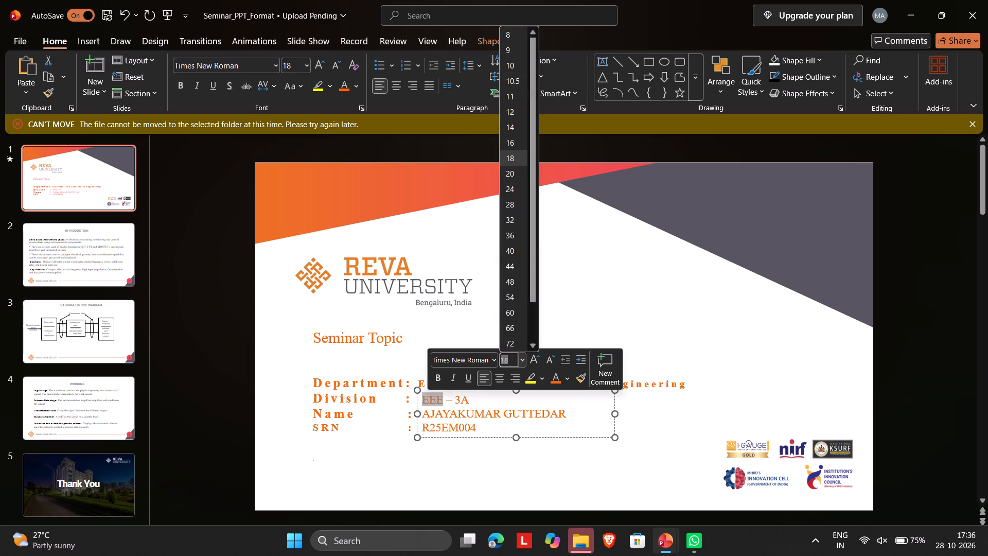
{"action": "left_click", "coordinate": [515, 171]}
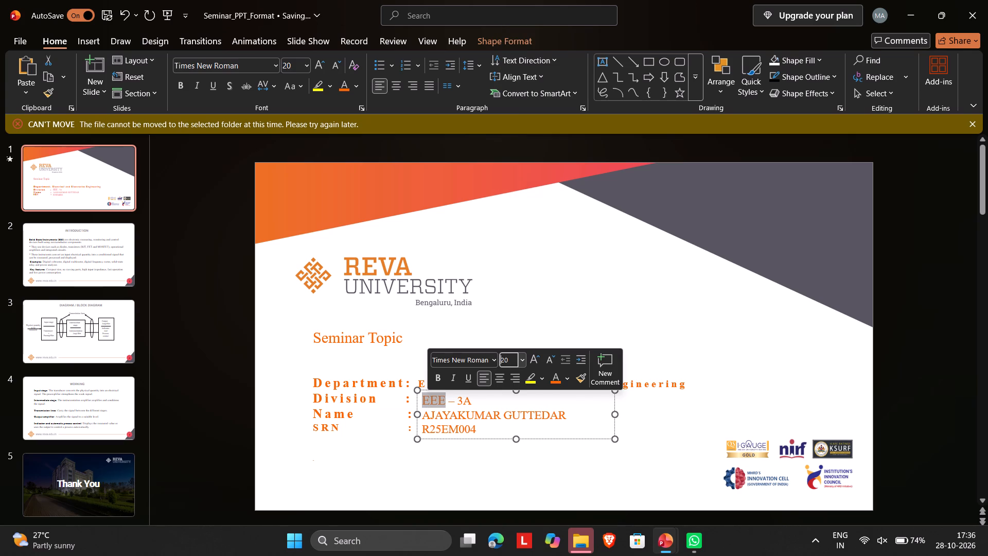
{"action": "left_click", "coordinate": [430, 497]}
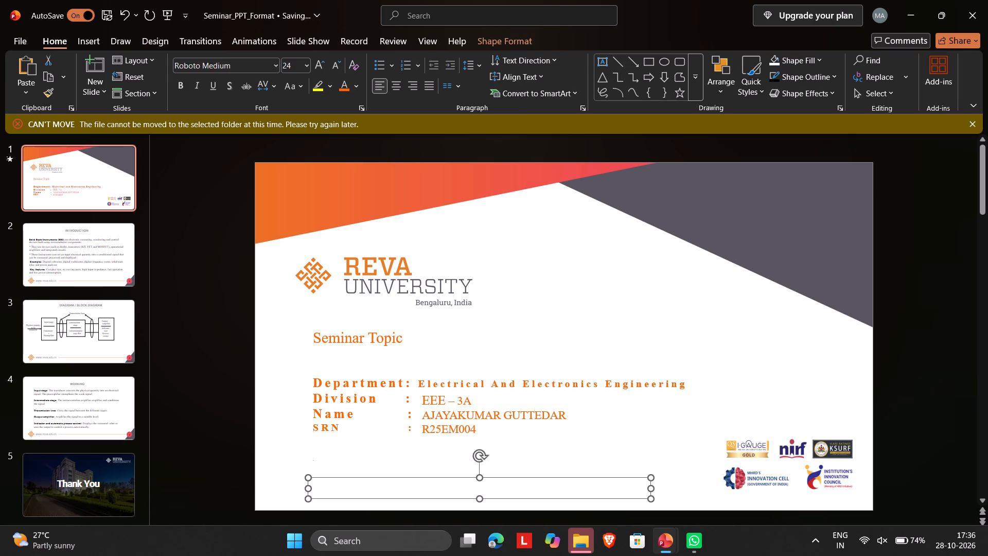
Make "EEE", "3A", both words of the student's name and the SRN value bold on the title slide.
{"action": "double_click", "coordinate": [324, 384]}
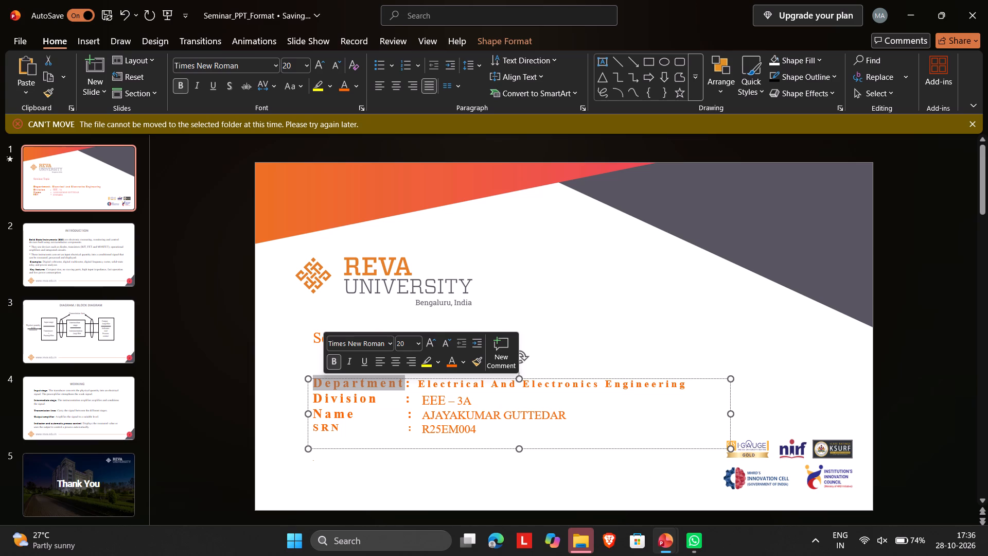
{"action": "double_click", "coordinate": [499, 386]}
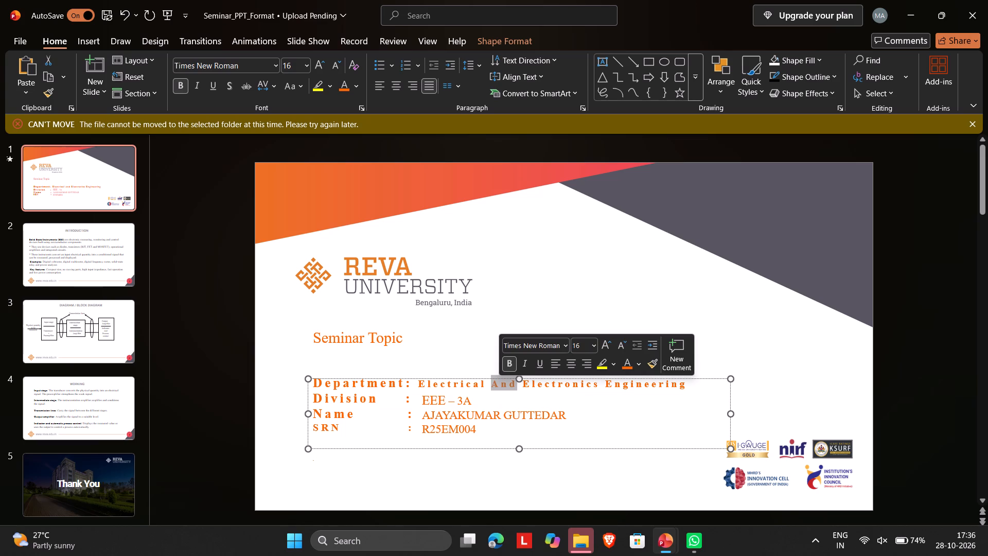
{"action": "double_click", "coordinate": [429, 403]}
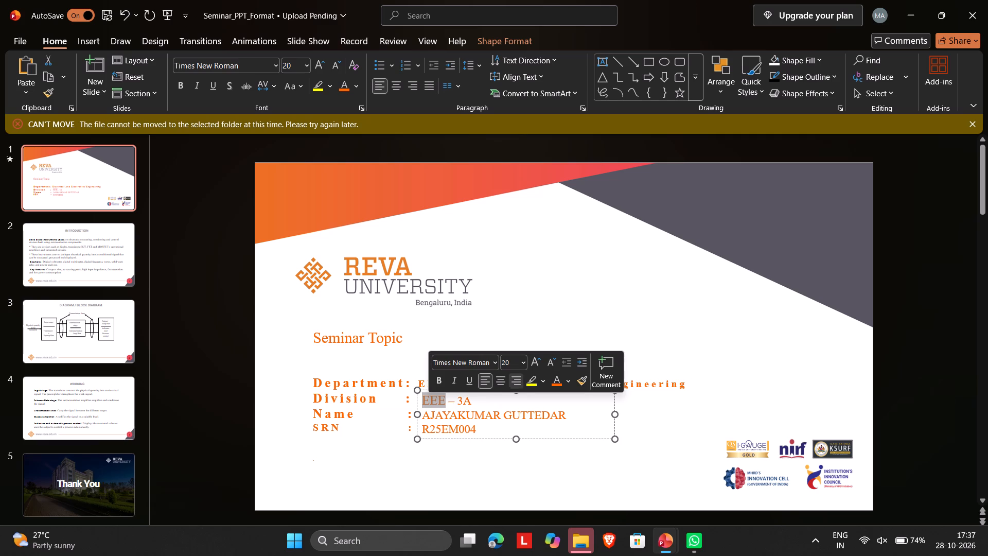
{"action": "left_click", "coordinate": [442, 381]}
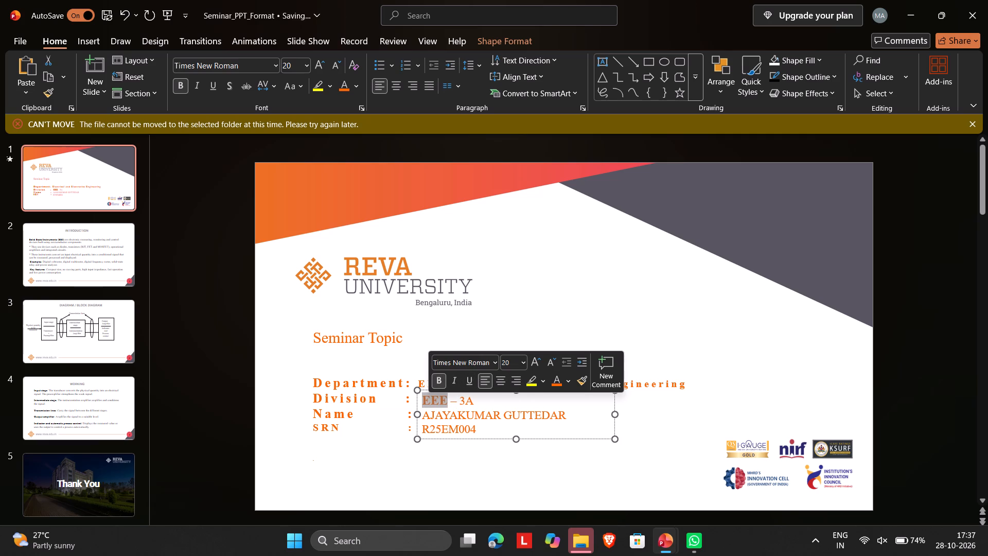
{"action": "double_click", "coordinate": [463, 399]}
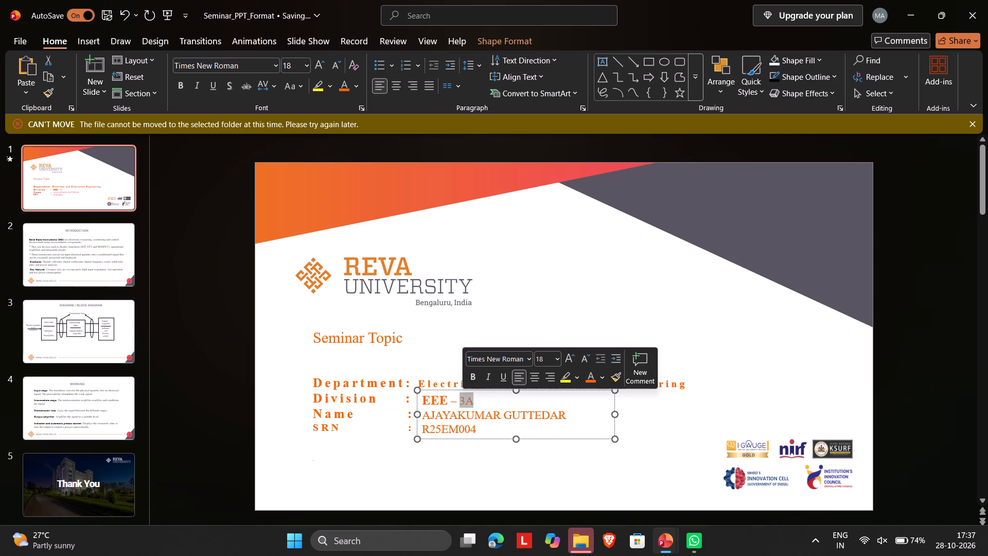
{"action": "left_click", "coordinate": [476, 375]}
{"action": "double_click", "coordinate": [435, 413]}
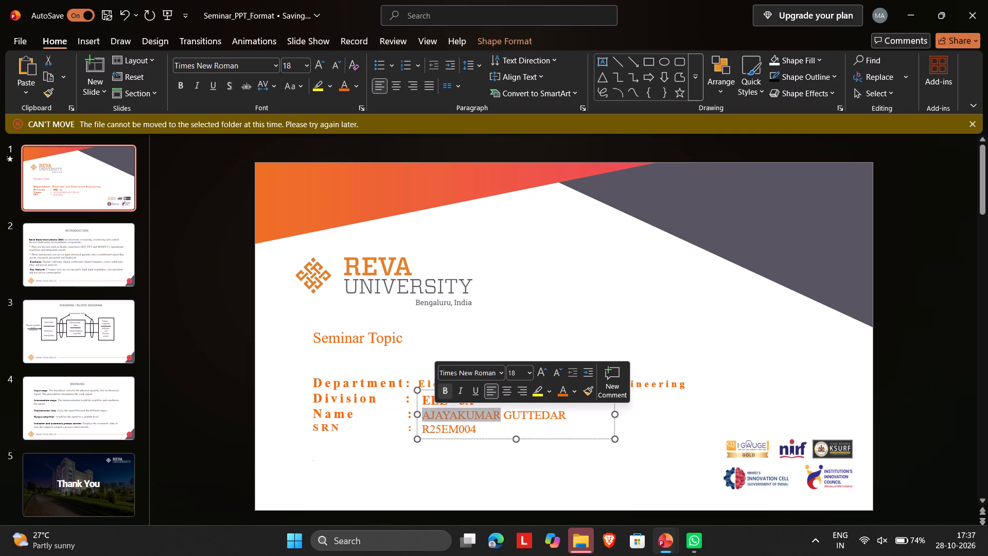
{"action": "left_click", "coordinate": [439, 390]}
{"action": "double_click", "coordinate": [522, 412]}
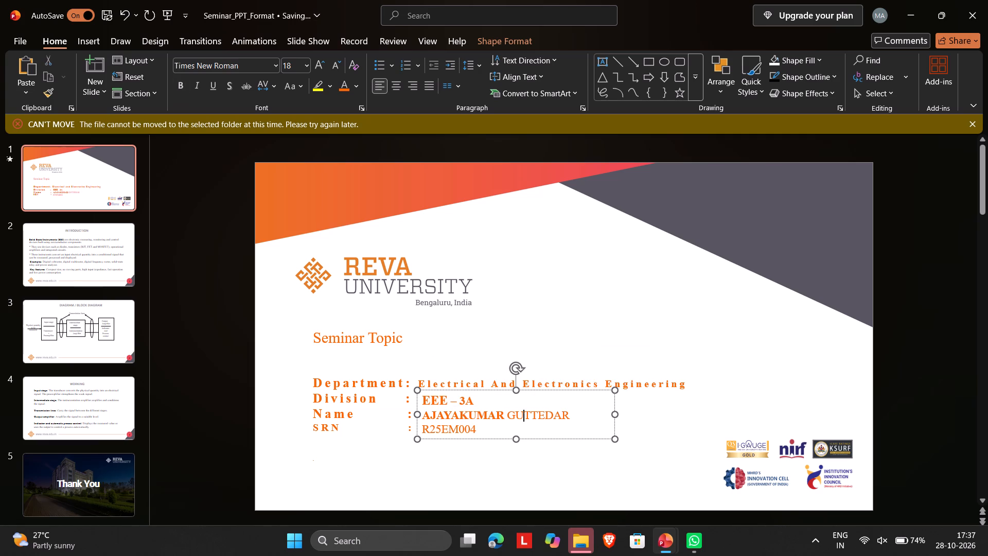
{"action": "left_click", "coordinate": [536, 387]}
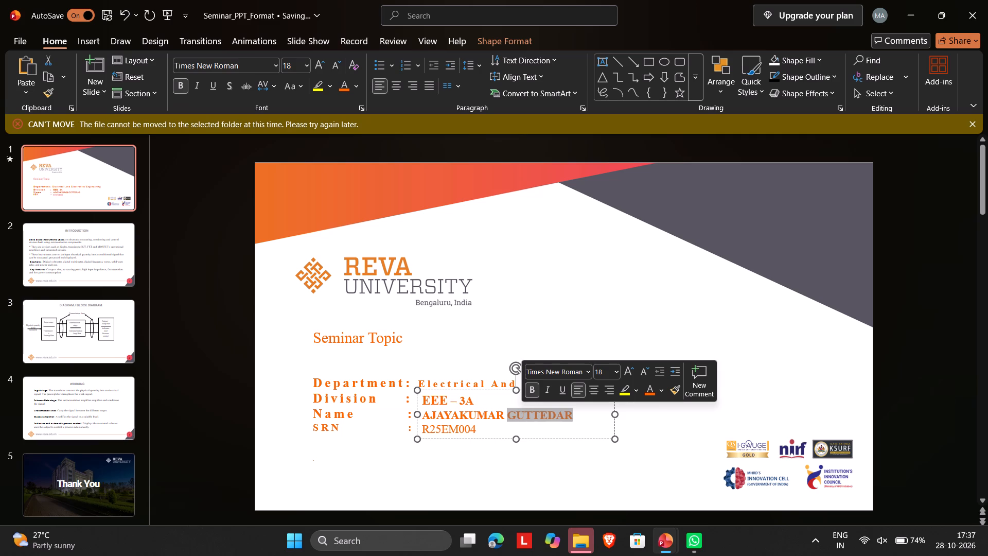
{"action": "double_click", "coordinate": [462, 433]}
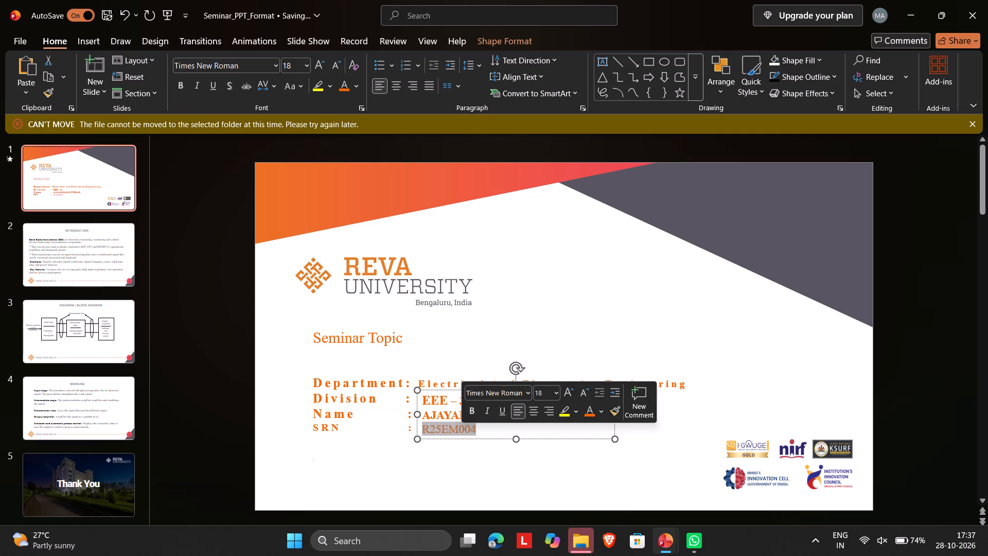
{"action": "left_click", "coordinate": [468, 407]}
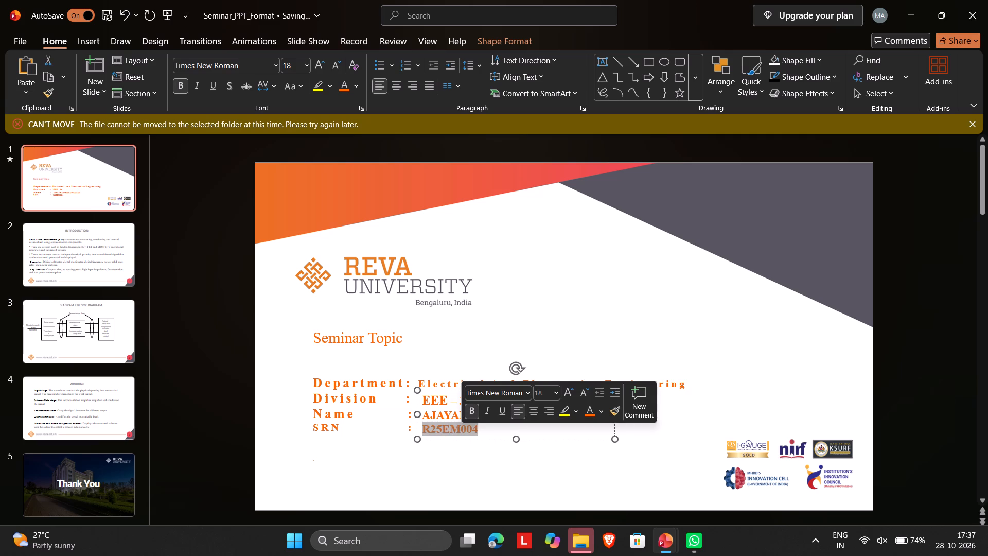
{"action": "left_click", "coordinate": [478, 473]}
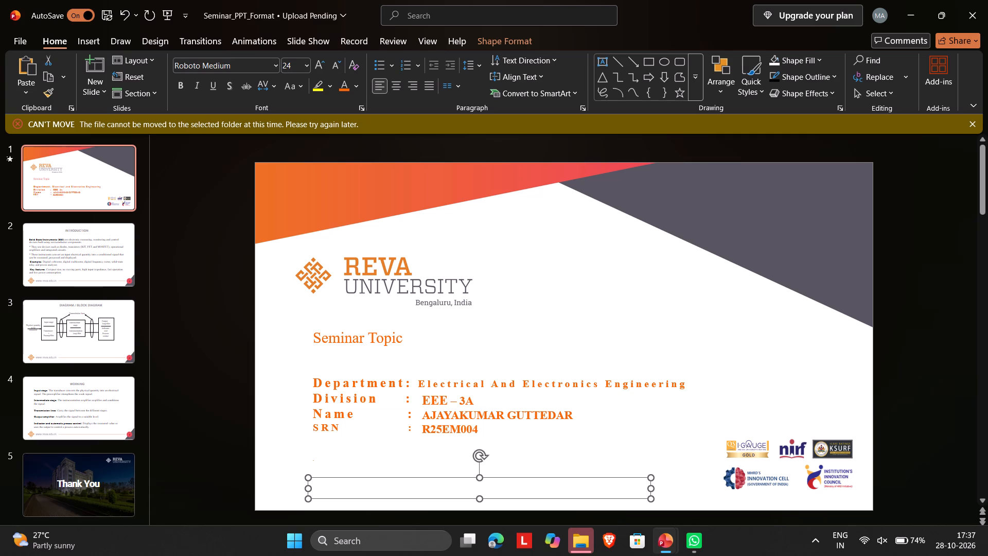
Apply font size 18 to the first word of the name value and 16 to the SRN value on the title slide.
{"action": "double_click", "coordinate": [332, 397]}
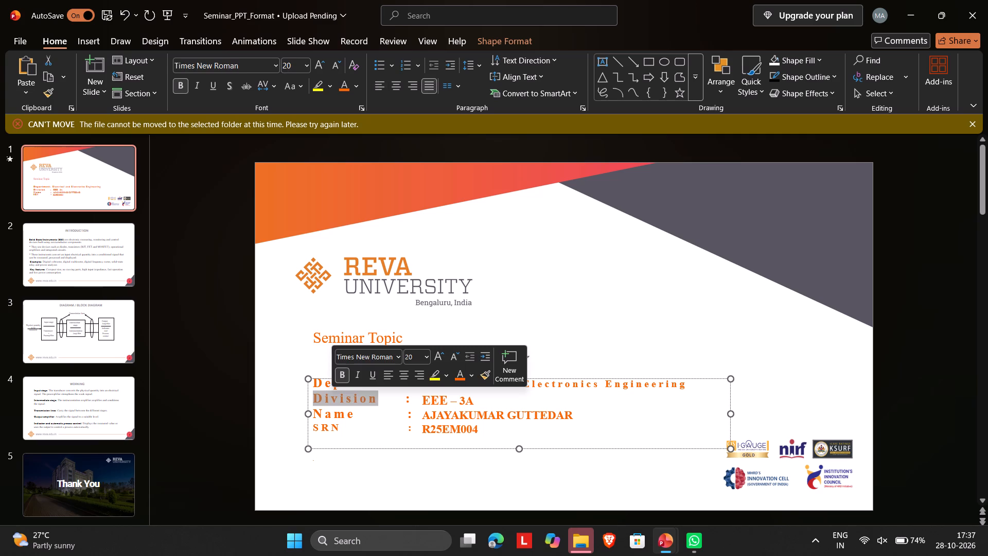
{"action": "double_click", "coordinate": [452, 400]}
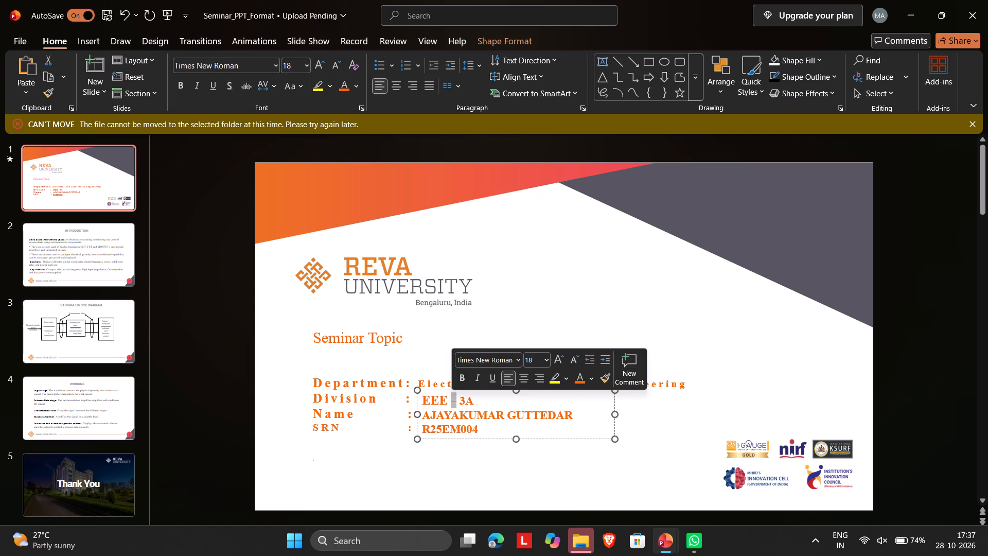
{"action": "double_click", "coordinate": [336, 417]}
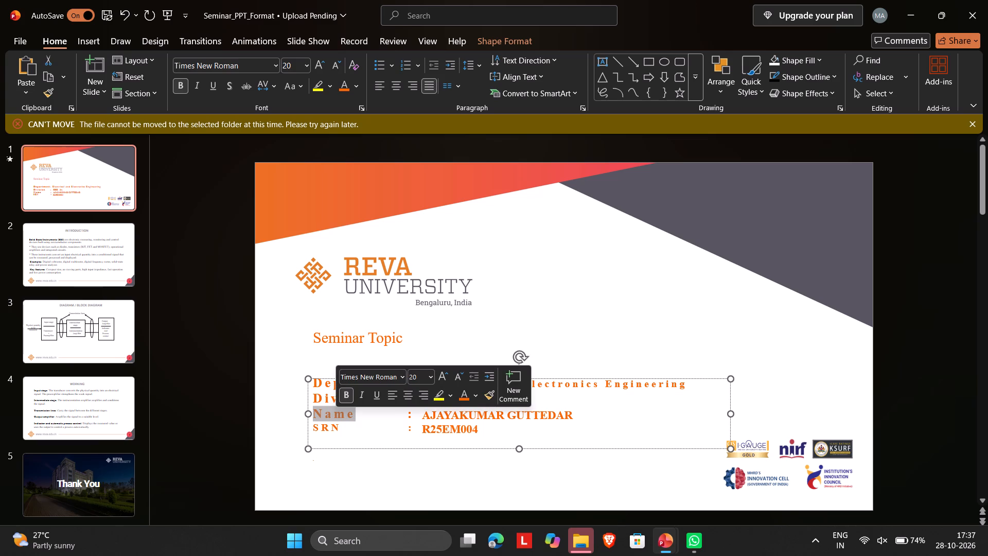
{"action": "double_click", "coordinate": [460, 418]}
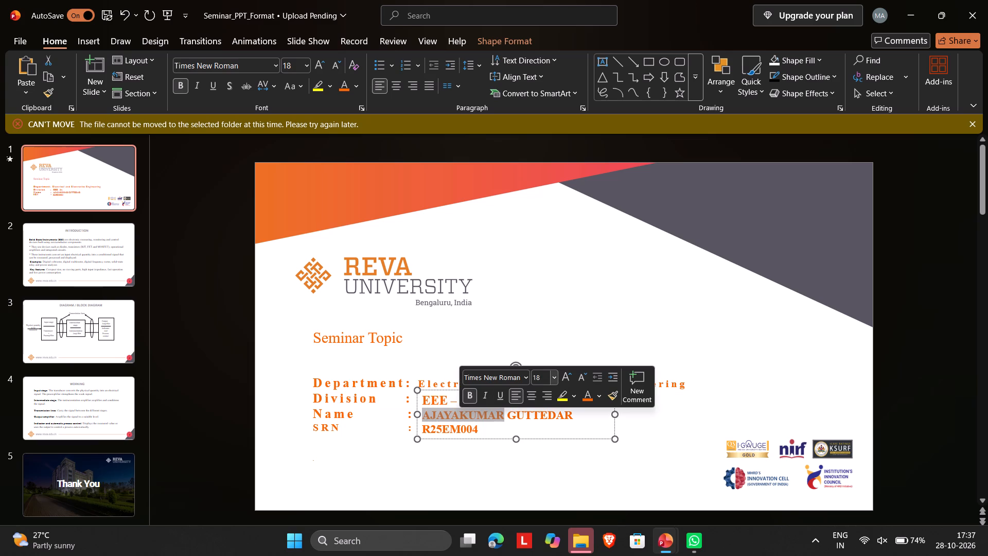
{"action": "left_click", "coordinate": [557, 379]}
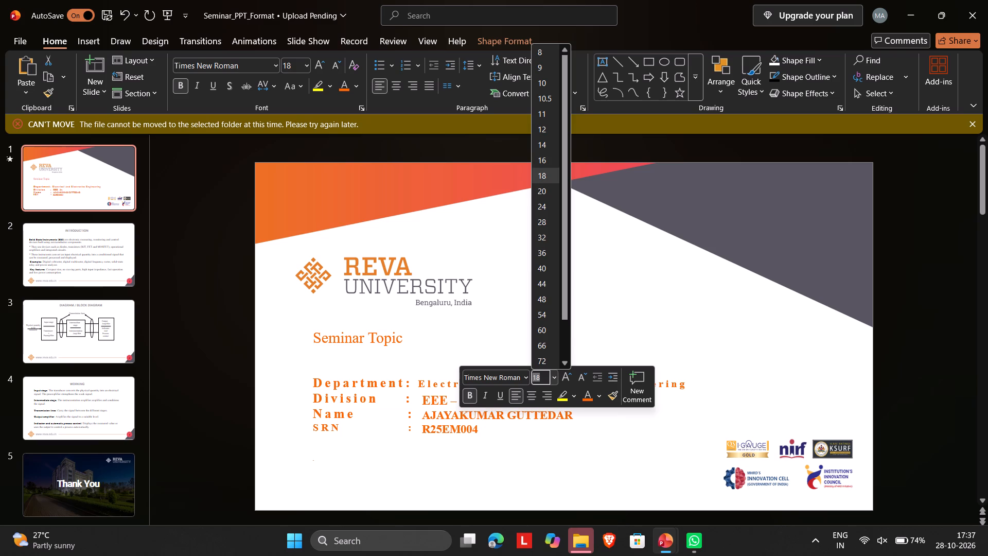
{"action": "left_click", "coordinate": [552, 178]}
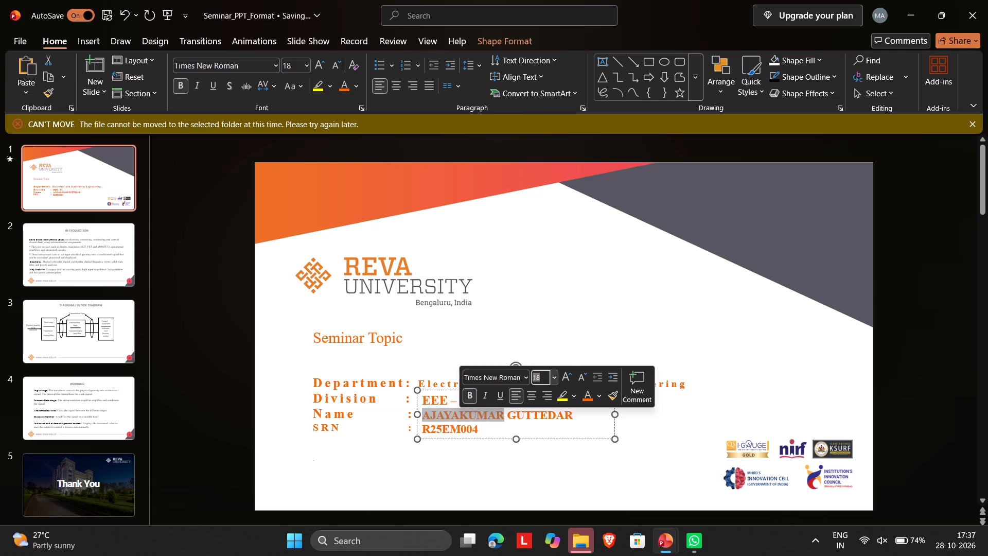
{"action": "double_click", "coordinate": [446, 430]}
{"action": "left_click", "coordinate": [541, 394]}
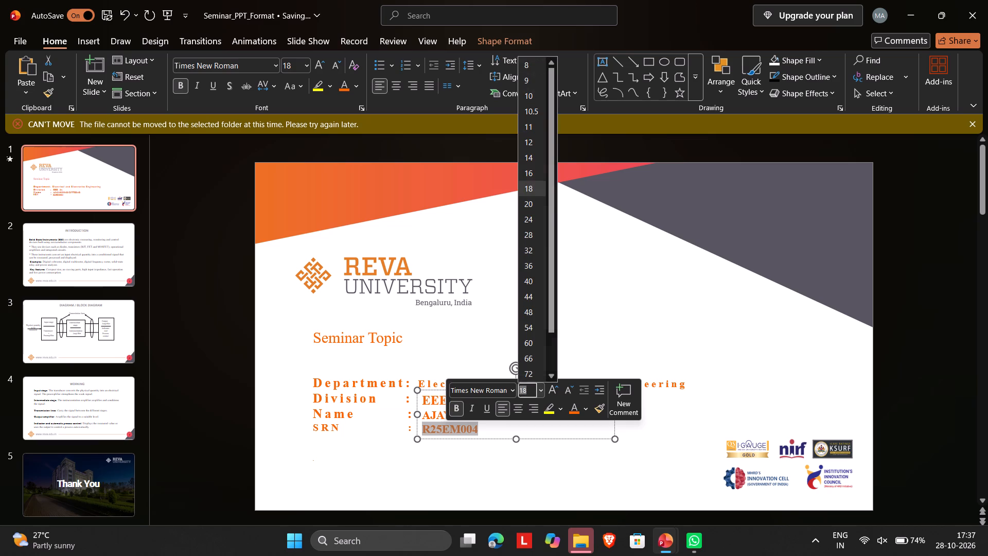
{"action": "left_click", "coordinate": [535, 166]}
{"action": "left_click", "coordinate": [597, 259]}
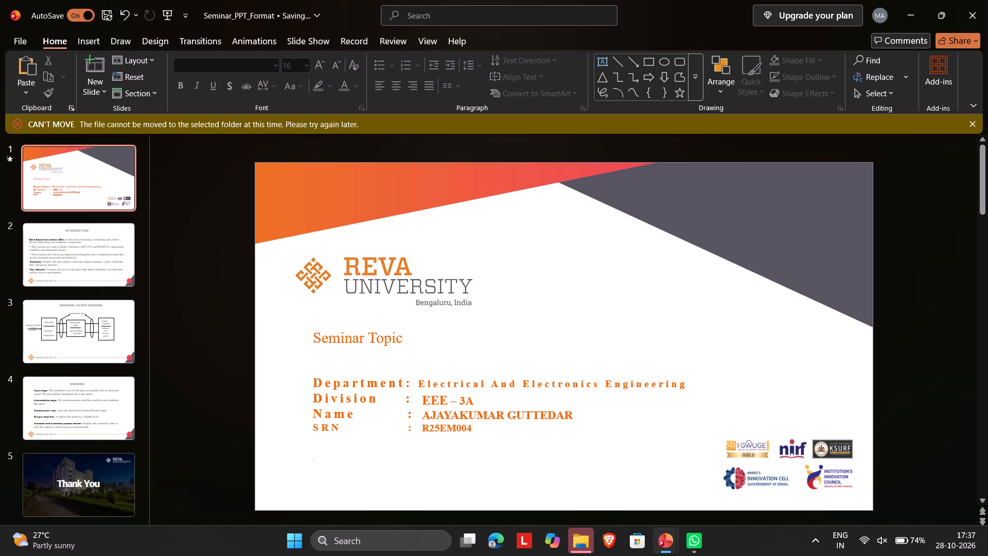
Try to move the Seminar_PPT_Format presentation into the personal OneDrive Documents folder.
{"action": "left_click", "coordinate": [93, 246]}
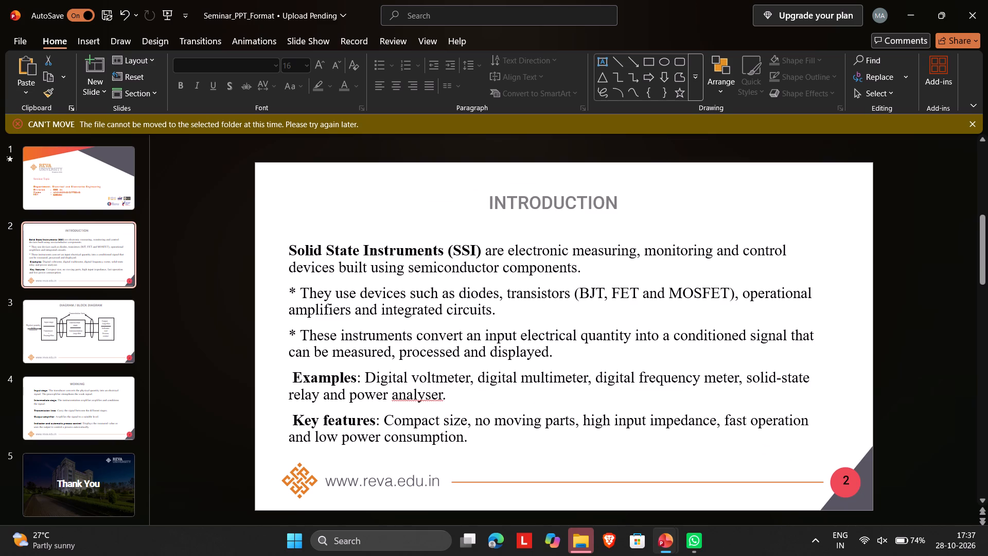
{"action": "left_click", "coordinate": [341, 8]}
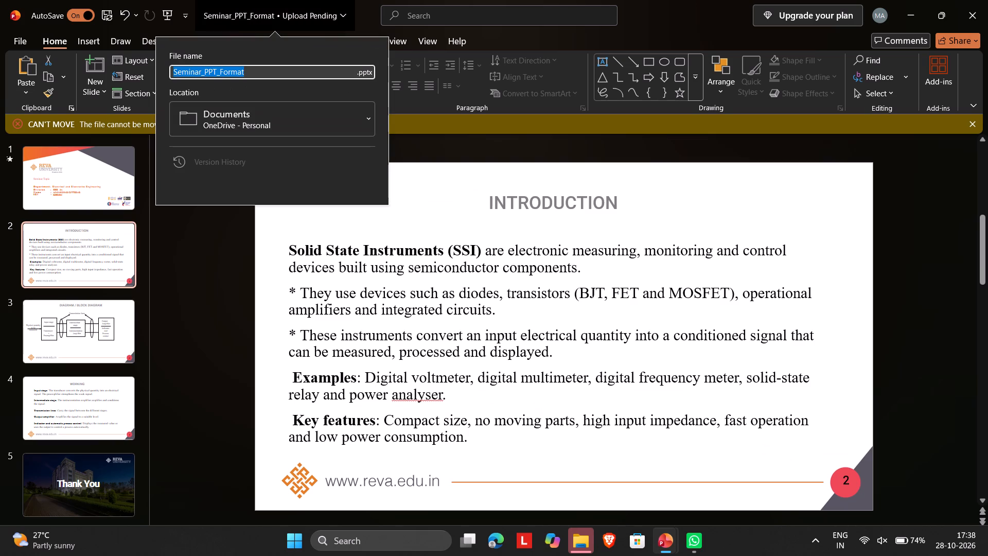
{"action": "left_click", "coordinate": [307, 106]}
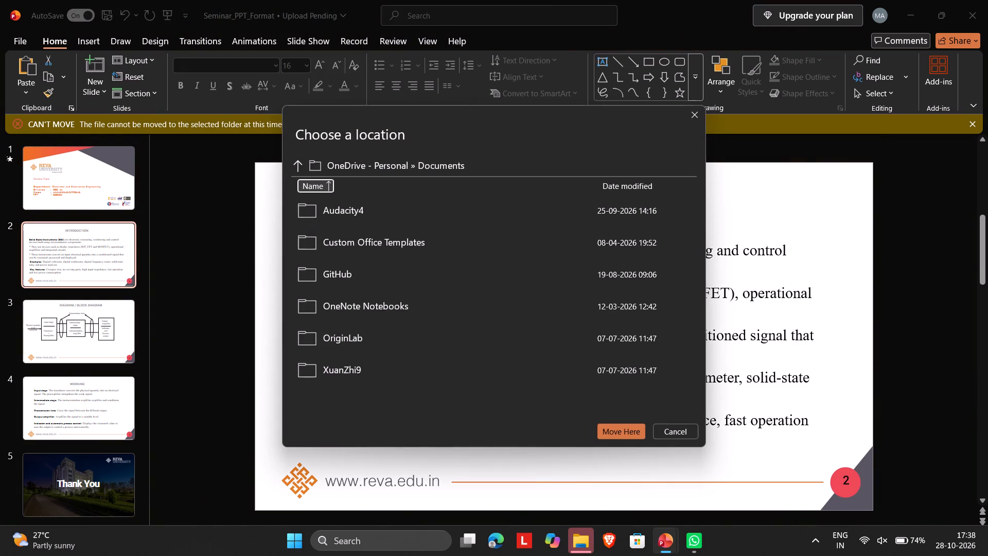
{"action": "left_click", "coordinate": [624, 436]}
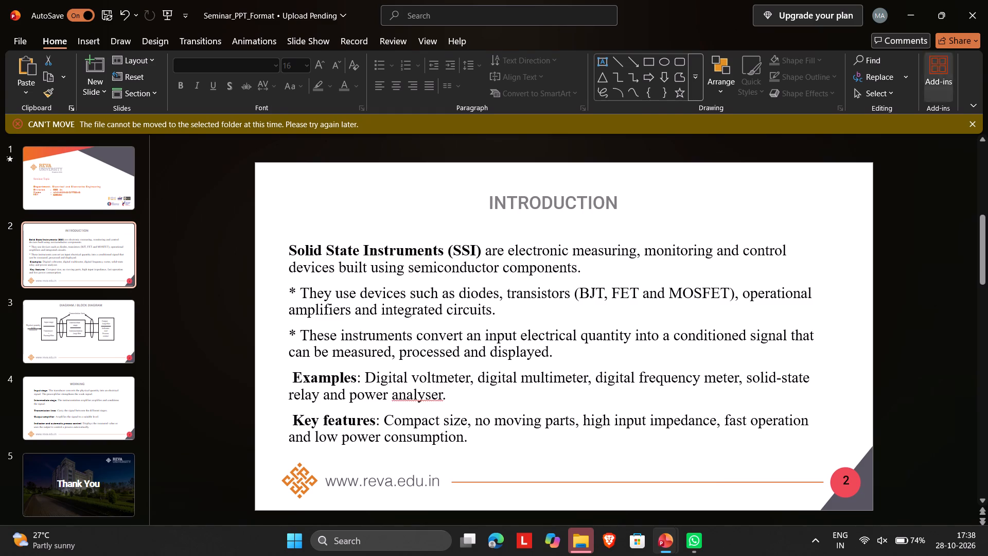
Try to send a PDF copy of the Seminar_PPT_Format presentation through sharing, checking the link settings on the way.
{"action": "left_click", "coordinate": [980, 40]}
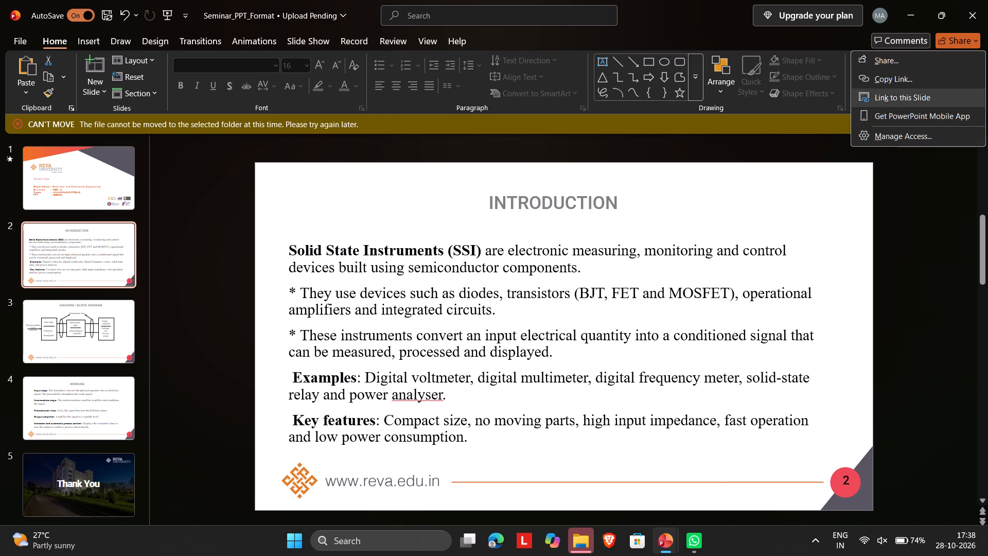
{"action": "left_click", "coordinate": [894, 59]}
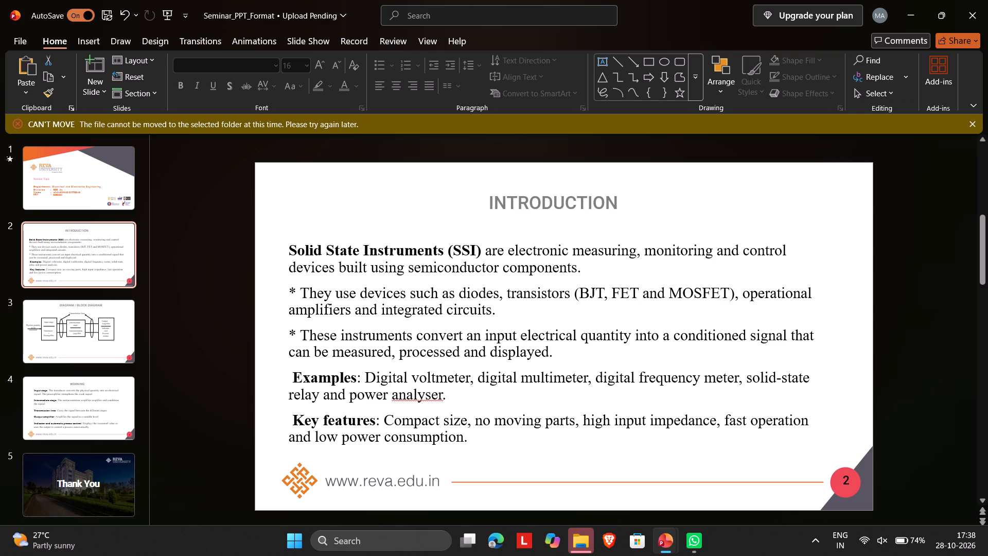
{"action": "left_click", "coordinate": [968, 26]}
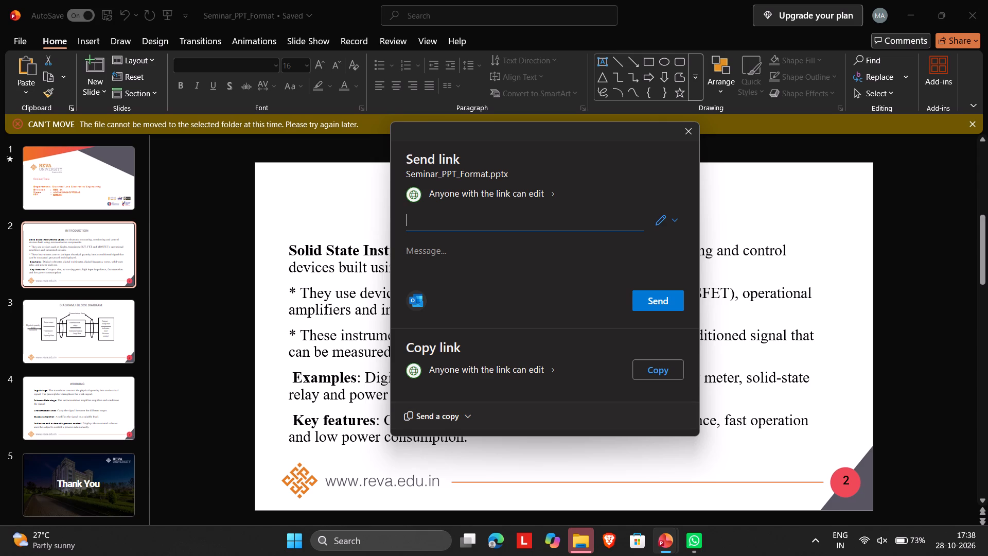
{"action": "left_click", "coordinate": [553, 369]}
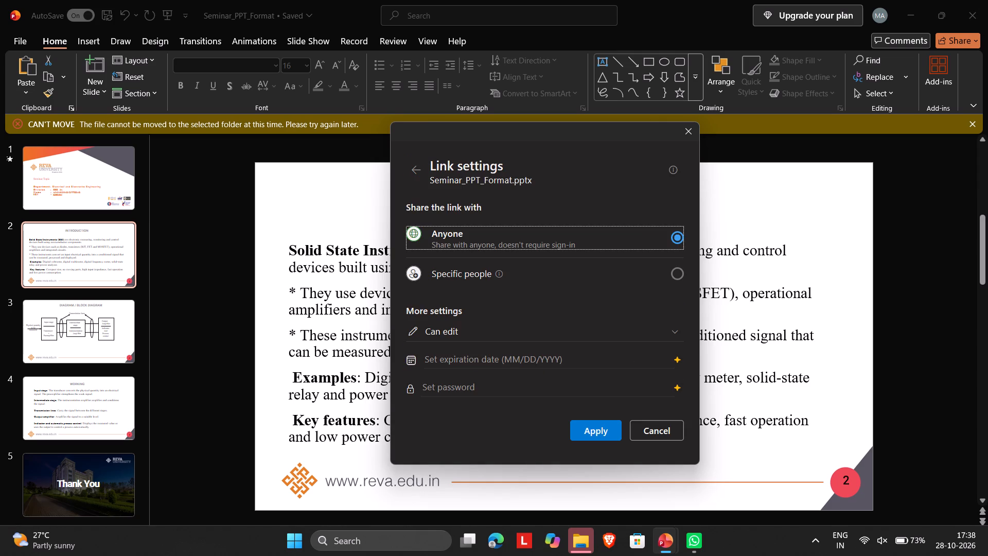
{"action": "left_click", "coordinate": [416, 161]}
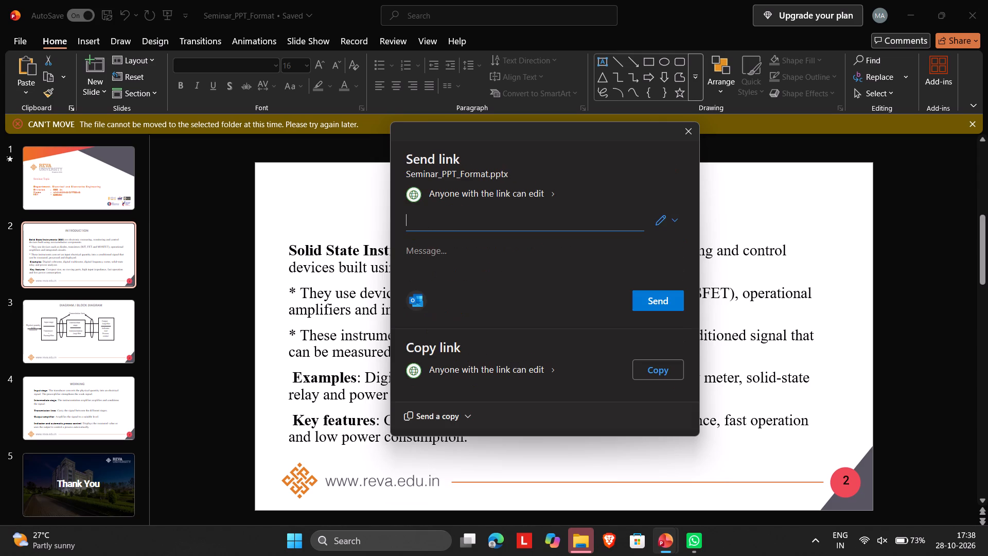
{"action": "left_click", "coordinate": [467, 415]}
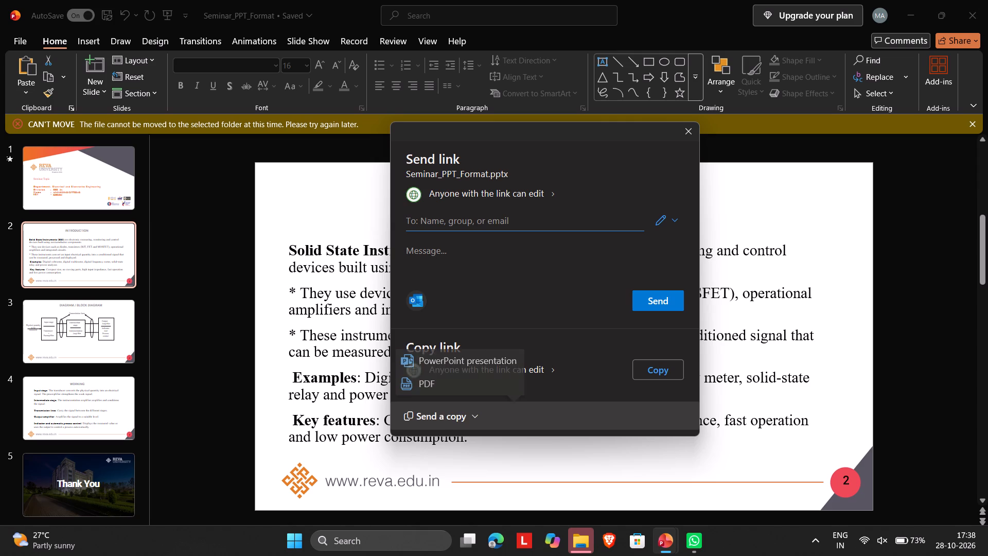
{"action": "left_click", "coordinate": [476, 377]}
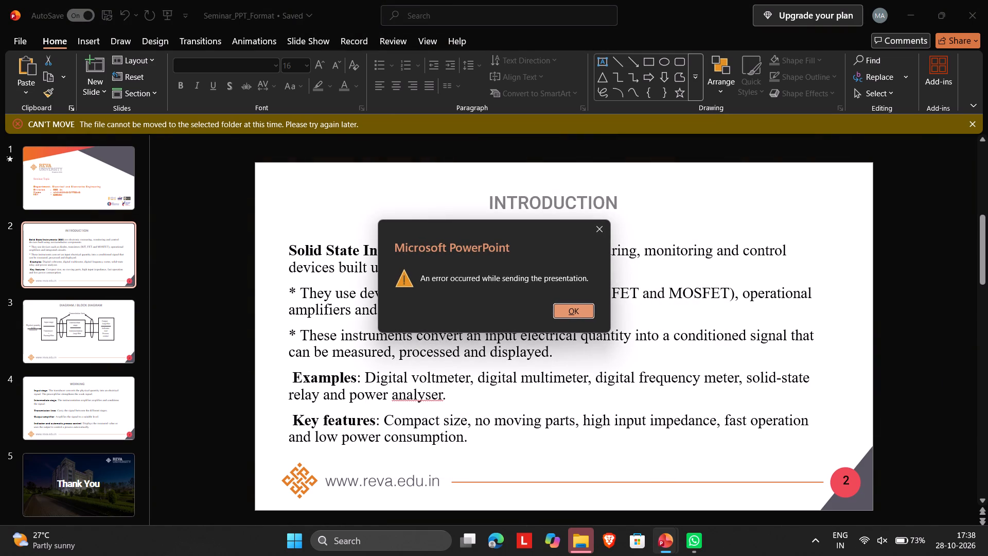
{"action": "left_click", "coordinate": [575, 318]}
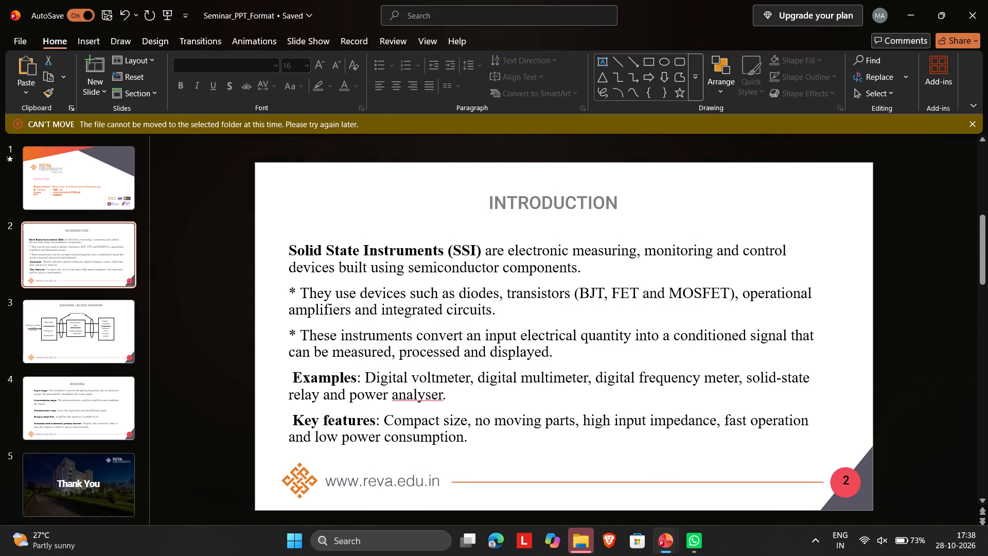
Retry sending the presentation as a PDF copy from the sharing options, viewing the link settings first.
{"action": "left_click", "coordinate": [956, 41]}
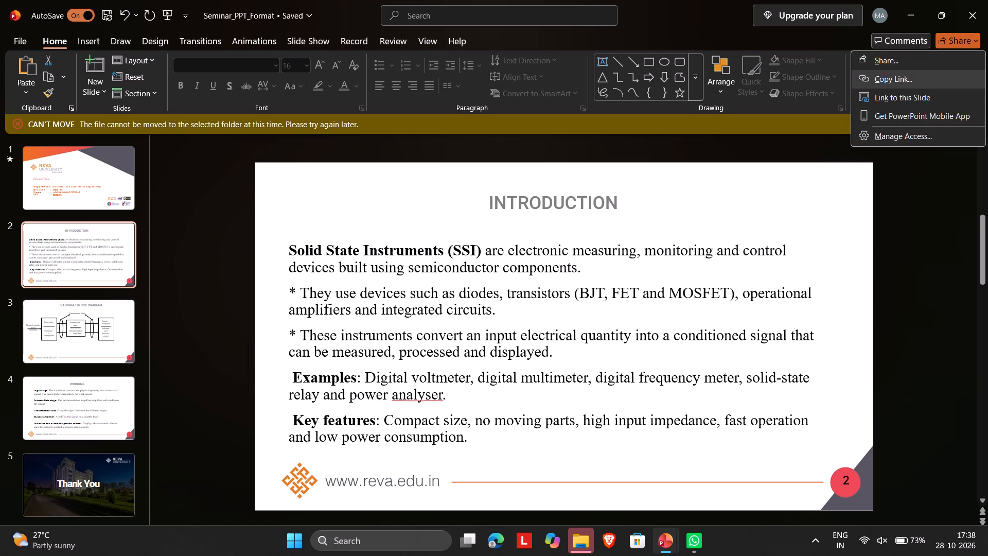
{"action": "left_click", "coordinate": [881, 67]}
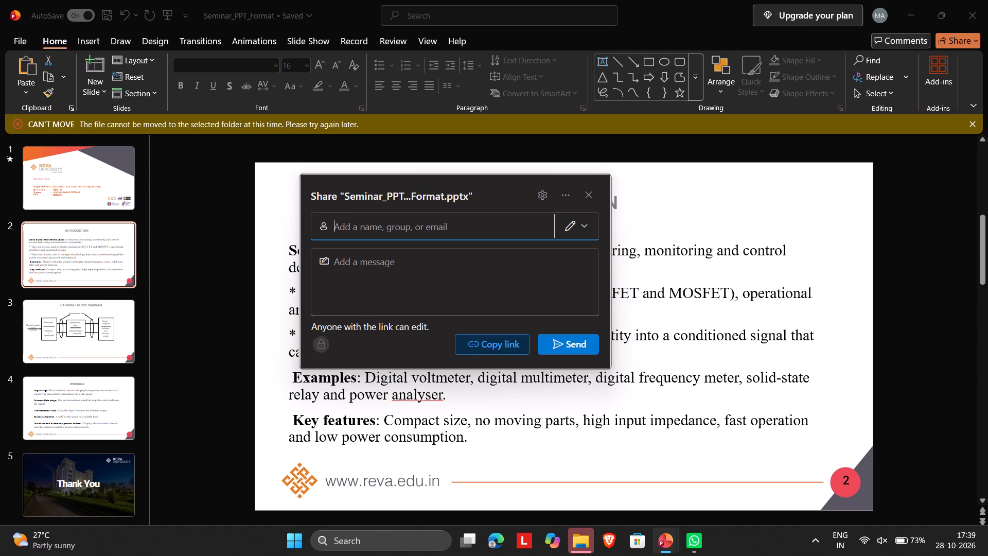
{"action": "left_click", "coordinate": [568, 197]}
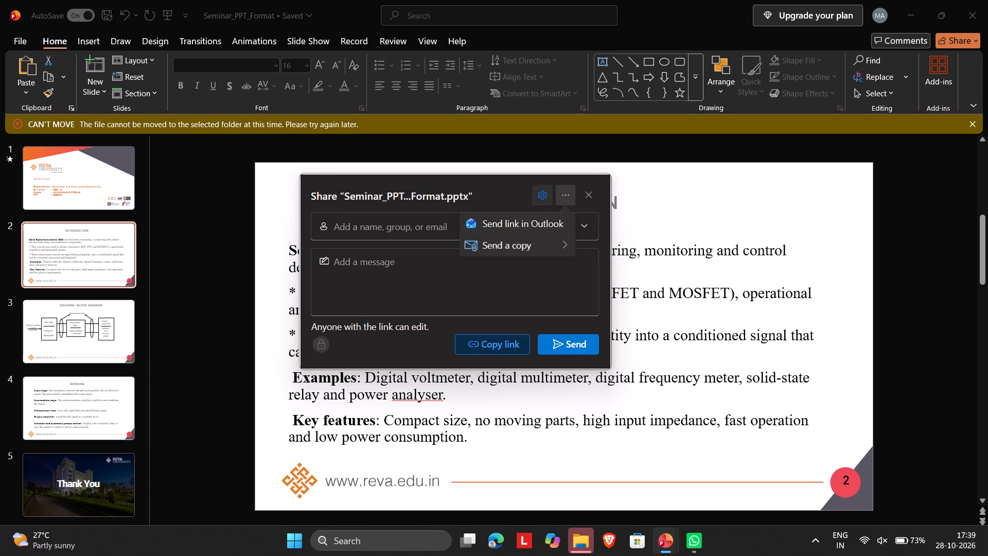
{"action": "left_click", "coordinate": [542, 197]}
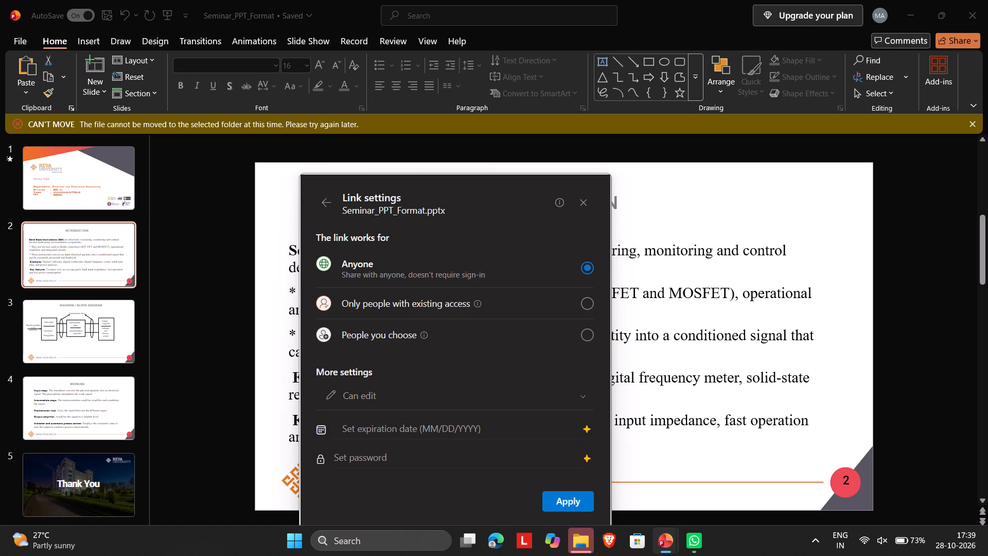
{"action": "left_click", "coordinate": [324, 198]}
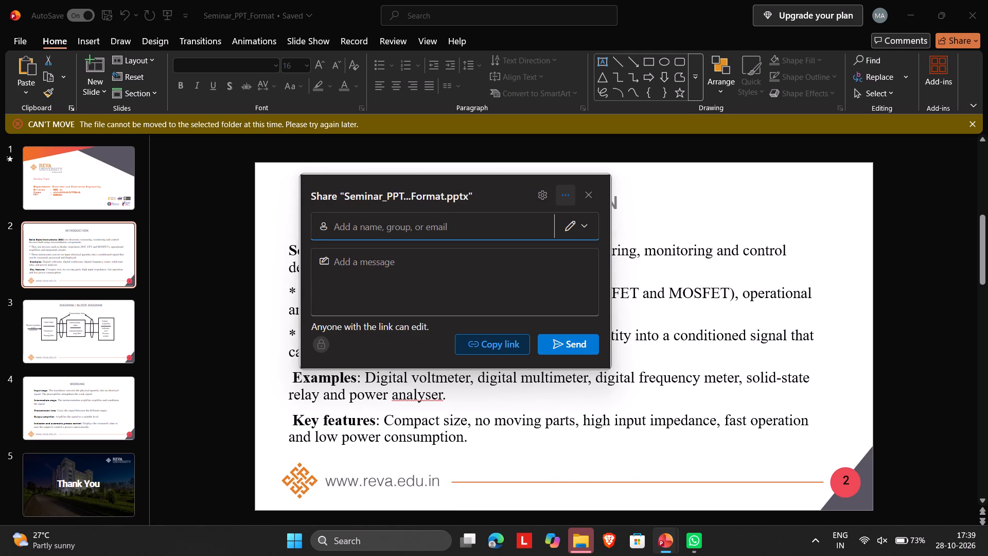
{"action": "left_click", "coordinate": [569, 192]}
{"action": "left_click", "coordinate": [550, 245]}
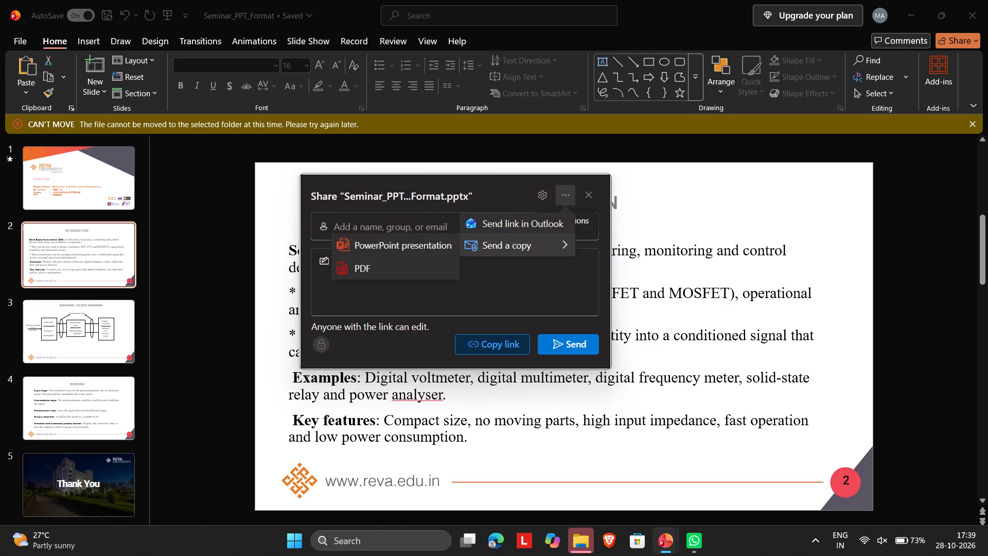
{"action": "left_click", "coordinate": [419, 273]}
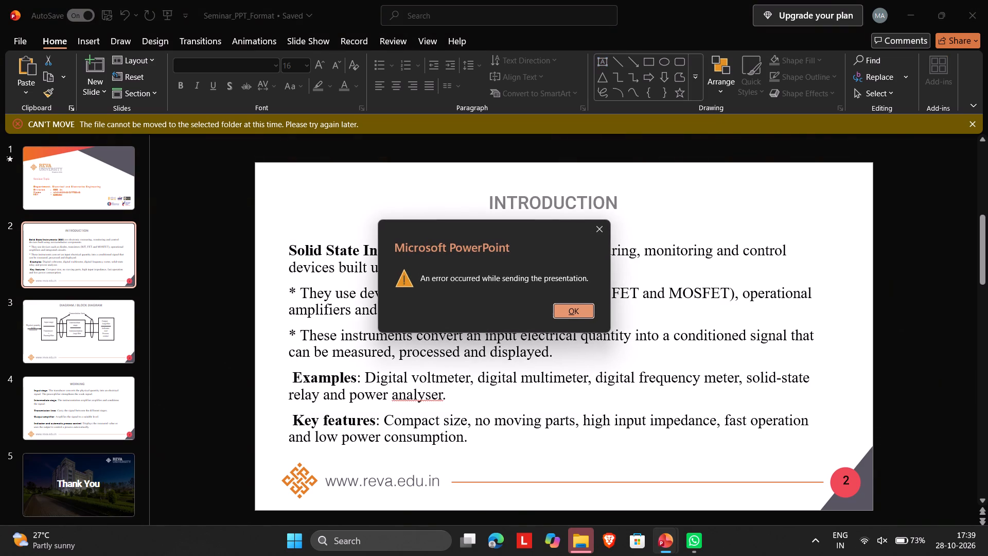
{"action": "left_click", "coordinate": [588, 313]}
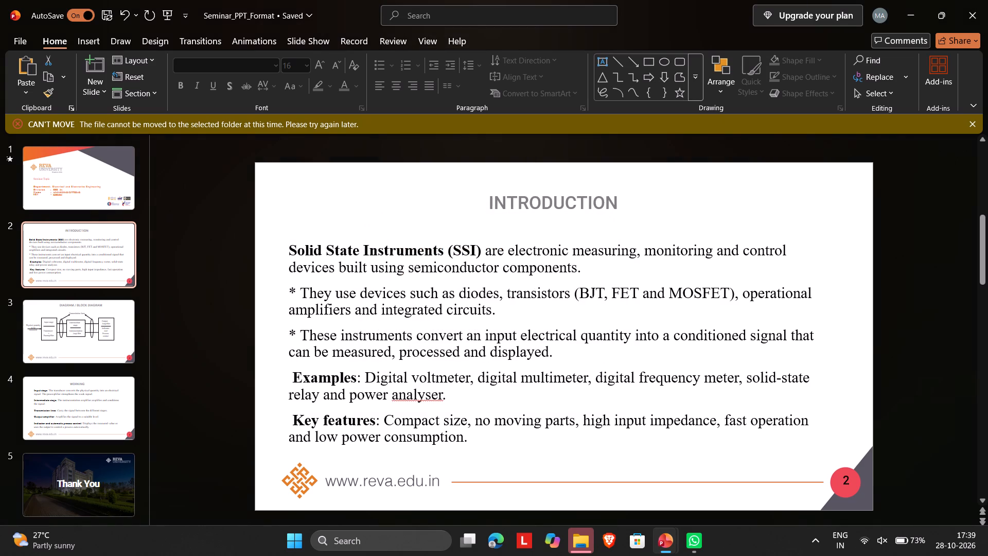
Open the sharing options for the Seminar_PPT_Format presentation again.
{"action": "left_click", "coordinate": [968, 38]}
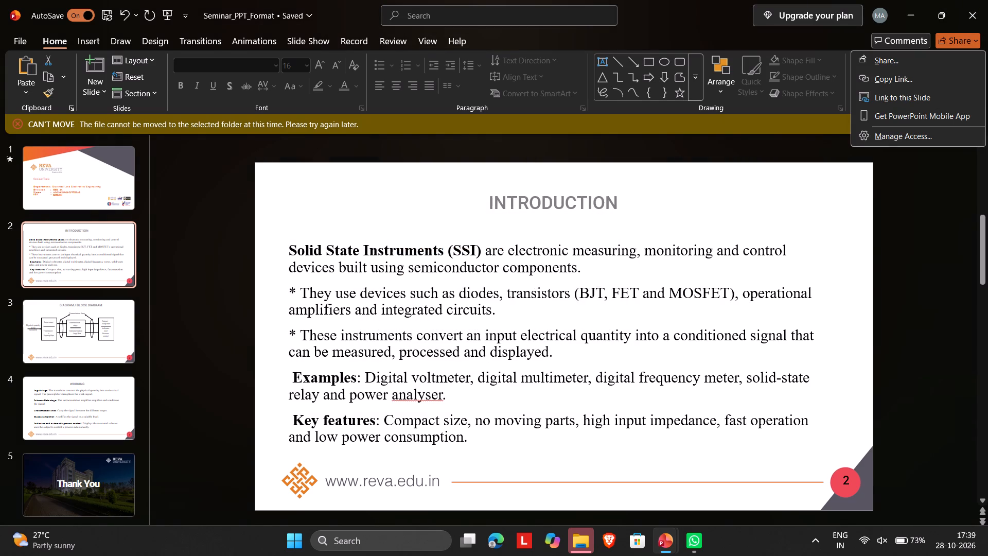
{"action": "left_click", "coordinate": [891, 65]}
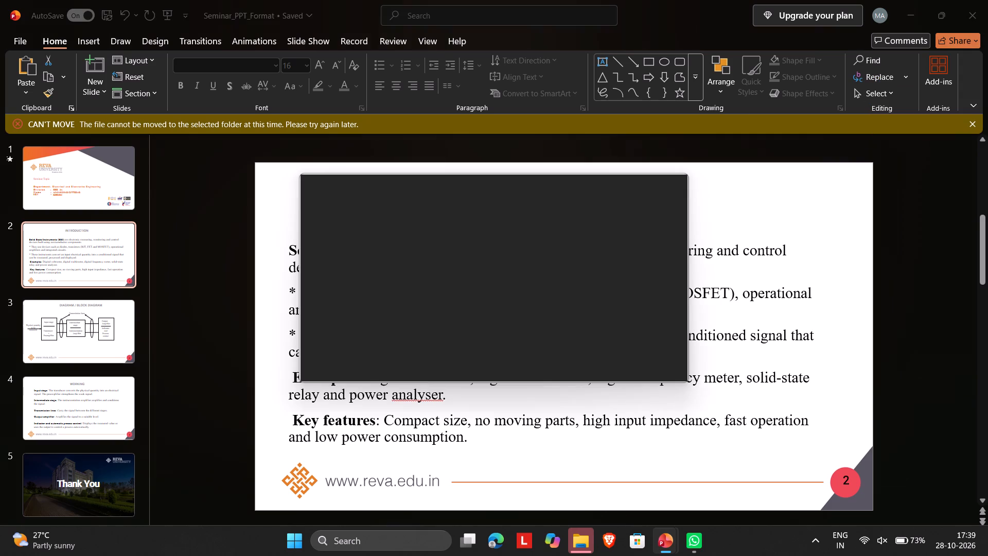
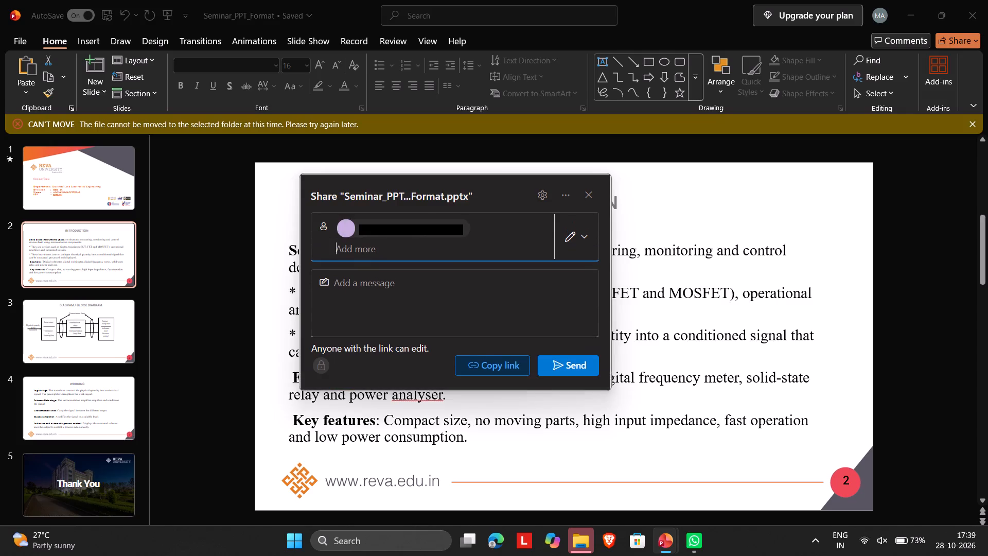
Send the entered recipient an email link to the Seminar_PPT_Format presentation that lets anyone with the link edit.
{"action": "left_click", "coordinate": [578, 370]}
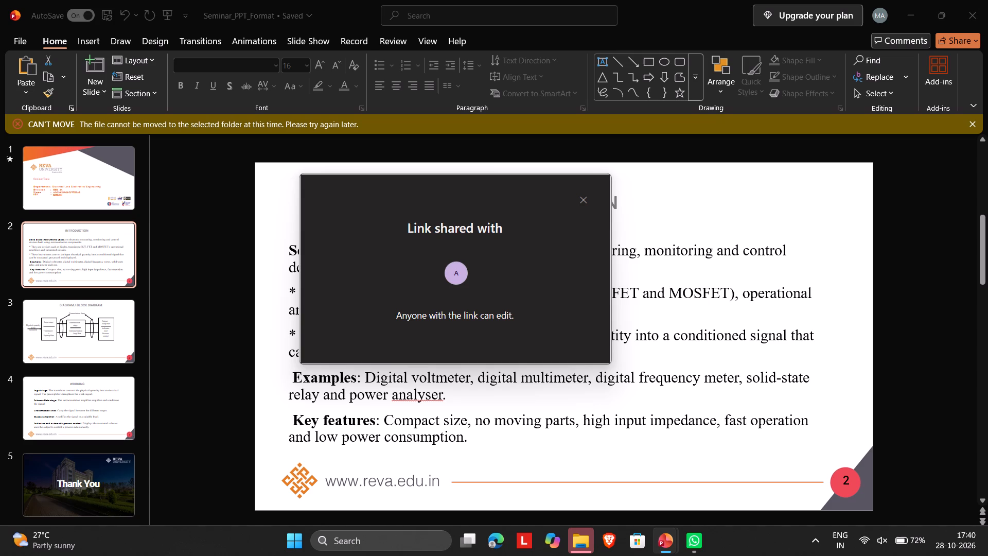
{"action": "left_click", "coordinate": [583, 200]}
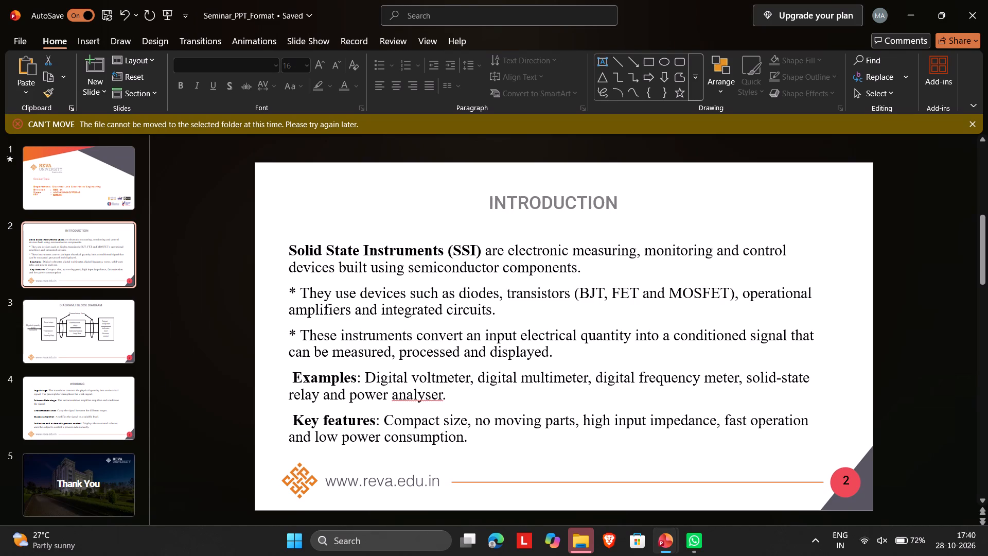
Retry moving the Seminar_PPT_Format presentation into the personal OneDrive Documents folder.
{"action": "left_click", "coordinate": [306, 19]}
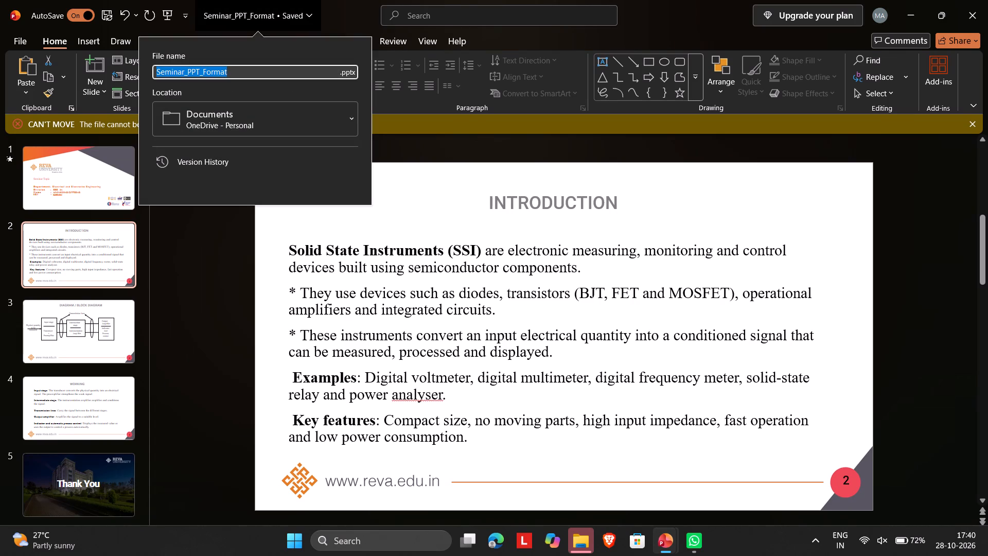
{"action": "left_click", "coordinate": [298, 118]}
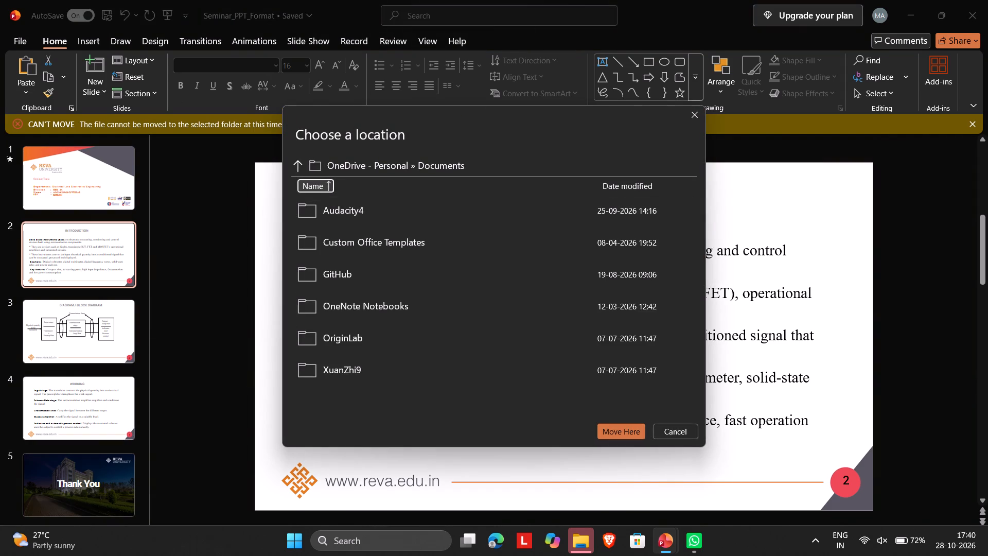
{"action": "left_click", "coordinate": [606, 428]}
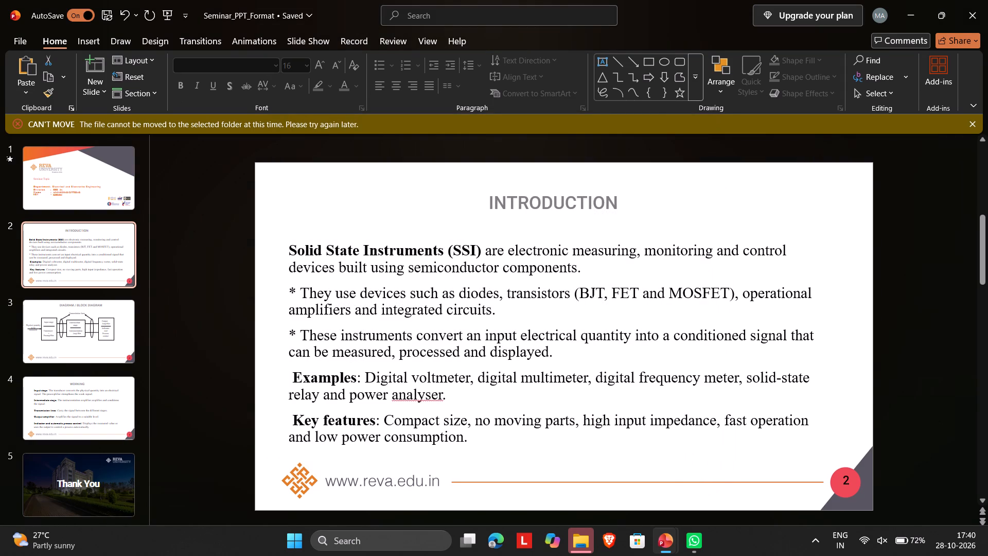
Save the Seminar_PPT_Format presentation.
{"action": "left_click", "coordinate": [103, 17]}
{"action": "left_click_drag", "start_coordinate": [111, 13], "coordinate": [434, 416]}
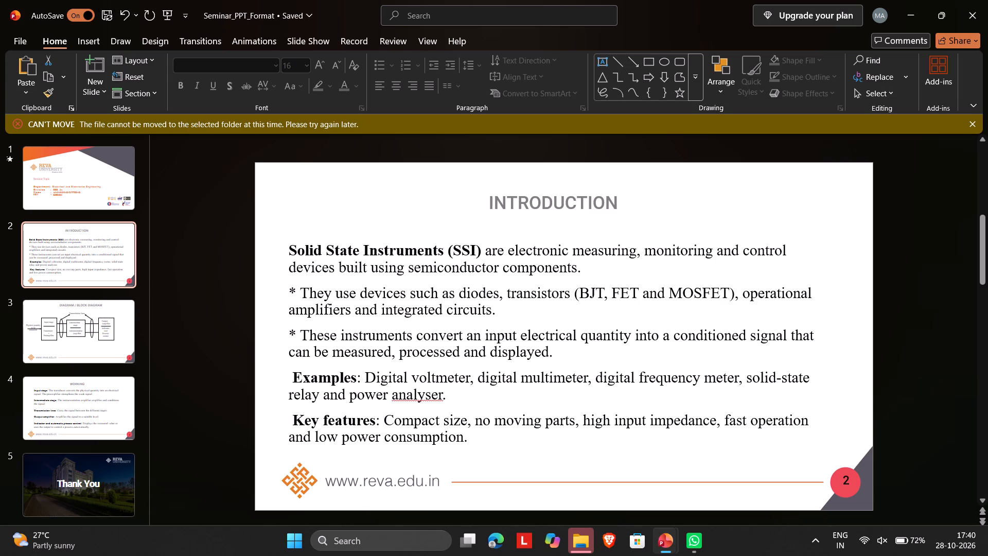
Switch to File Explorer and open Seminar_PPT_Format (1).pptx from the recent files.
{"action": "left_click", "coordinate": [581, 540]}
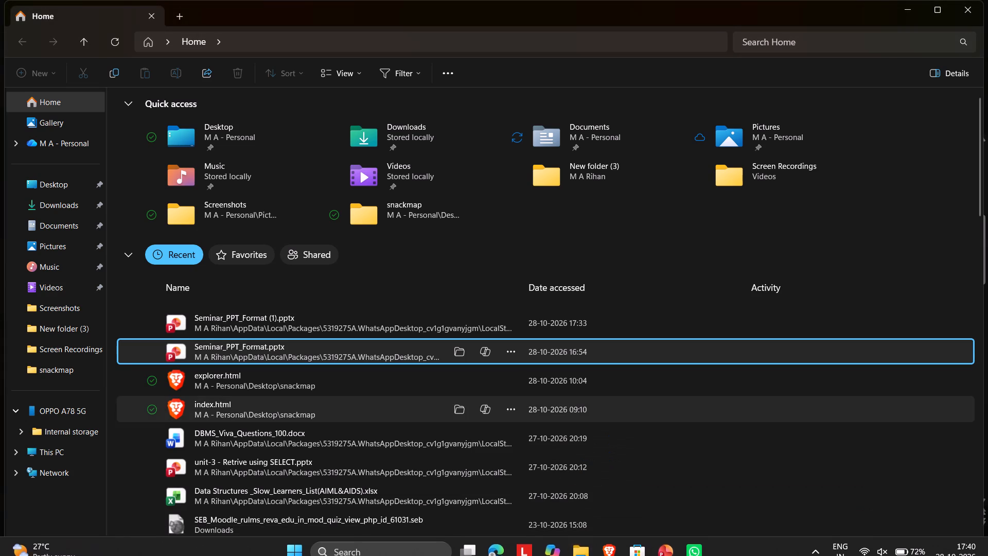
{"action": "double_click", "coordinate": [359, 319]}
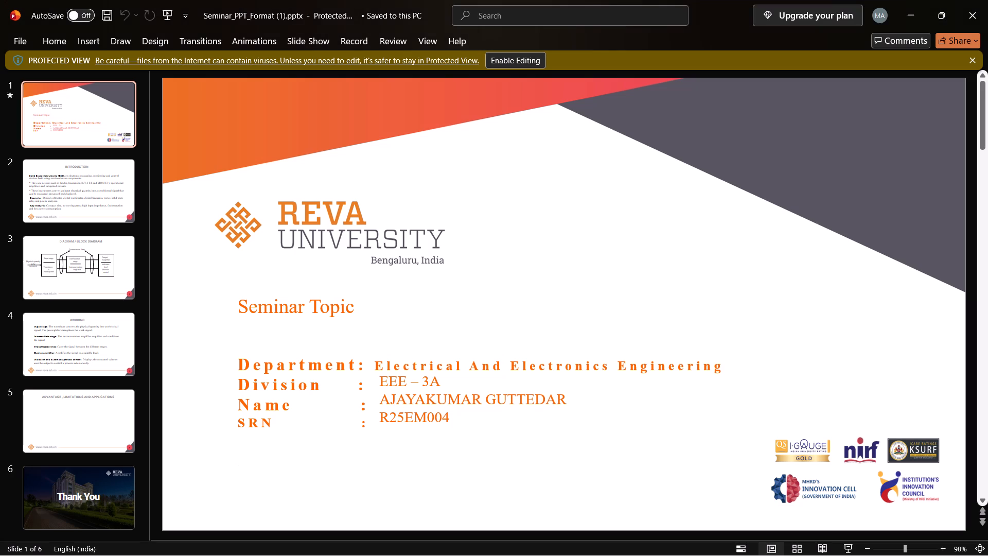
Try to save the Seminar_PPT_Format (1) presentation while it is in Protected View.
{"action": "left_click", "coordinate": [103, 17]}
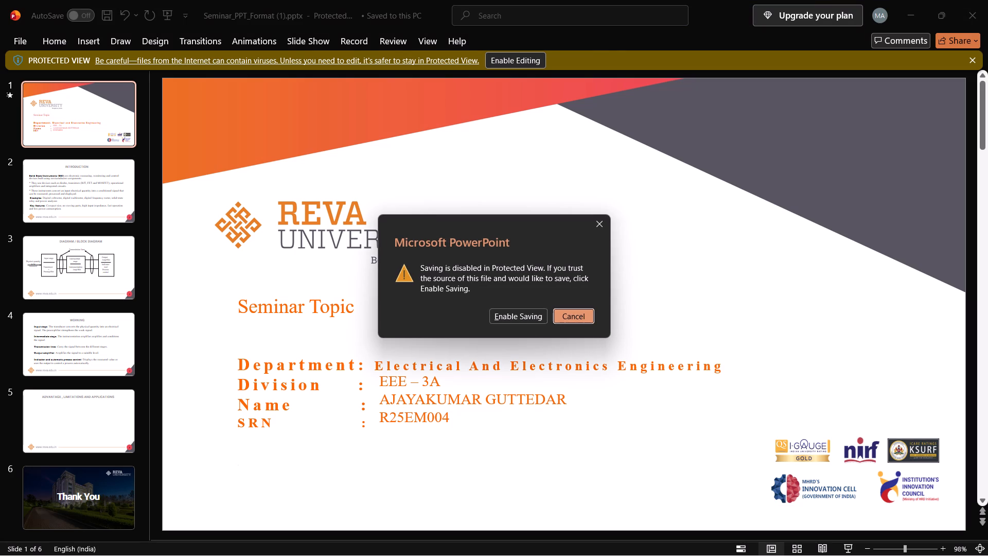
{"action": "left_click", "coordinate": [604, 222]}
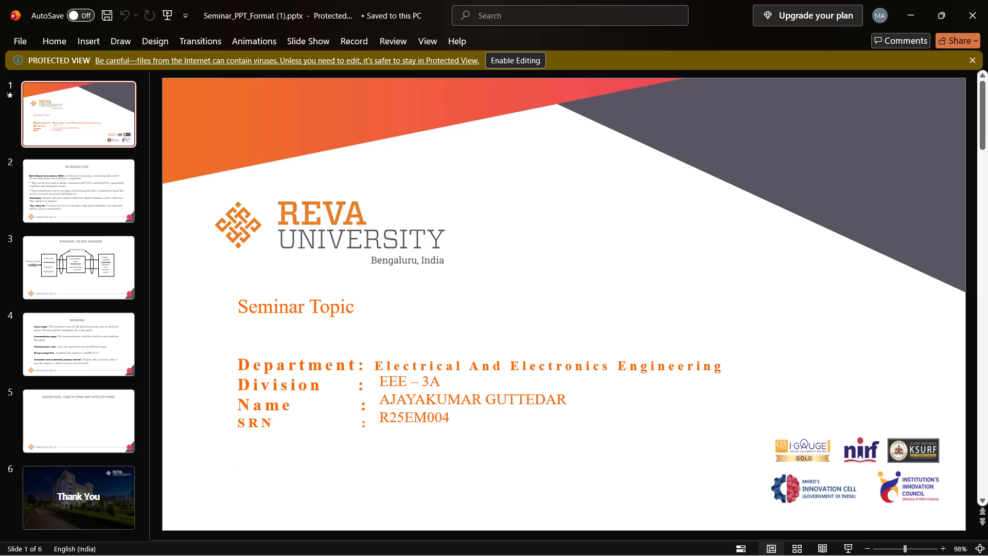
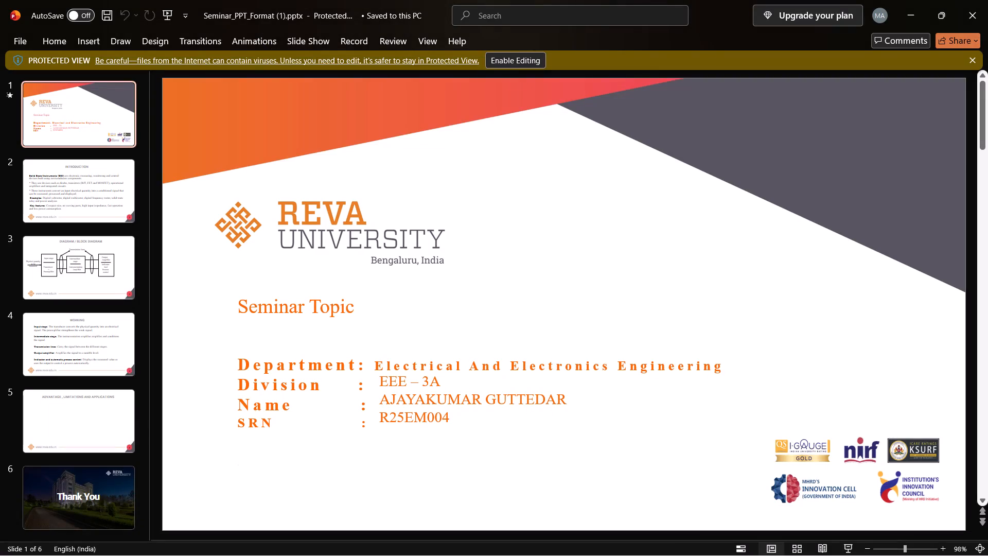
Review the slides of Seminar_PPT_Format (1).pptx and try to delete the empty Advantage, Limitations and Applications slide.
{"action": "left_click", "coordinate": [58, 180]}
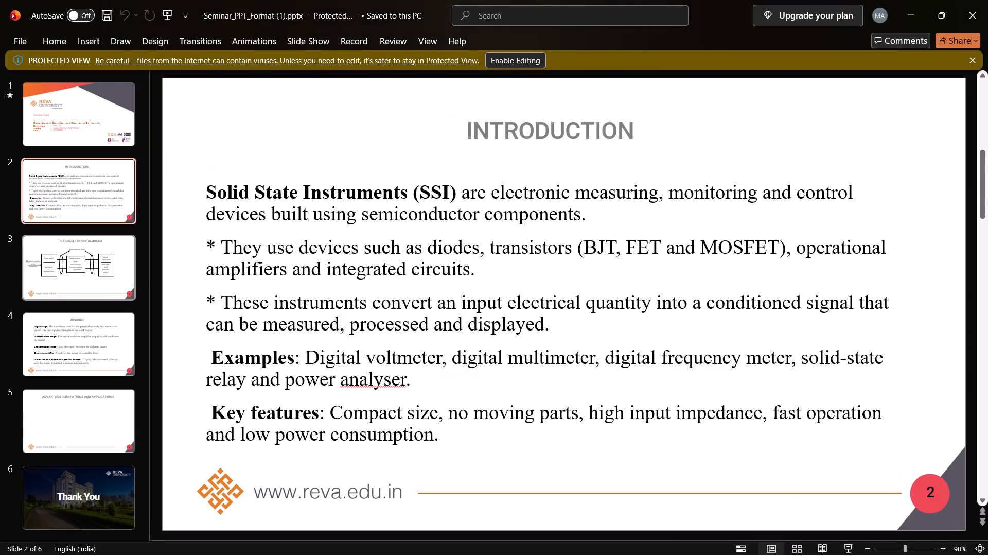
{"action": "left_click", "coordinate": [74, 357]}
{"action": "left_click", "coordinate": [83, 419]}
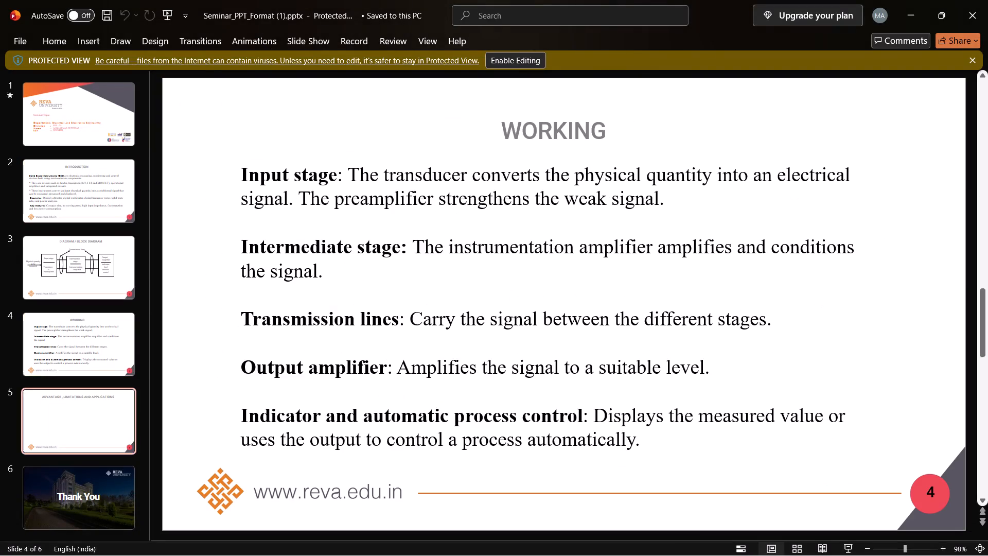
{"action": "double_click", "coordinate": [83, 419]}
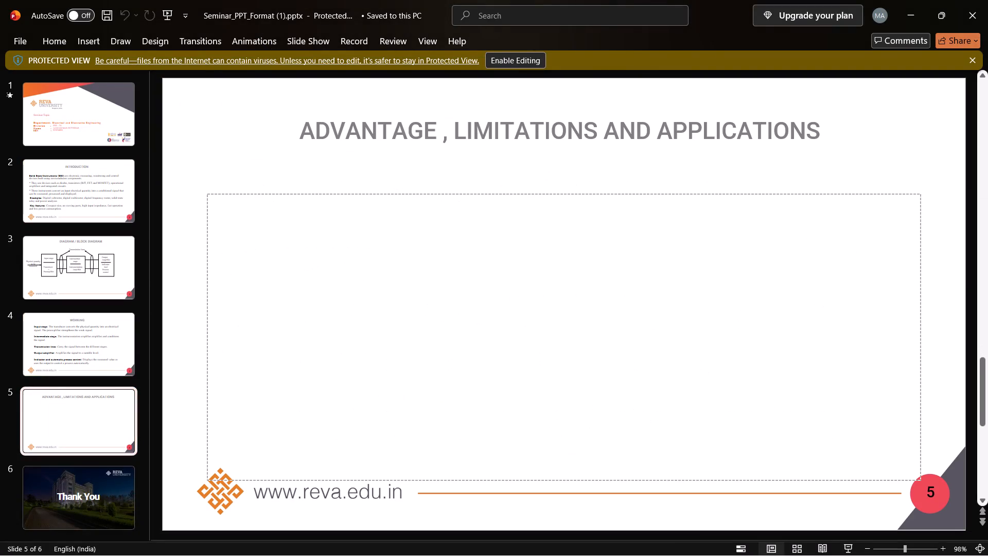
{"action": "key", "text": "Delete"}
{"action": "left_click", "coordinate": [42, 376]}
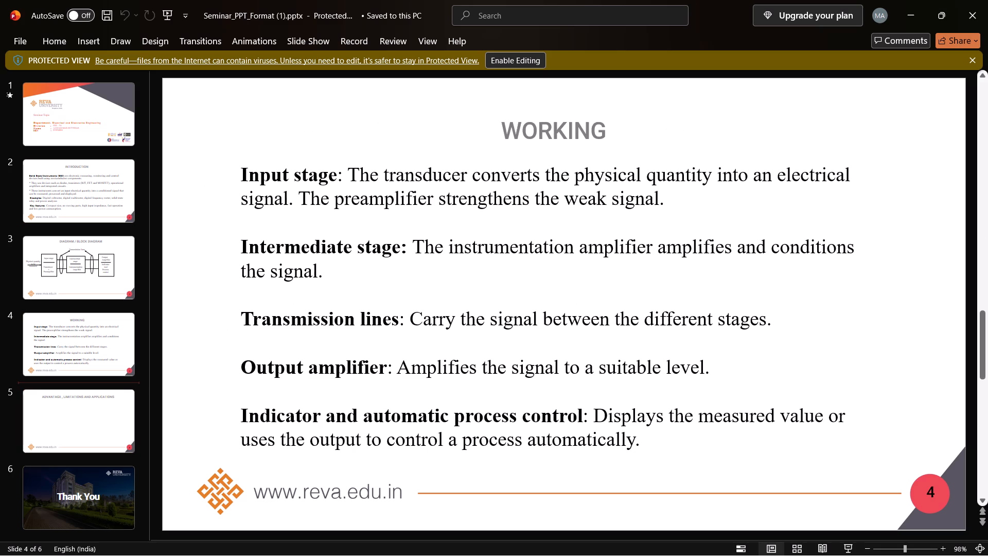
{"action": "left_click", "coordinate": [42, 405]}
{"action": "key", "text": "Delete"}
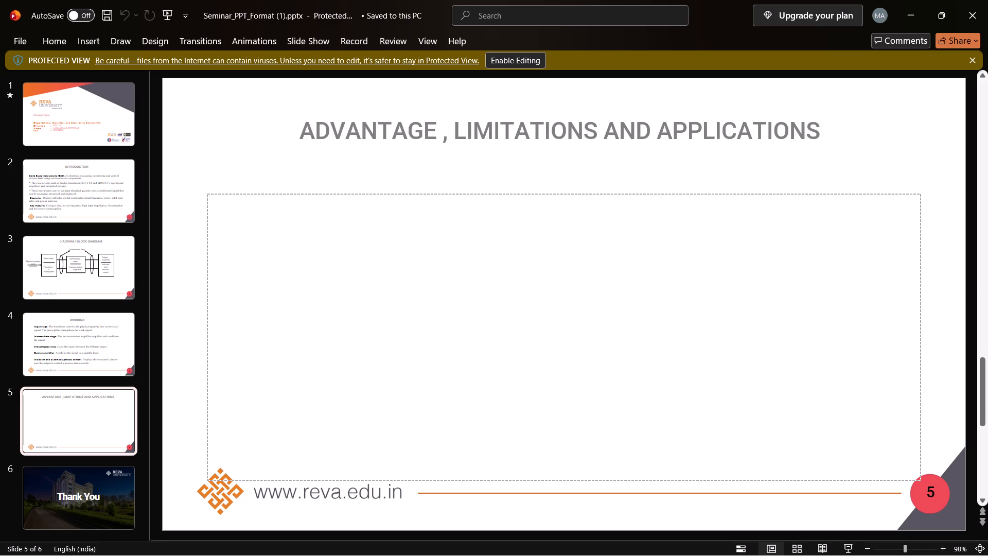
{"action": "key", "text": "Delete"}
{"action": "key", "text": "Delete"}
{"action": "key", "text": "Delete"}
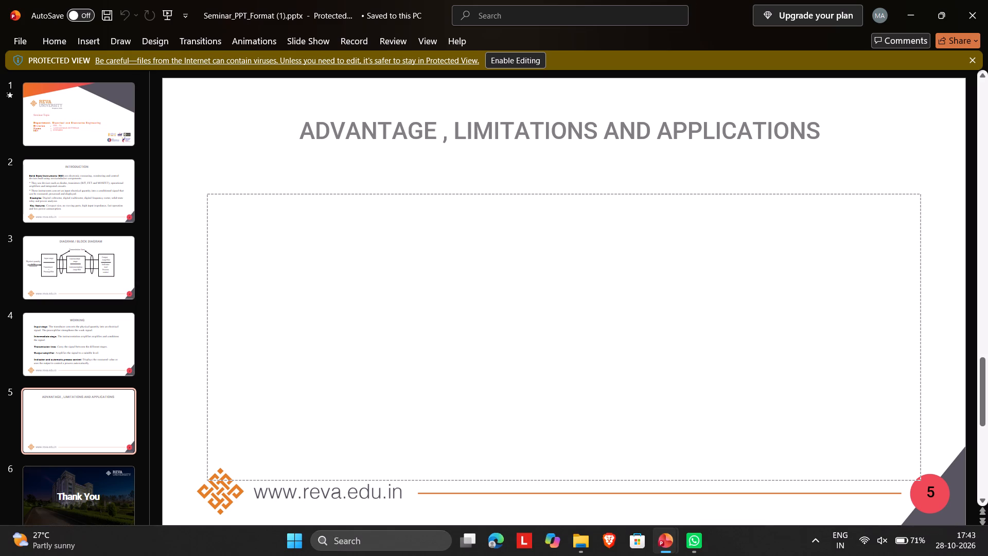
Switch back to the Seminar_PPT_Format presentation that has AutoSave on.
{"action": "left_click", "coordinate": [569, 462]}
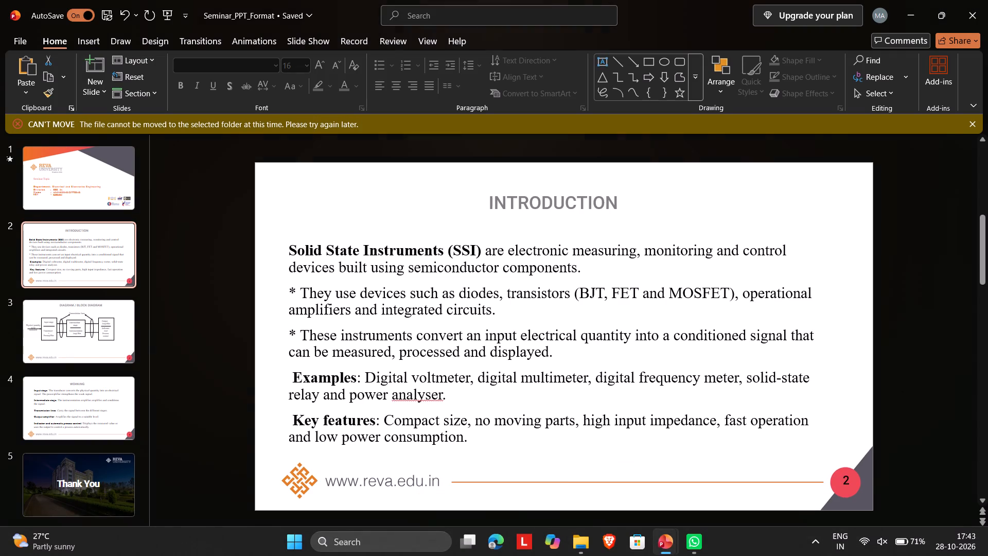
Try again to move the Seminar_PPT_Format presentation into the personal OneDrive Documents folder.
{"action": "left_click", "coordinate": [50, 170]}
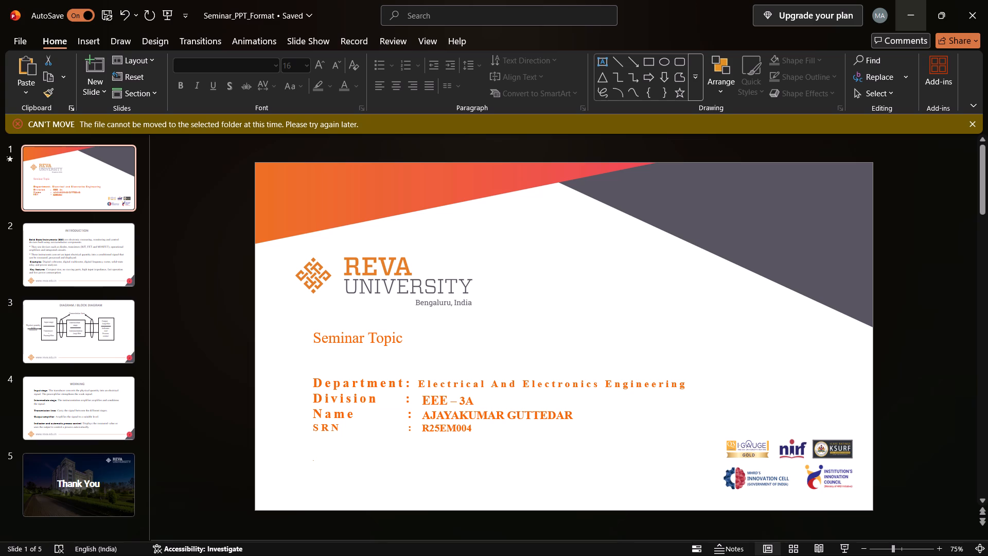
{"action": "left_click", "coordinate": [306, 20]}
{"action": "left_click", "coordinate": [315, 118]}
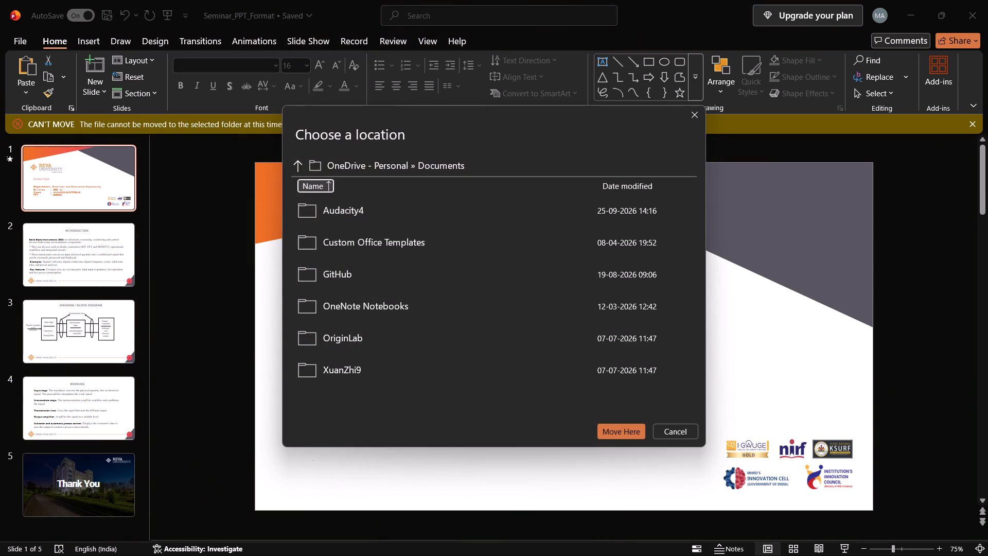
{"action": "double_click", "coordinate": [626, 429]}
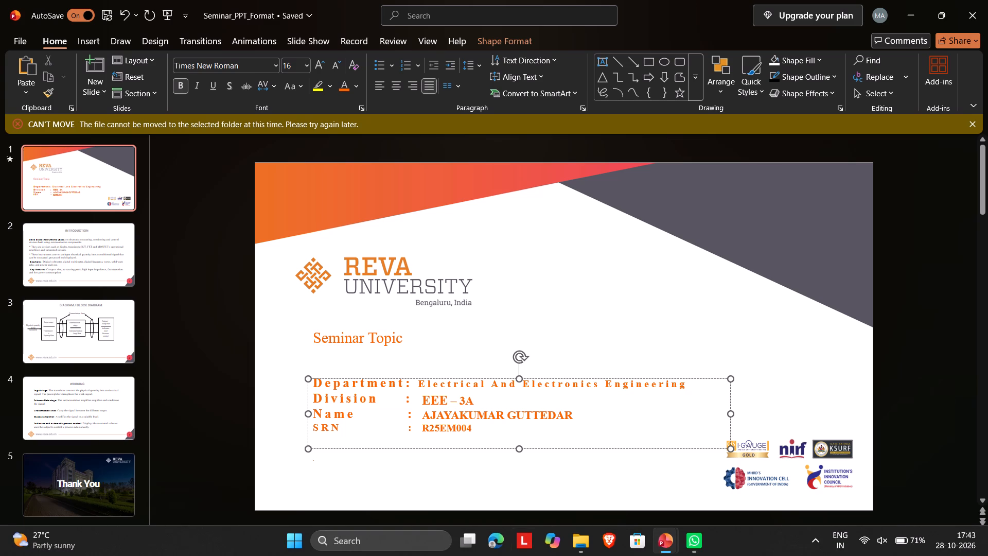
Switch to File Explorer and look for the presentation in Desktop, Documents, Audacity4, New folder (3) and the recent files.
{"action": "left_click", "coordinate": [576, 550]}
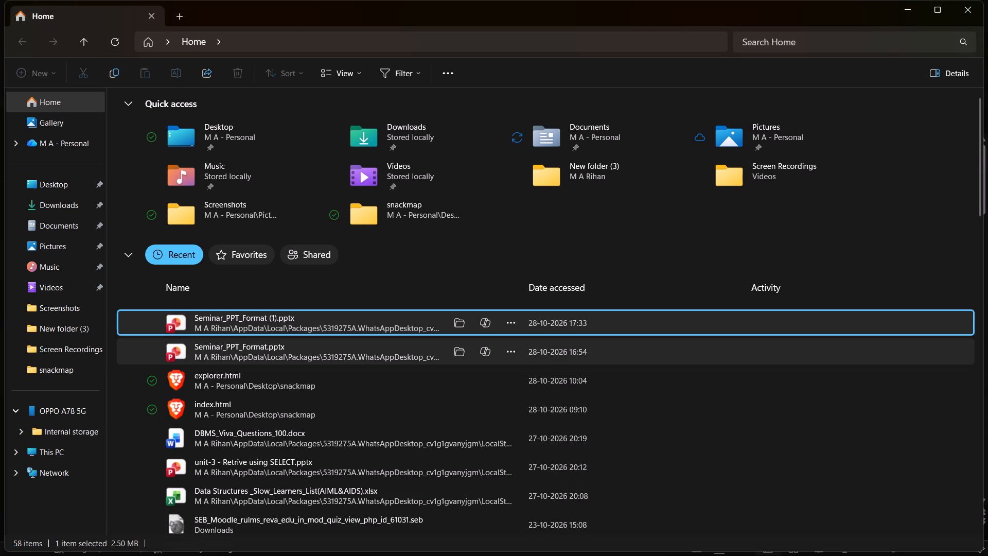
{"action": "left_click", "coordinate": [59, 201]}
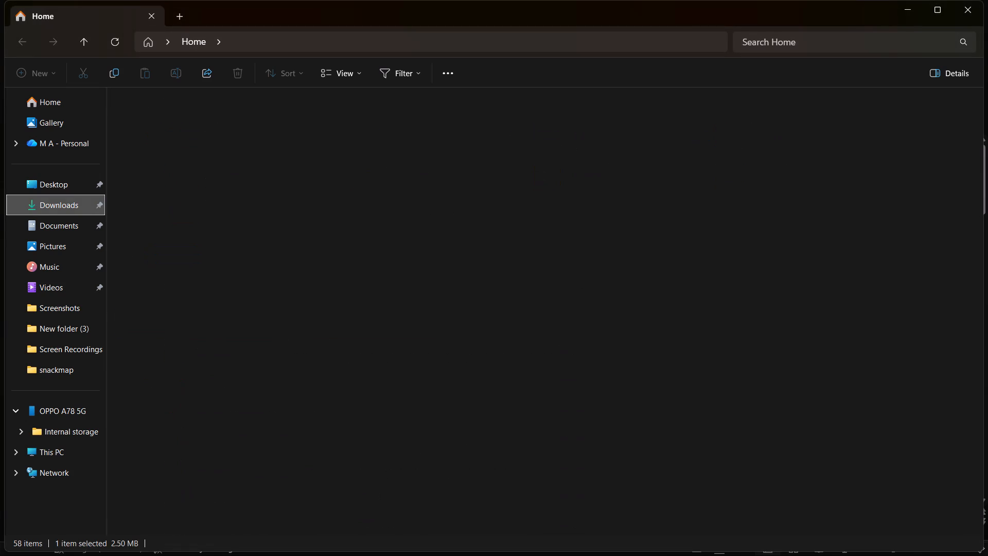
{"action": "left_click", "coordinate": [62, 193]}
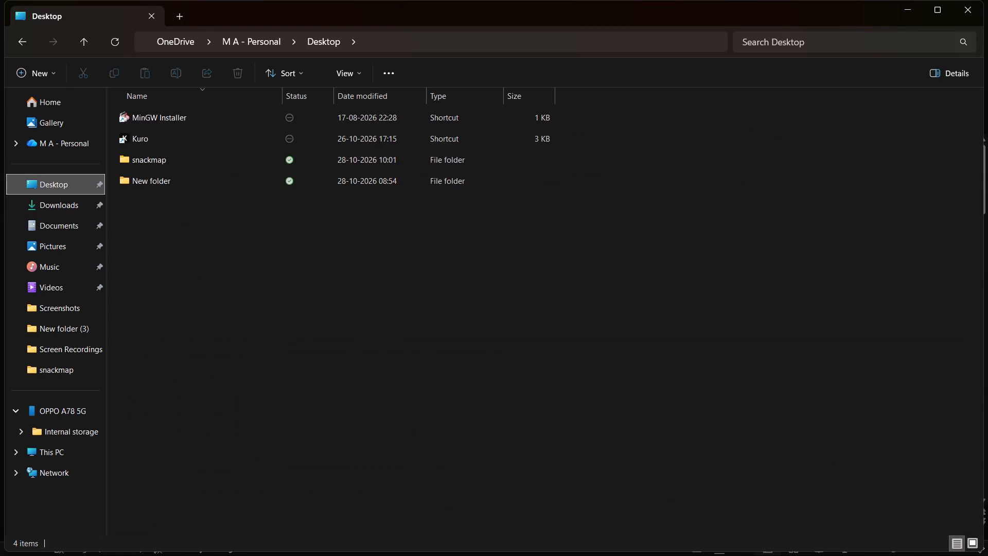
{"action": "left_click", "coordinate": [54, 218]}
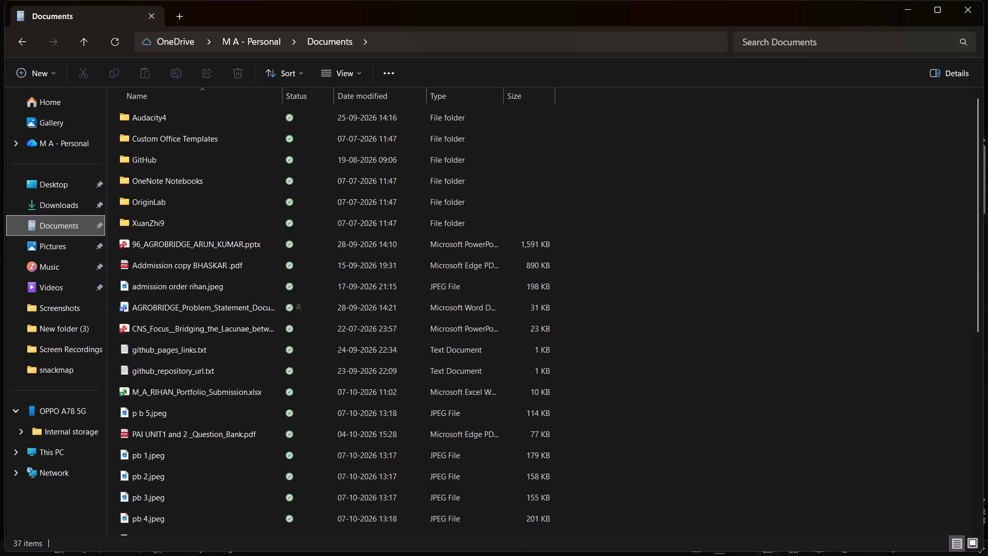
{"action": "left_click", "coordinate": [205, 119]}
{"action": "double_click", "coordinate": [205, 119]}
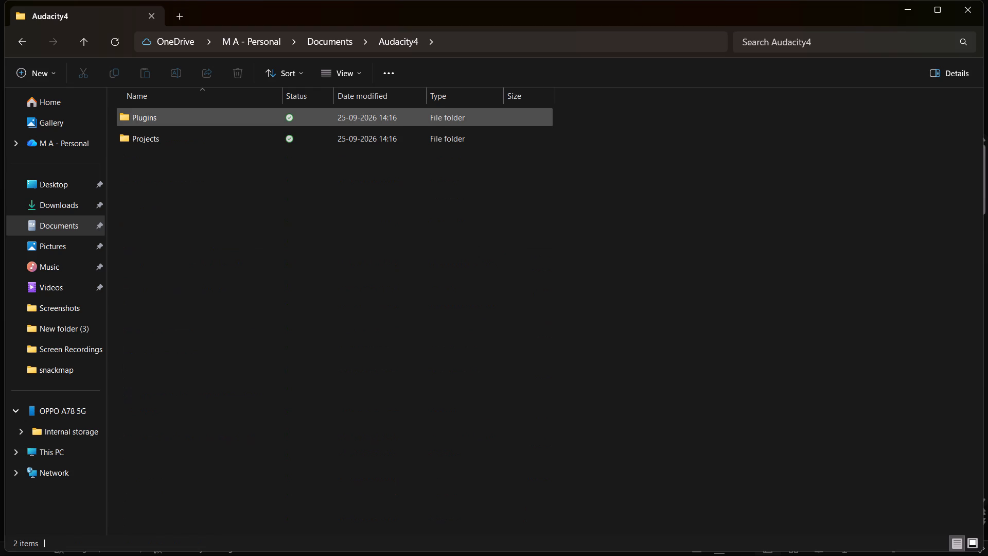
{"action": "left_click", "coordinate": [68, 336]}
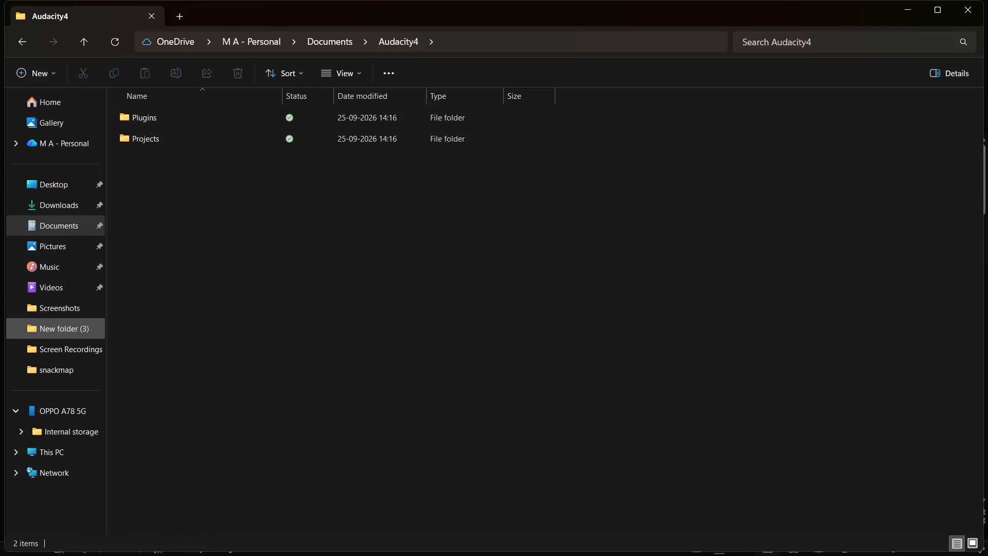
{"action": "left_click", "coordinate": [79, 102]}
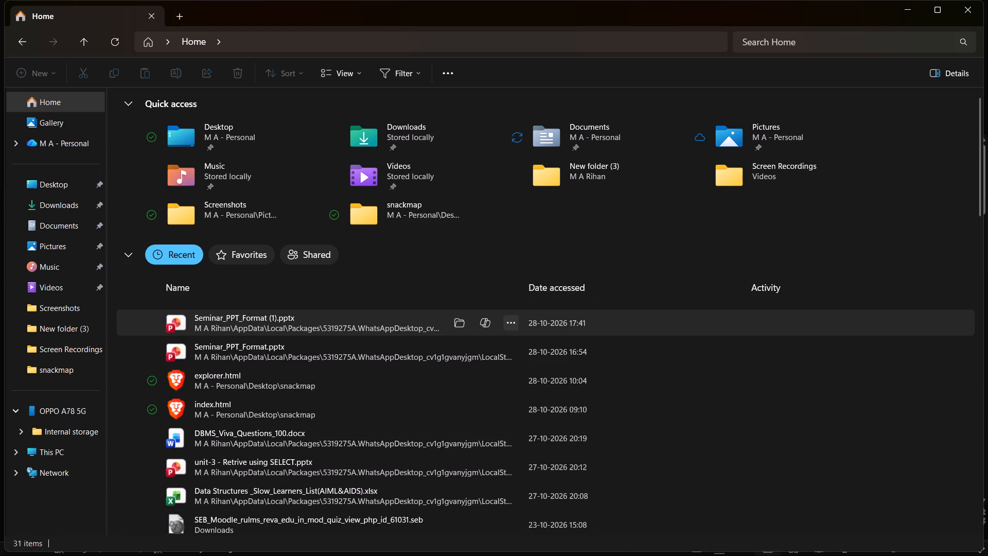
Switch back to the Seminar_PPT_Format presentation in PowerPoint and copy its sharing link that lets anyone edit.
{"action": "left_click", "coordinate": [672, 552]}
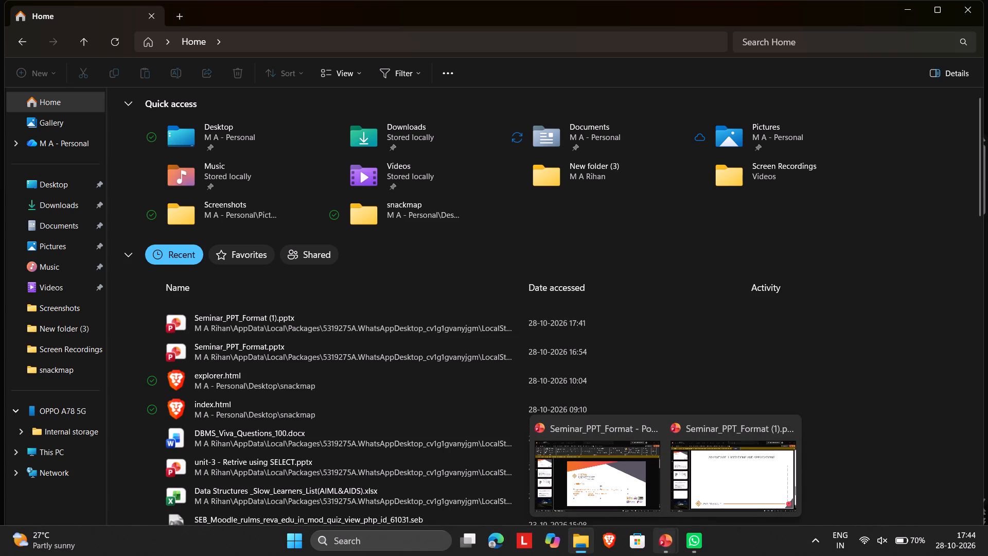
{"action": "left_click", "coordinate": [668, 547]}
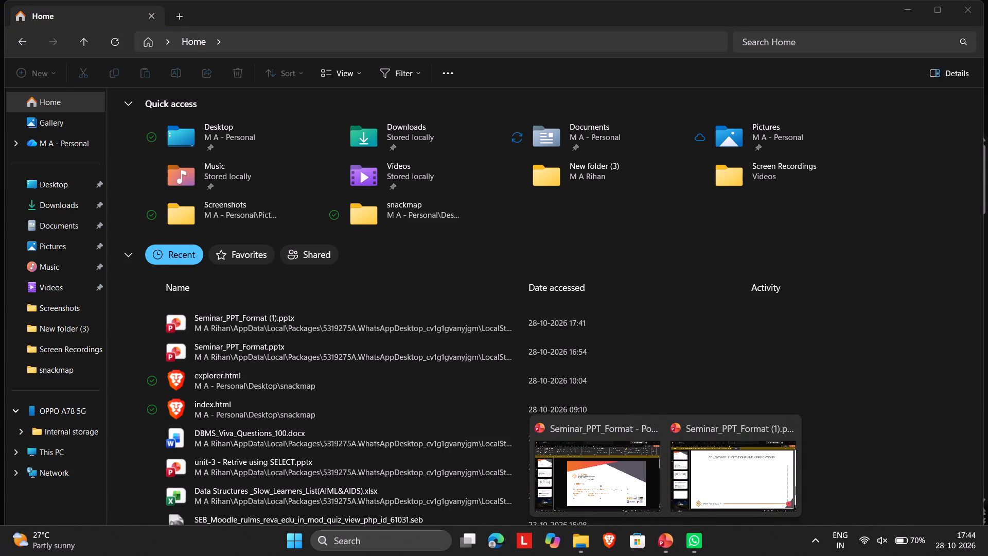
{"action": "double_click", "coordinate": [664, 537]}
{"action": "left_click_drag", "start_coordinate": [590, 442], "coordinate": [814, 57]}
{"action": "left_click", "coordinate": [602, 485]}
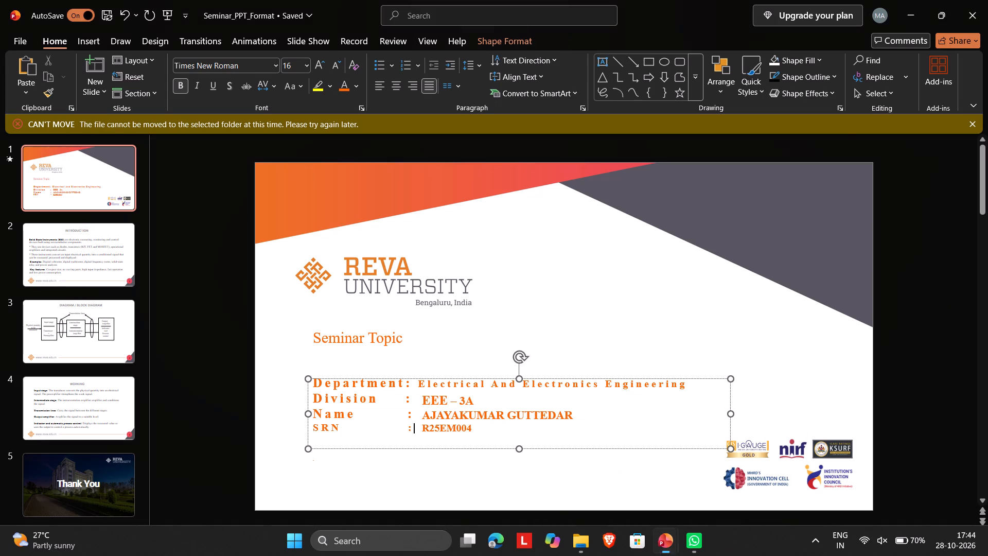
{"action": "left_click", "coordinate": [974, 43]}
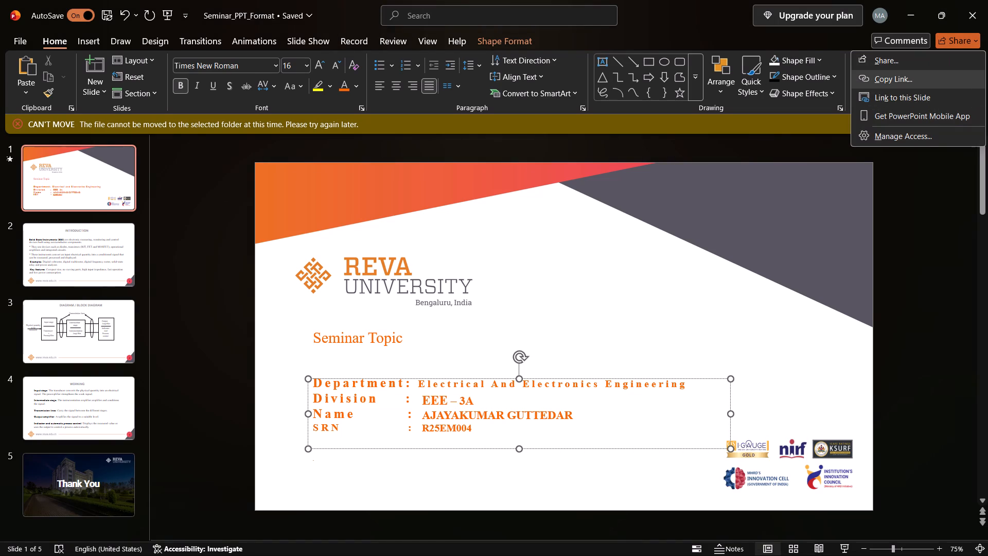
{"action": "left_click", "coordinate": [877, 78]}
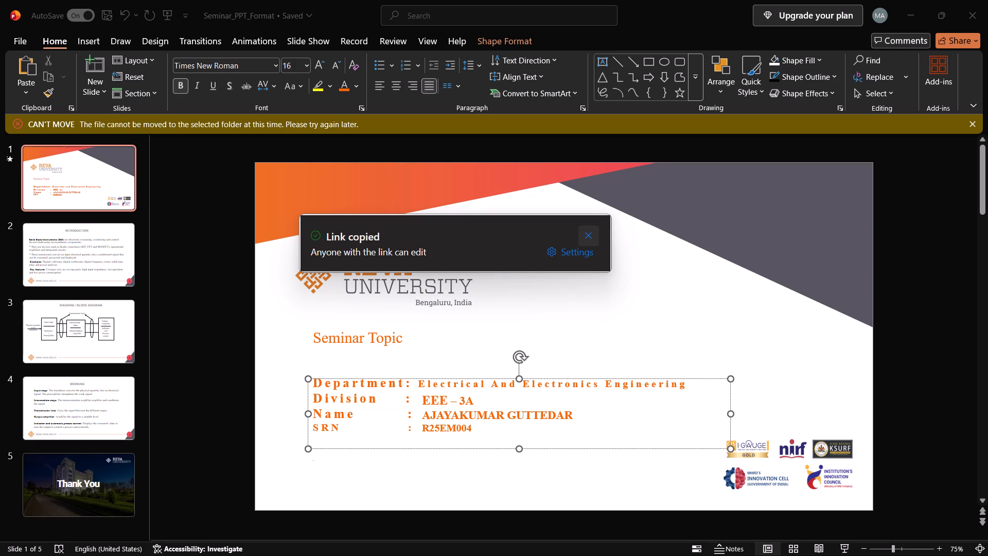
{"action": "left_click", "coordinate": [584, 241]}
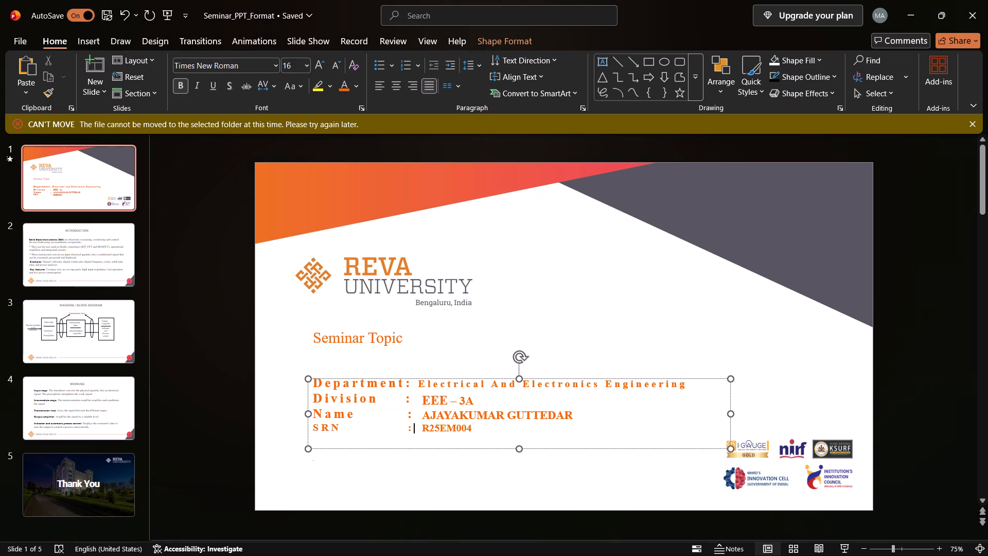
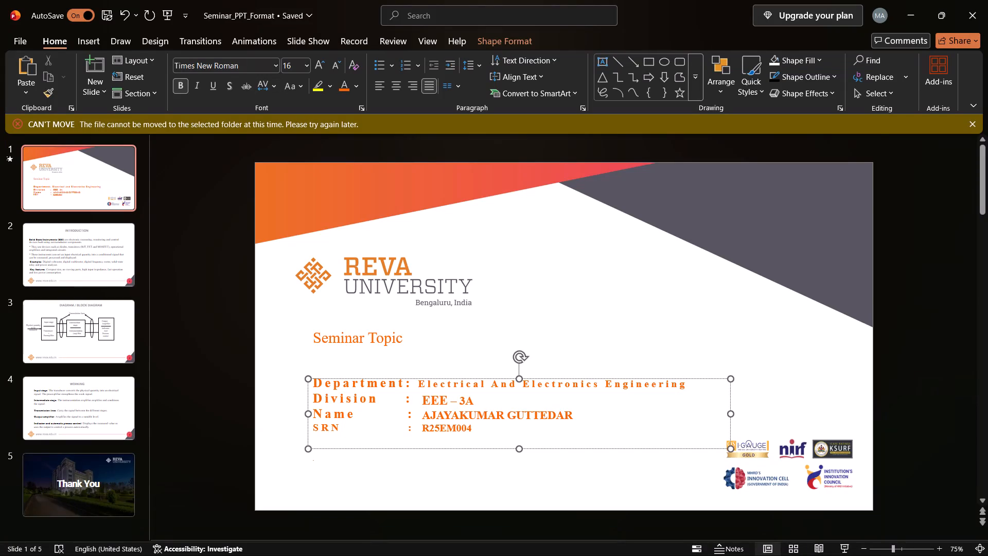
Check the presentation's save location and review its sharing link settings, selecting the Can edit permission.
{"action": "left_click", "coordinate": [308, 15]}
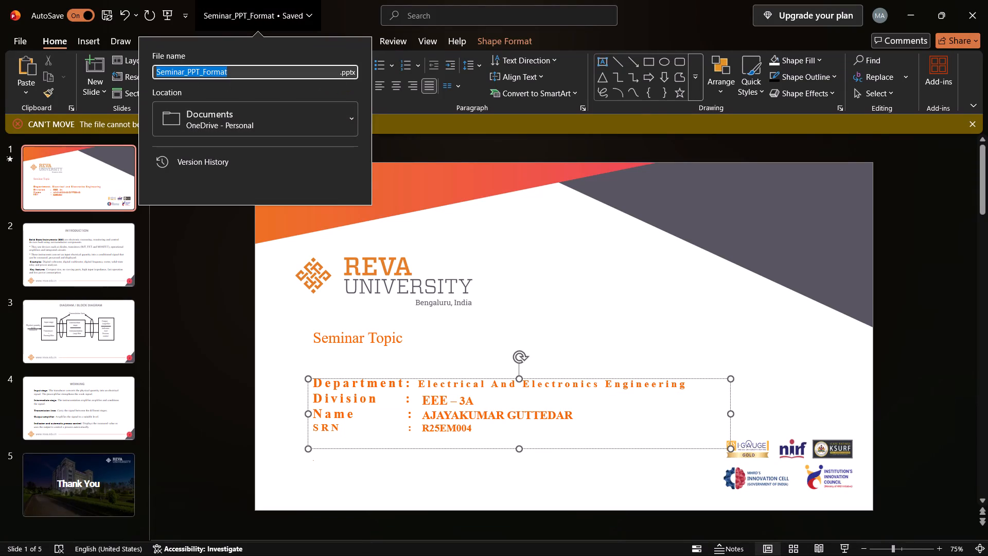
{"action": "left_click", "coordinate": [974, 40]}
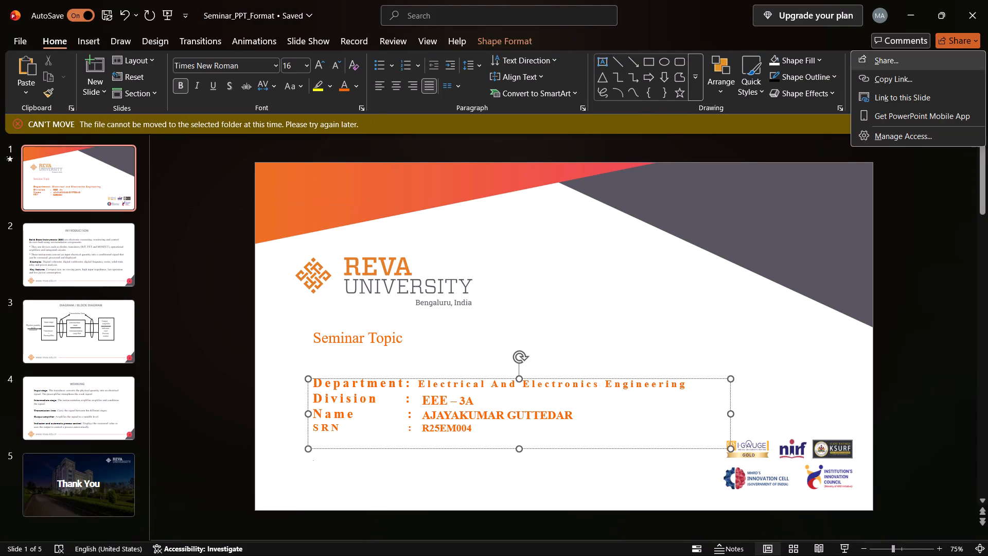
{"action": "left_click", "coordinate": [884, 63]}
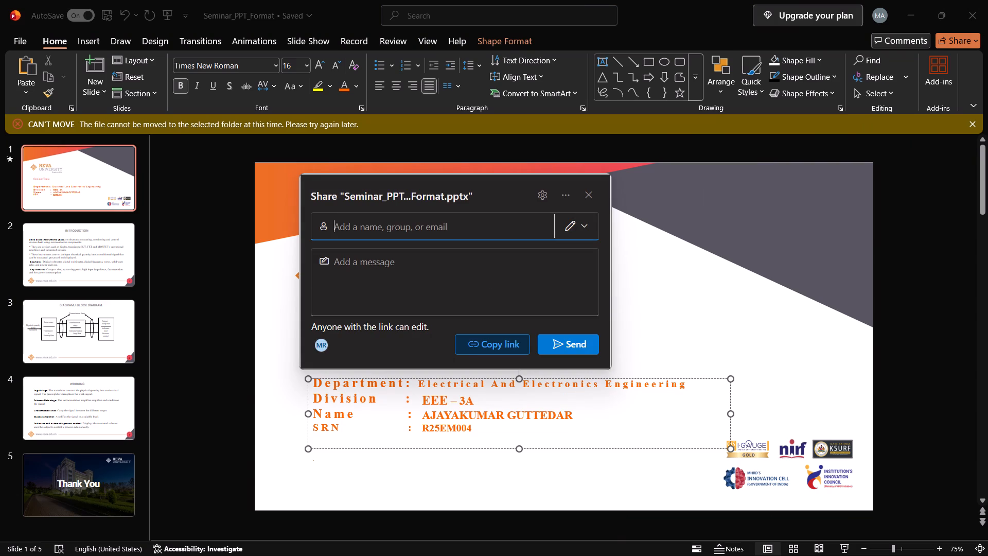
{"action": "left_click", "coordinate": [583, 226]}
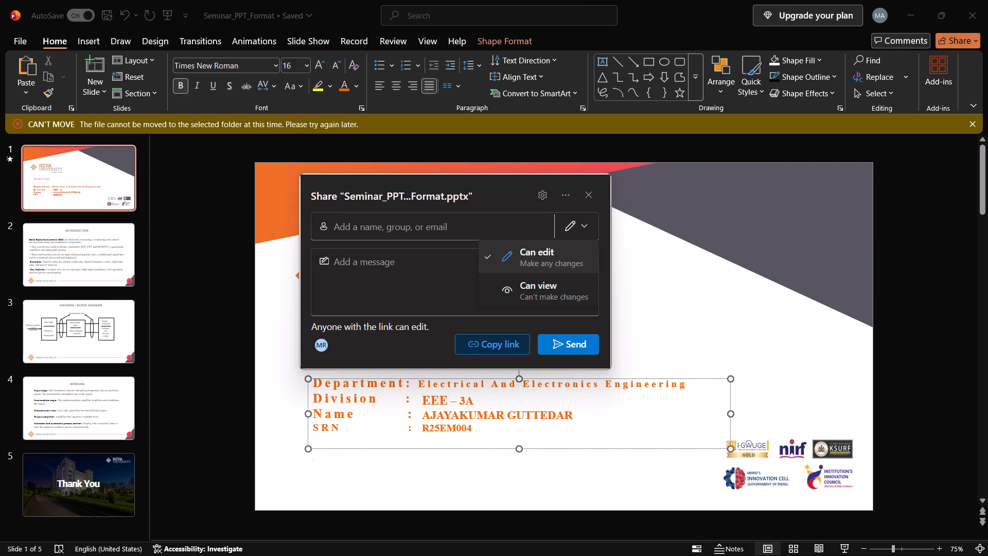
{"action": "left_click", "coordinate": [522, 249]}
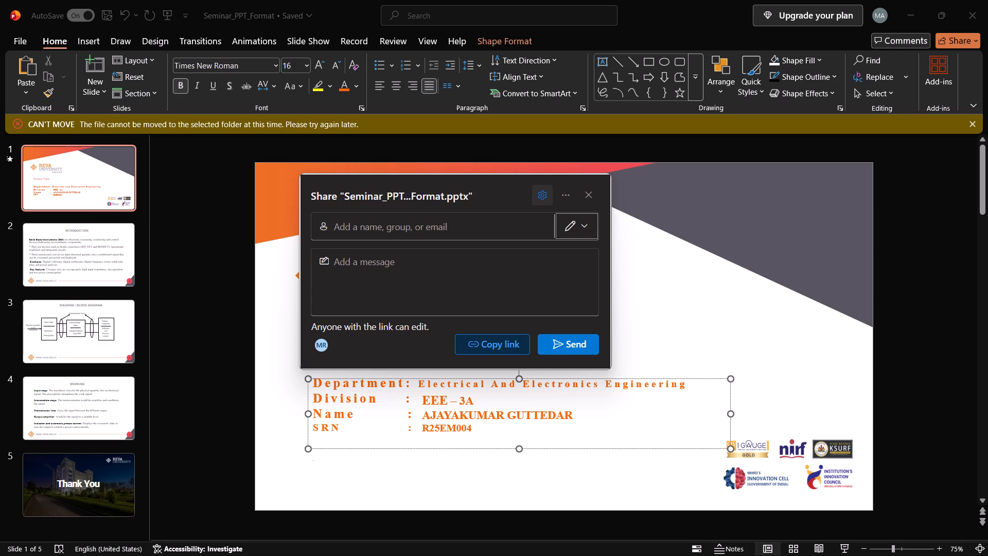
{"action": "left_click", "coordinate": [540, 195]}
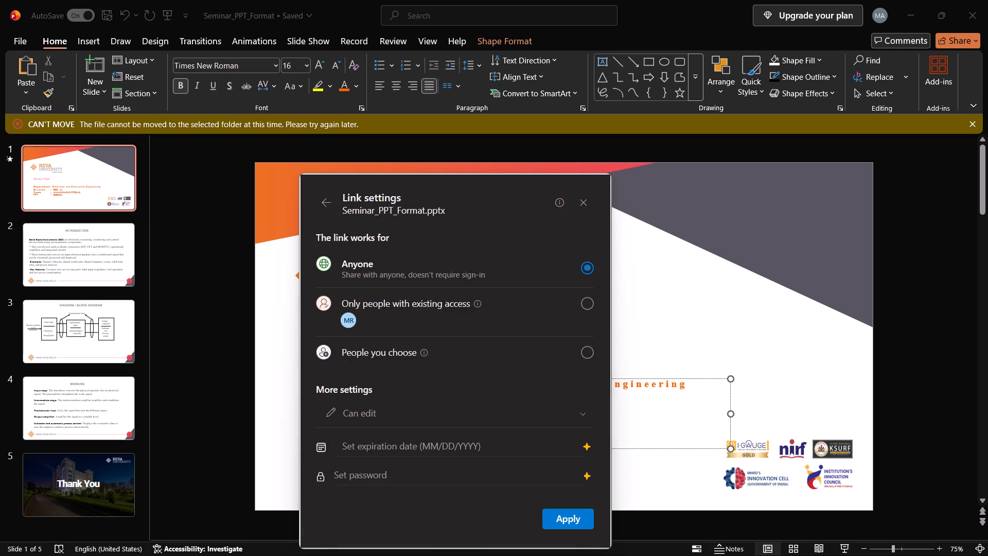
{"action": "left_click", "coordinate": [583, 200]}
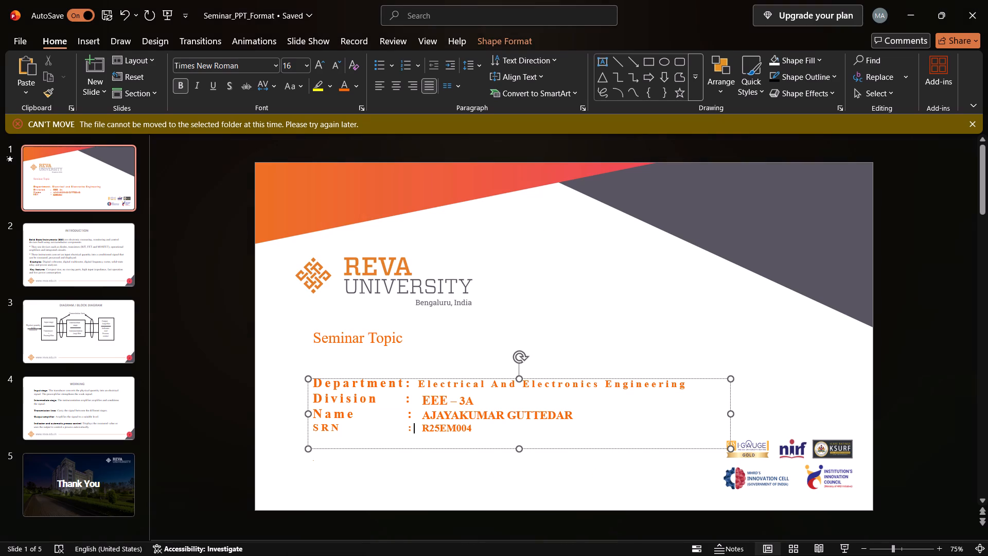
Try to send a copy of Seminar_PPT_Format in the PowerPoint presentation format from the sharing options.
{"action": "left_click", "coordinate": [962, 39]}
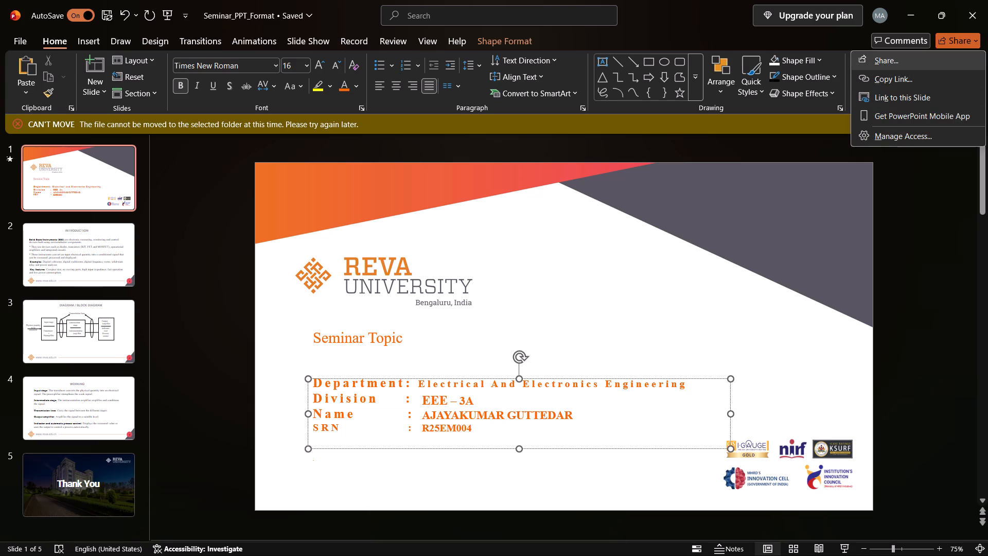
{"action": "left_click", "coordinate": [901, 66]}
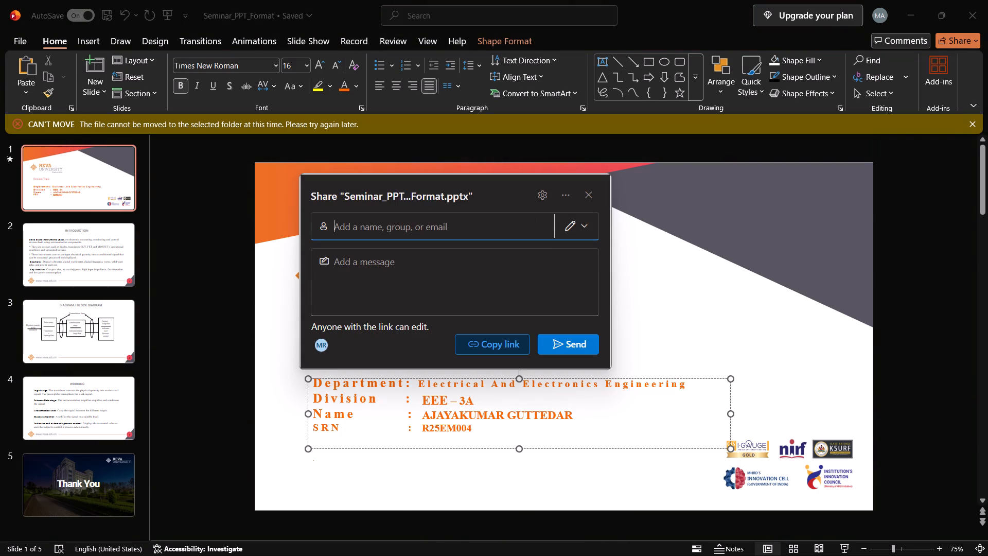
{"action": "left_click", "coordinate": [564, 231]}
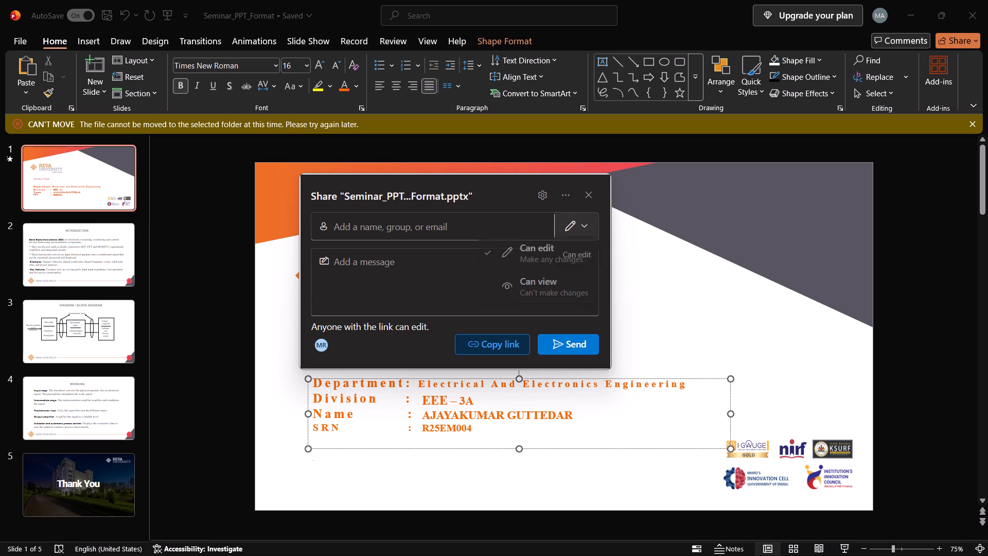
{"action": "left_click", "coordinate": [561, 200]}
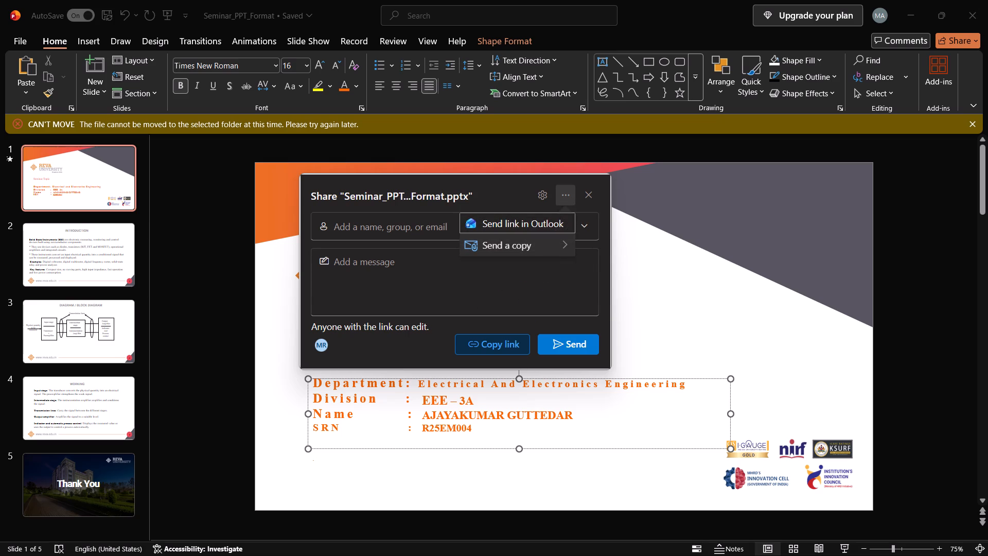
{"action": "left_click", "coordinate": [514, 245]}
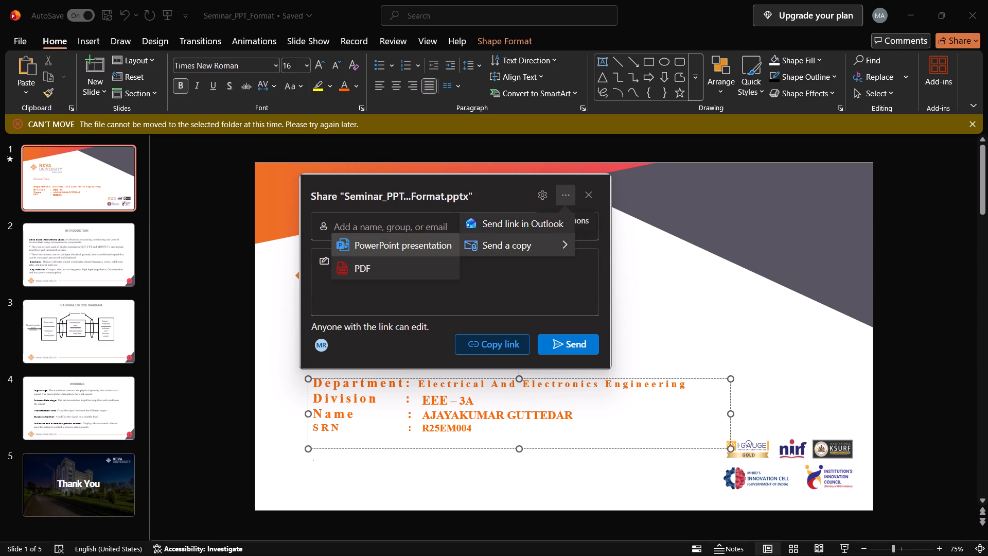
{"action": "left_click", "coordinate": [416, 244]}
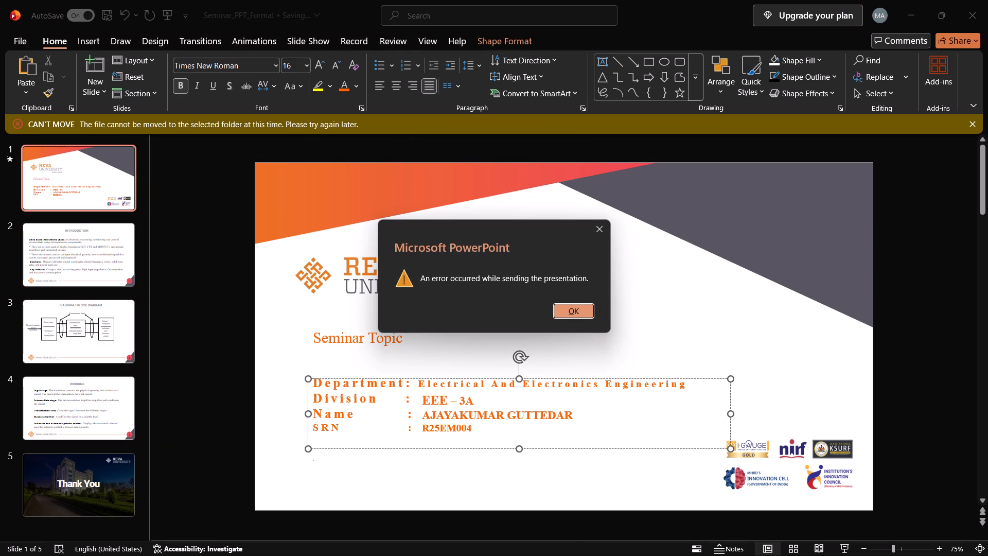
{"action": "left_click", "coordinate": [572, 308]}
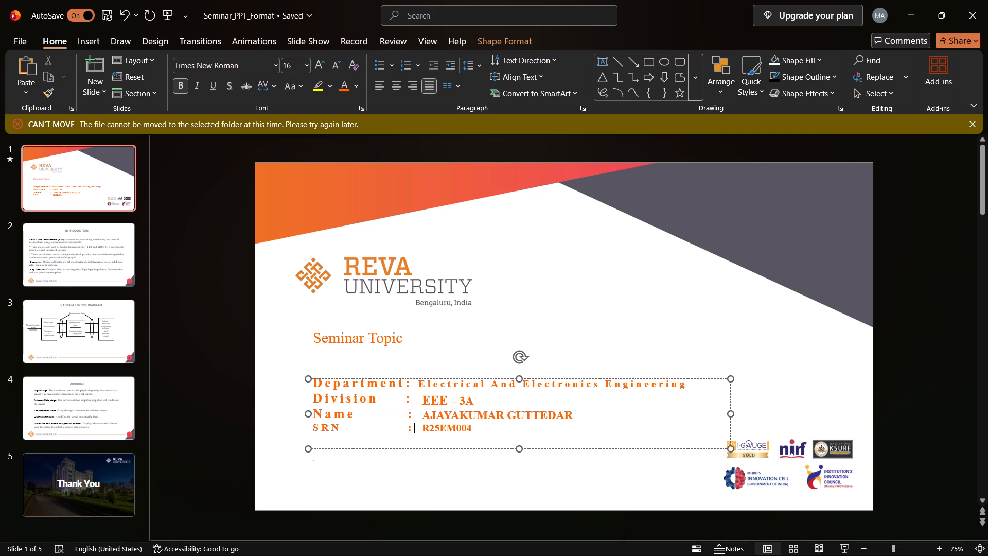
Examine who has access to the presentation and review the link settings for its sharing link.
{"action": "left_click", "coordinate": [973, 42]}
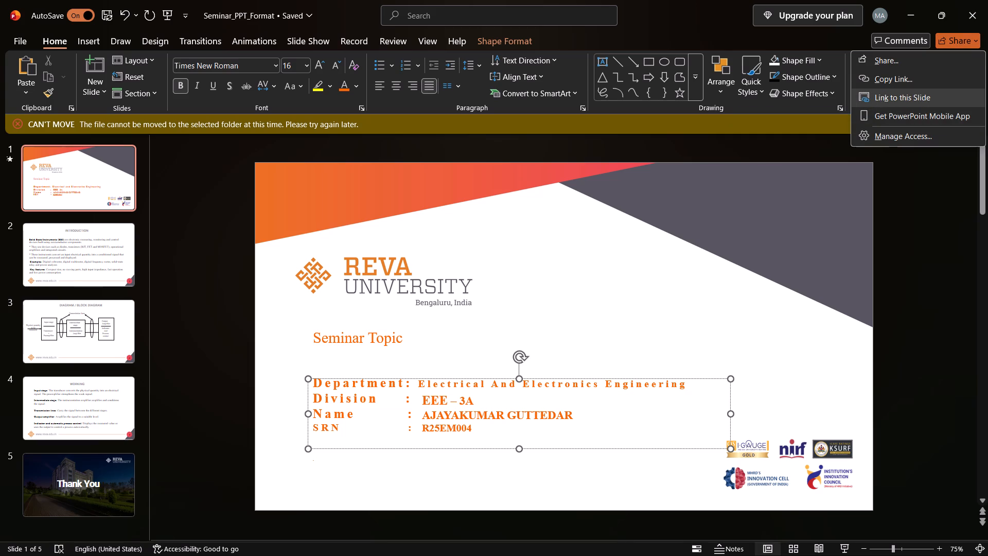
{"action": "left_click", "coordinate": [901, 142]}
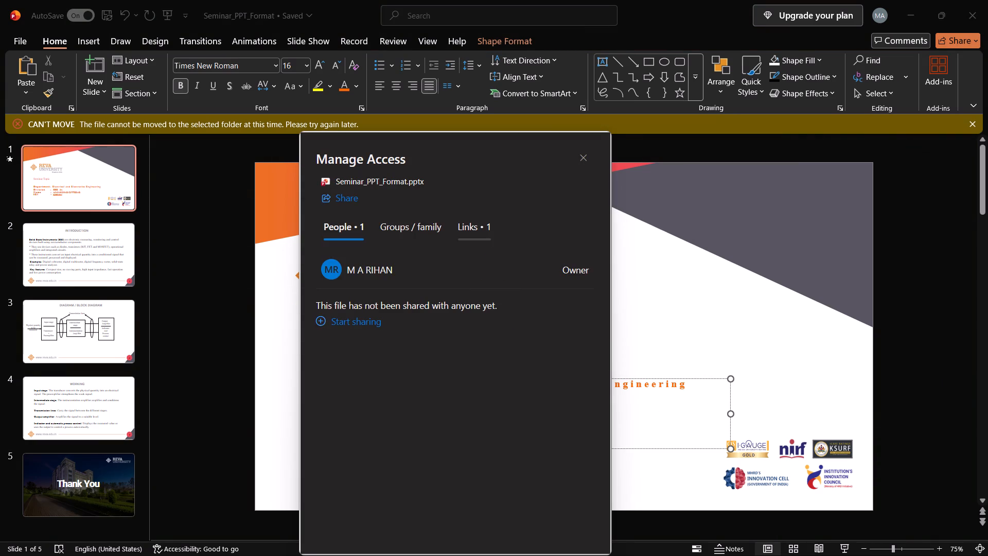
{"action": "left_click", "coordinate": [331, 199]}
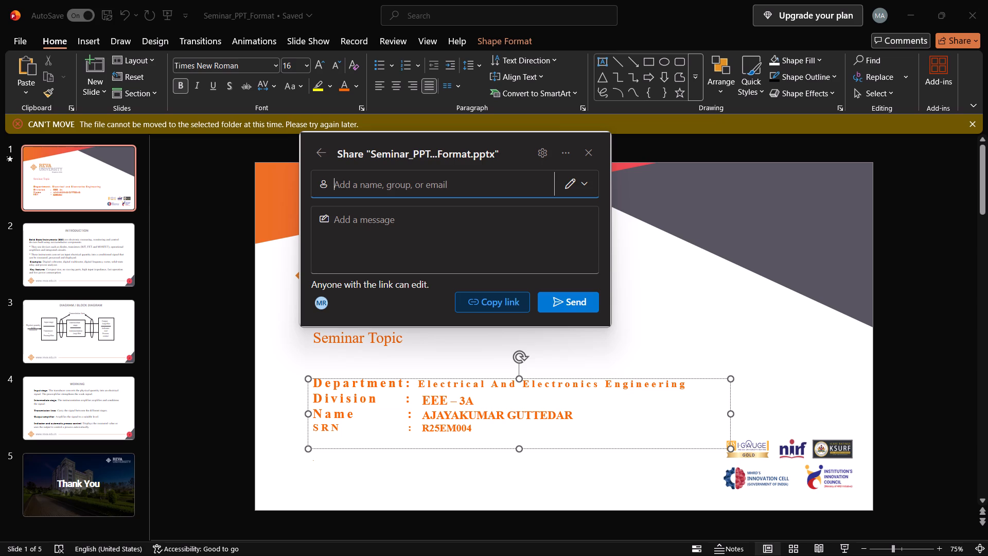
{"action": "left_click", "coordinate": [386, 290]}
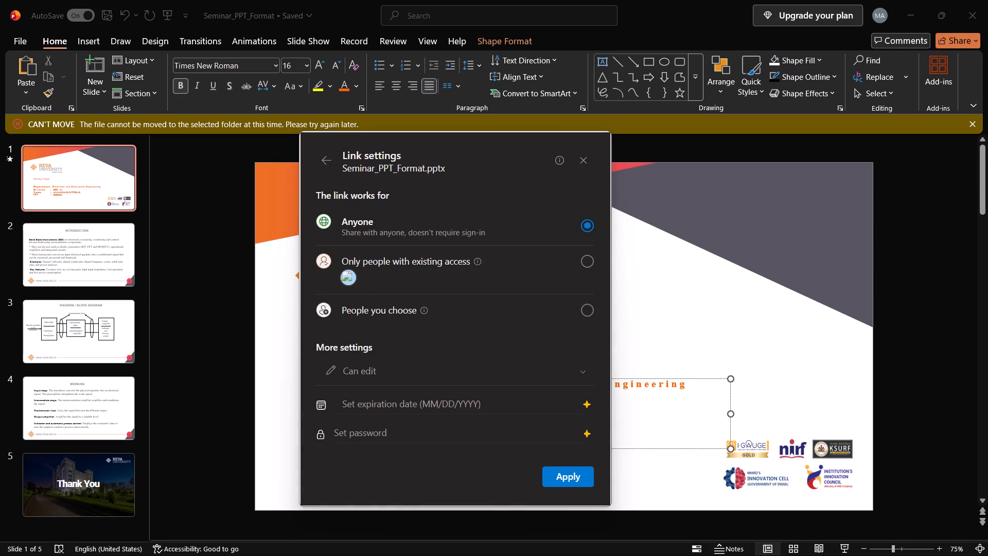
{"action": "left_click", "coordinate": [500, 381]}
{"action": "left_click", "coordinate": [500, 381]}
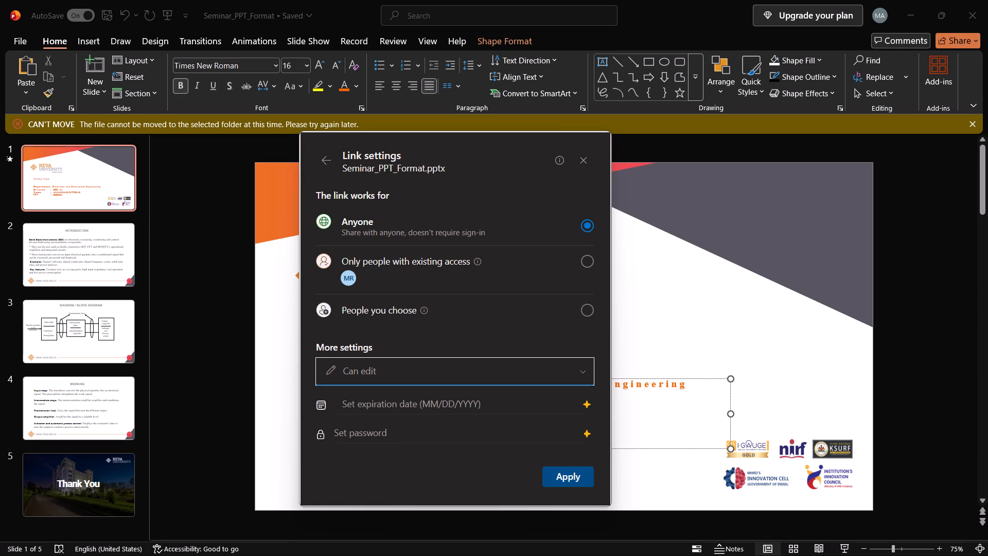
{"action": "left_click", "coordinate": [553, 163]}
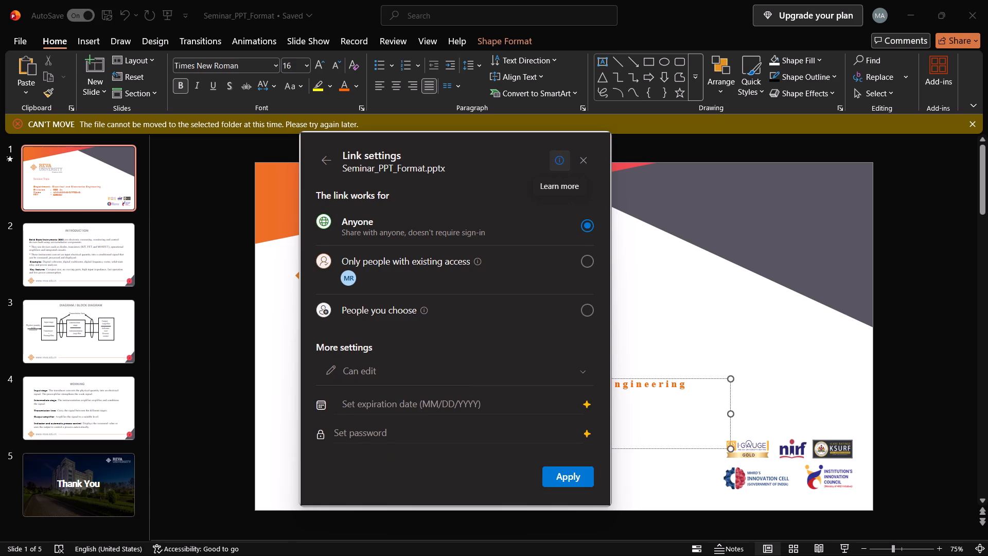
{"action": "left_click", "coordinate": [578, 160]}
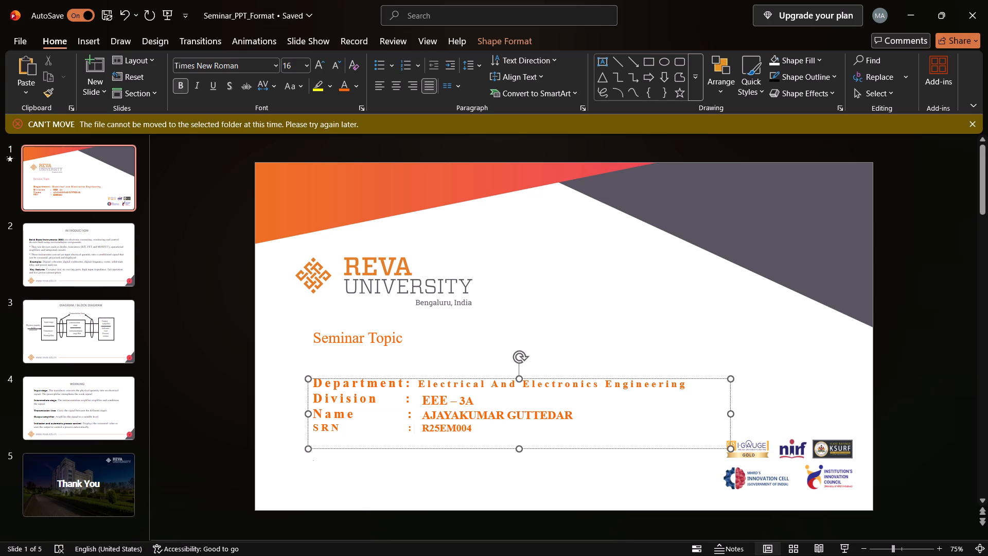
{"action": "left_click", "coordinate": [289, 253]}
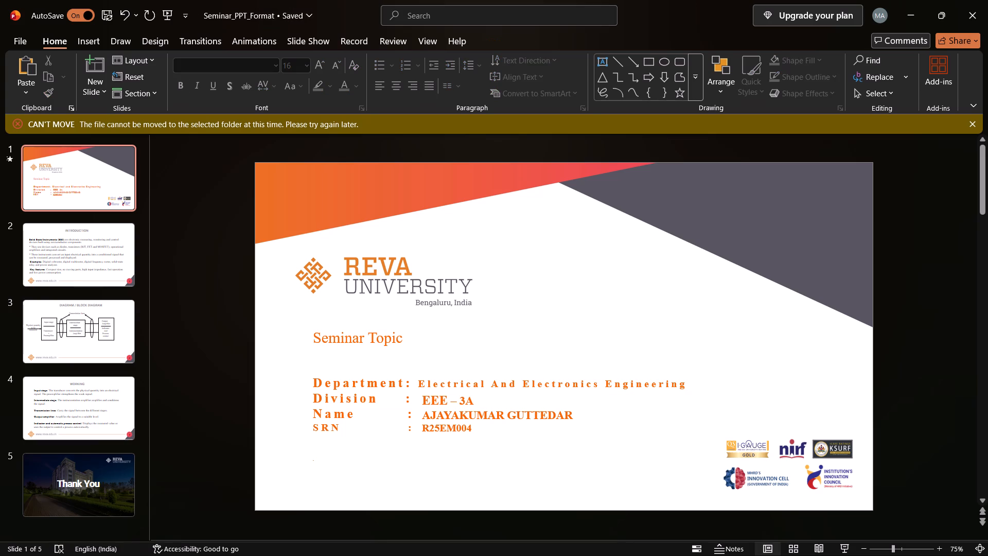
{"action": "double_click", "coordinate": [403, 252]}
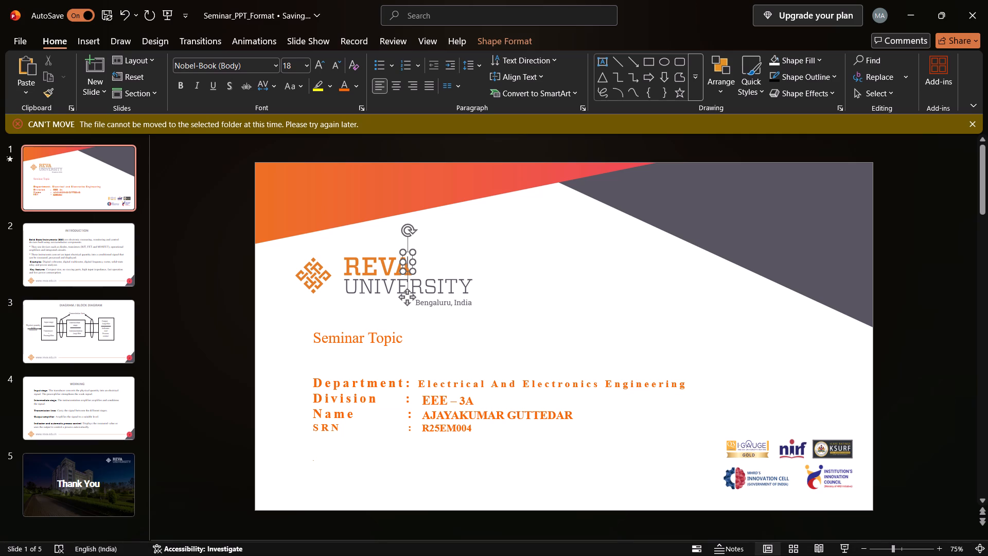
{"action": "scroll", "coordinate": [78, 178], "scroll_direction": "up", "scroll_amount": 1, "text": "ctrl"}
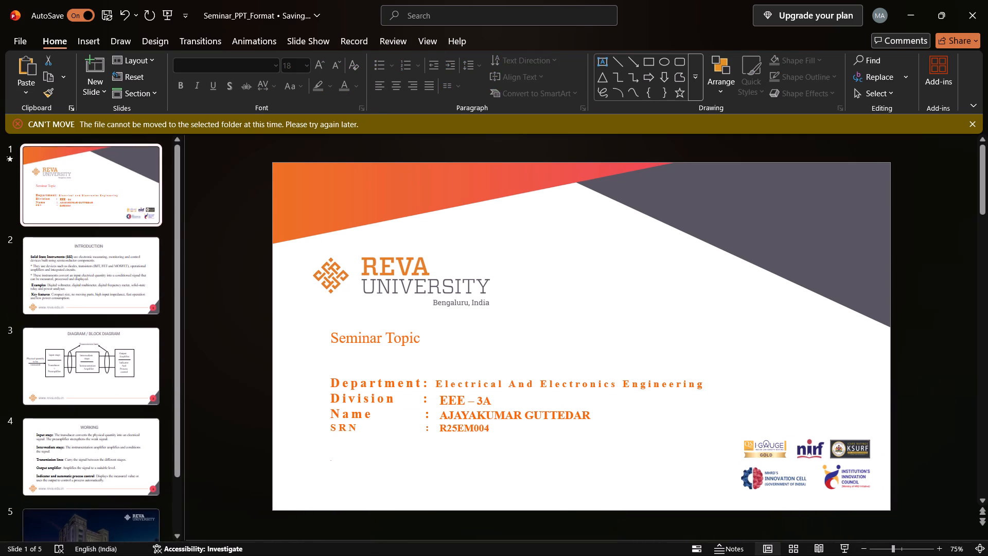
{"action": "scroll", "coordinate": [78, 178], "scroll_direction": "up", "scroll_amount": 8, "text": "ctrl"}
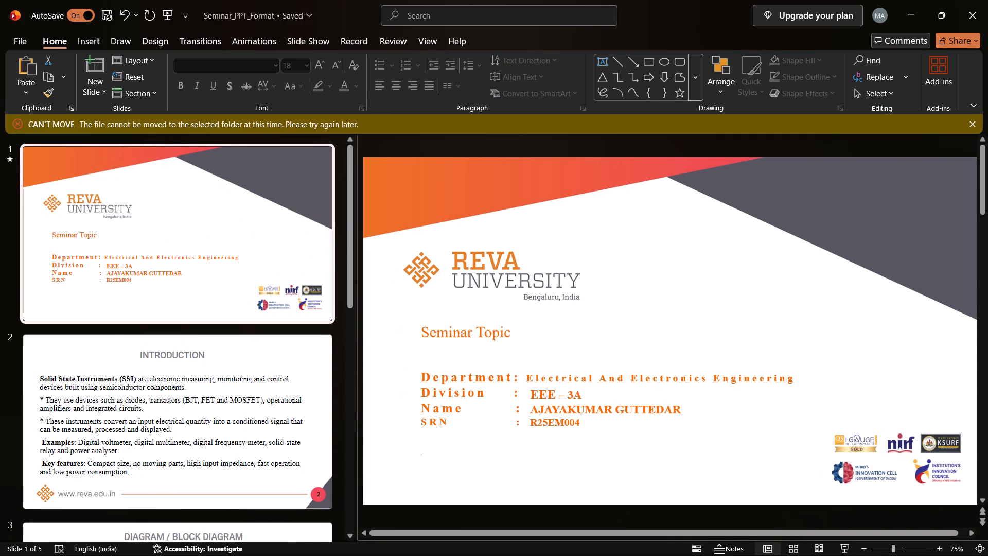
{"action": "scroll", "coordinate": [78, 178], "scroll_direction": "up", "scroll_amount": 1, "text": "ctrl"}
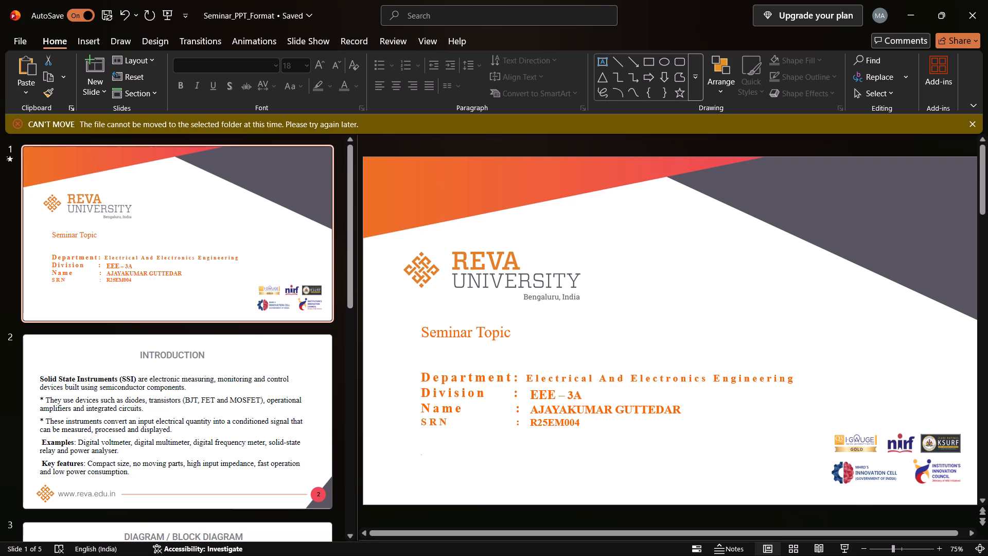
Move Seminar_PPT_Format into the OneNote Notebooks folder inside the personal OneDrive Documents folder.
{"action": "left_click", "coordinate": [312, 16]}
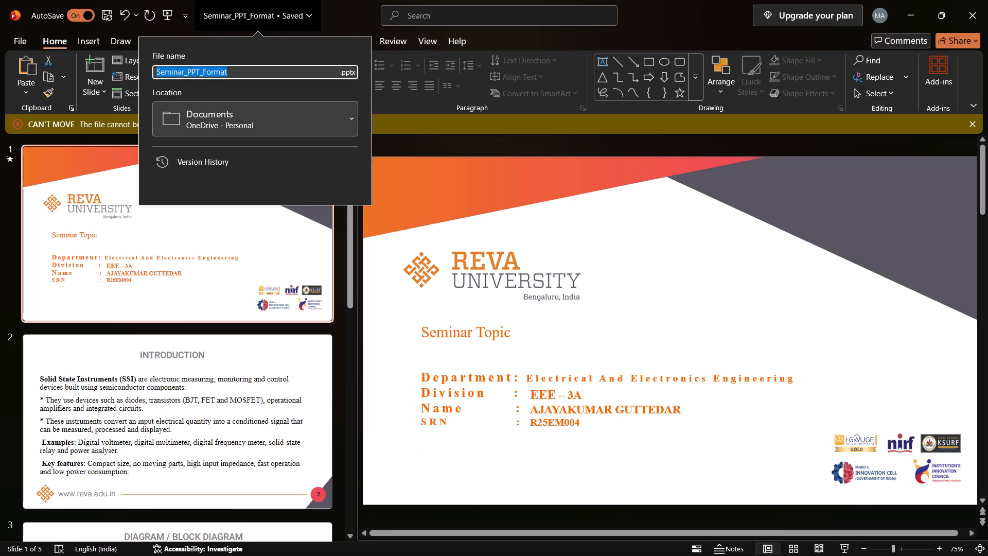
{"action": "left_click", "coordinate": [355, 118]}
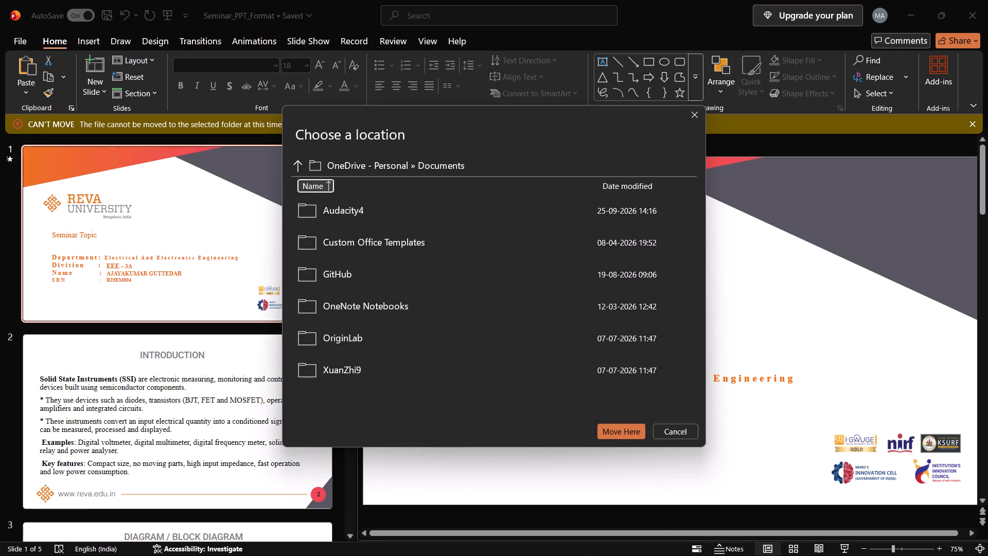
{"action": "left_click", "coordinate": [435, 312]}
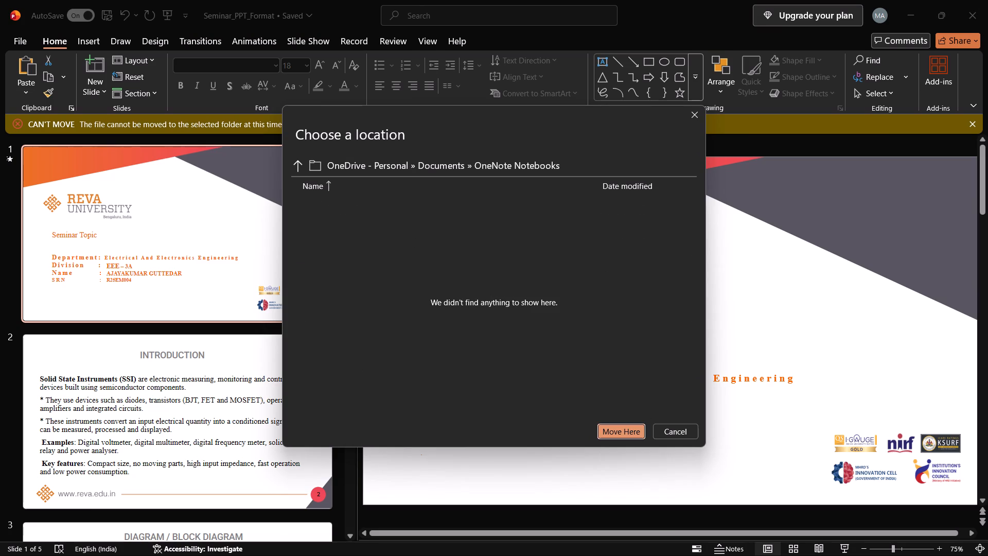
{"action": "left_click", "coordinate": [631, 437]}
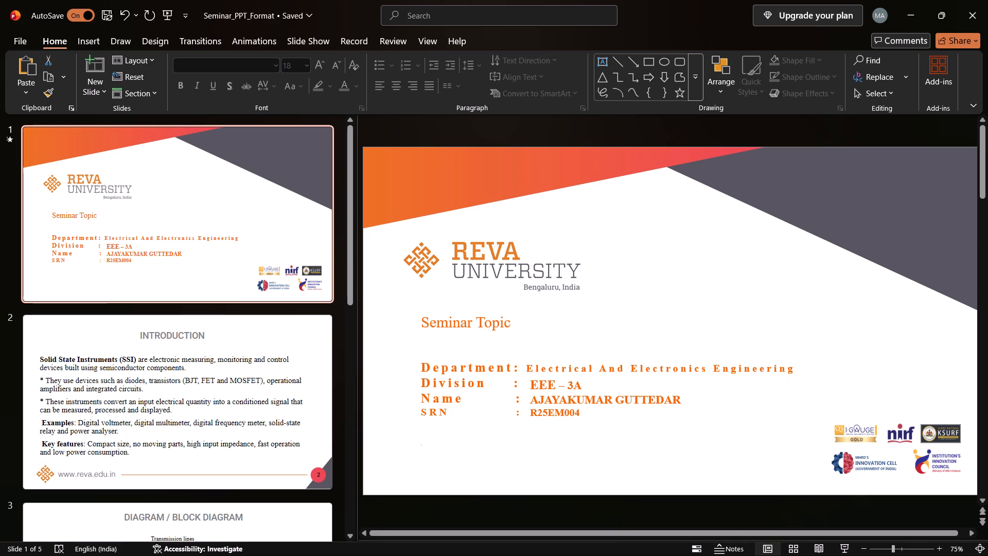
Switch to File Explorer and look for the saved presentation in the personal folders, the connected phone's storage, Network and This PC.
{"action": "left_click", "coordinate": [657, 546]}
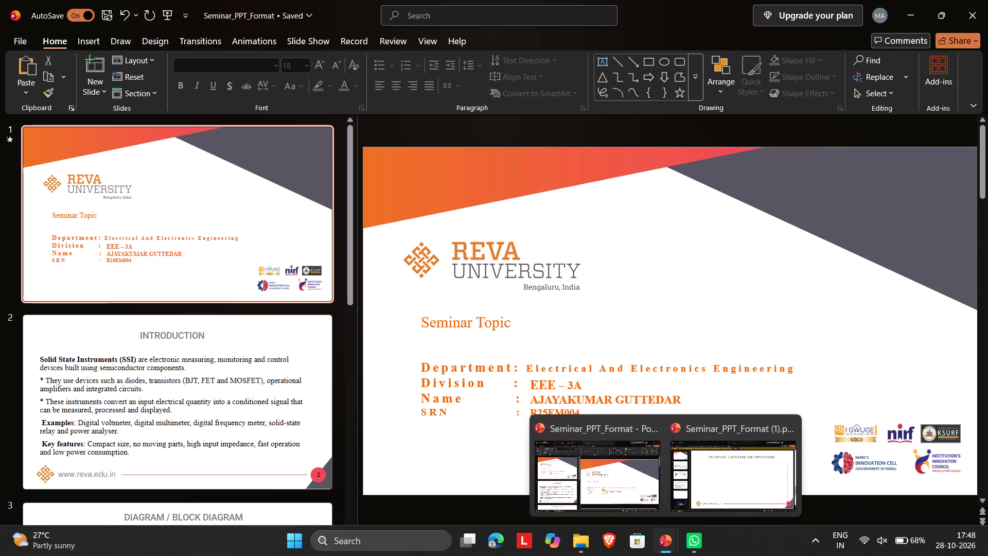
{"action": "left_click", "coordinate": [575, 540]}
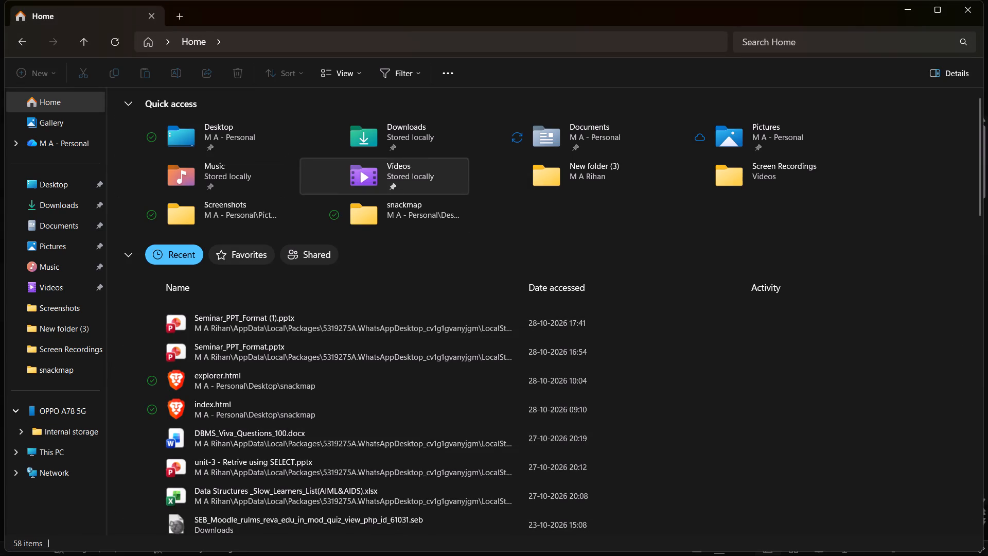
{"action": "left_click", "coordinate": [77, 189]}
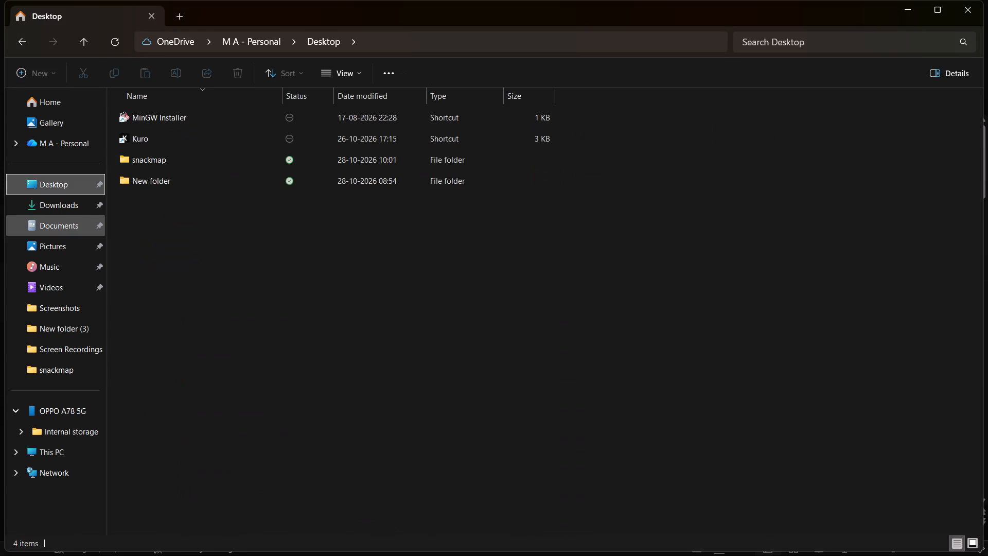
{"action": "left_click", "coordinate": [82, 213]}
{"action": "left_click", "coordinate": [75, 241]}
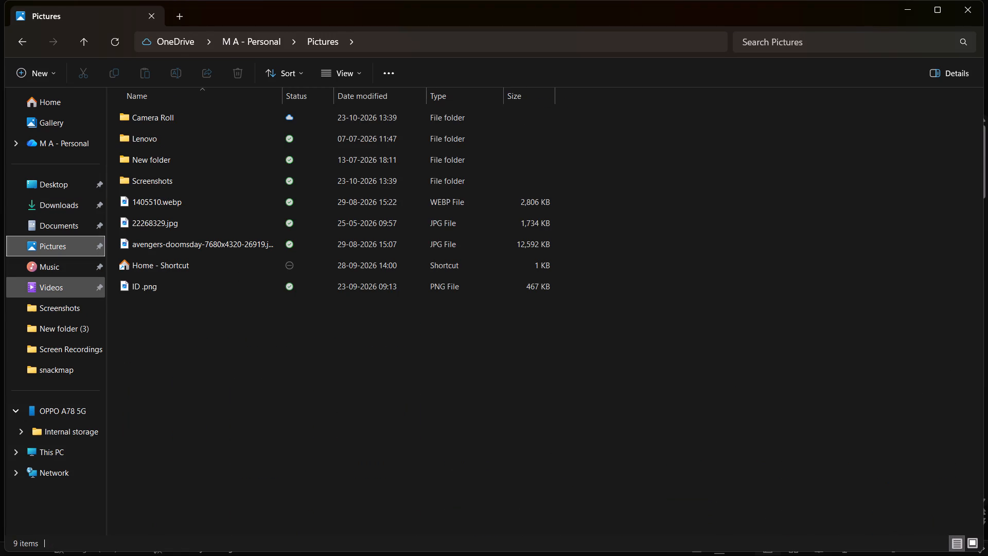
{"action": "left_click", "coordinate": [73, 270]}
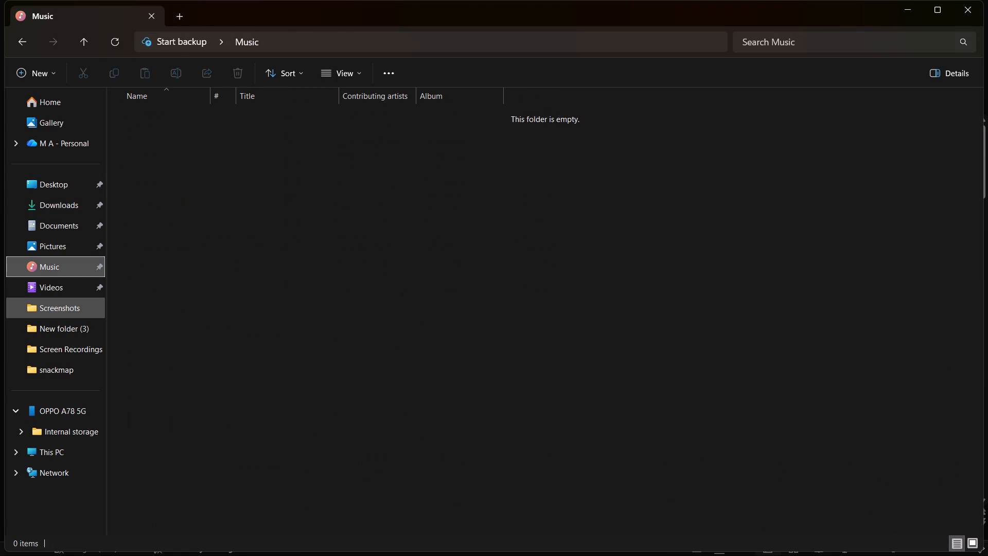
{"action": "left_click", "coordinate": [73, 309]}
{"action": "left_click", "coordinate": [73, 324]}
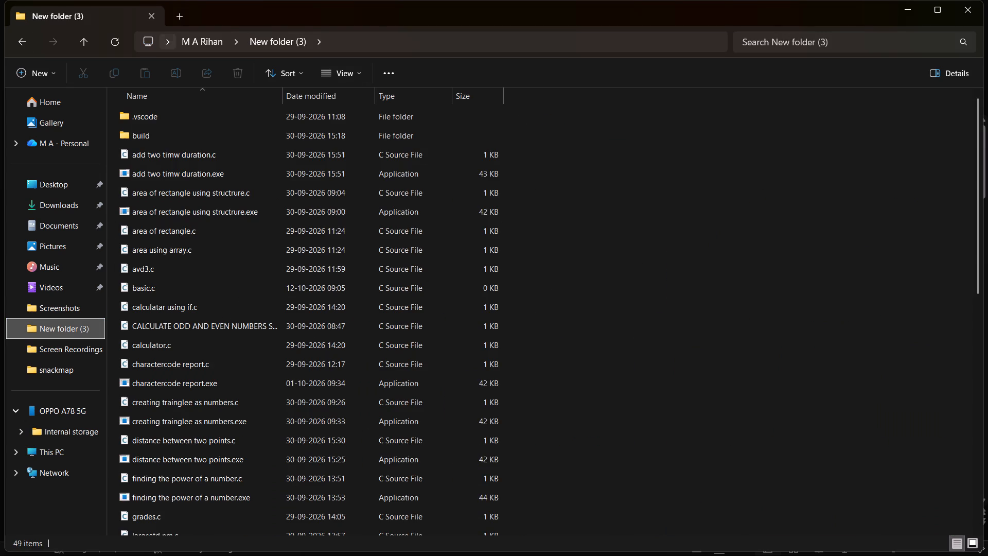
{"action": "left_click", "coordinate": [58, 100]}
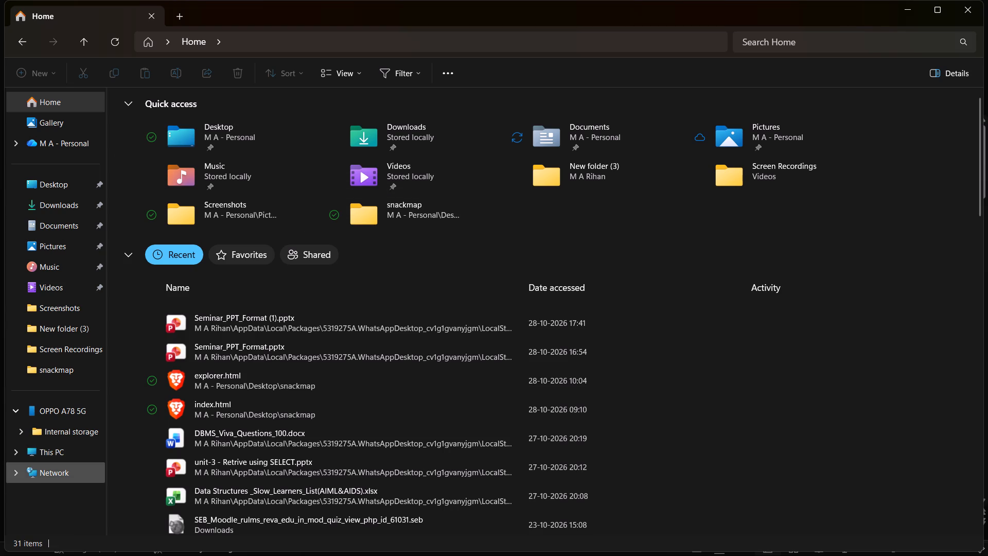
{"action": "left_click", "coordinate": [73, 411]}
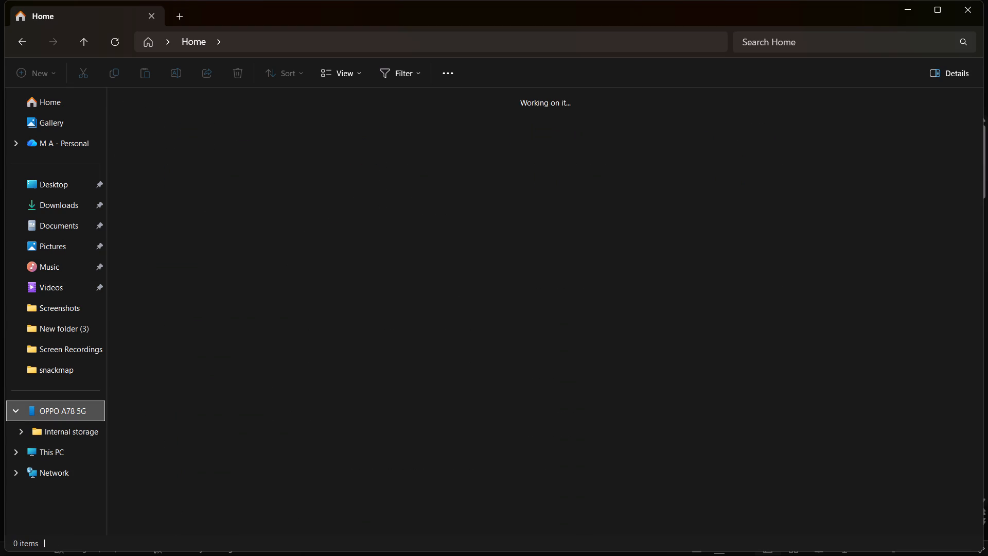
{"action": "left_click", "coordinate": [77, 434]}
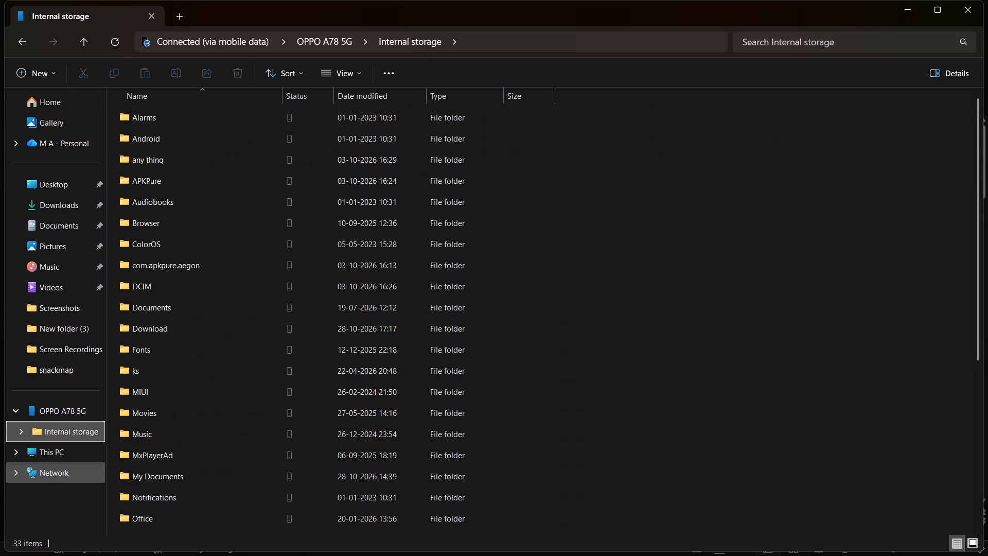
{"action": "left_click", "coordinate": [61, 473]}
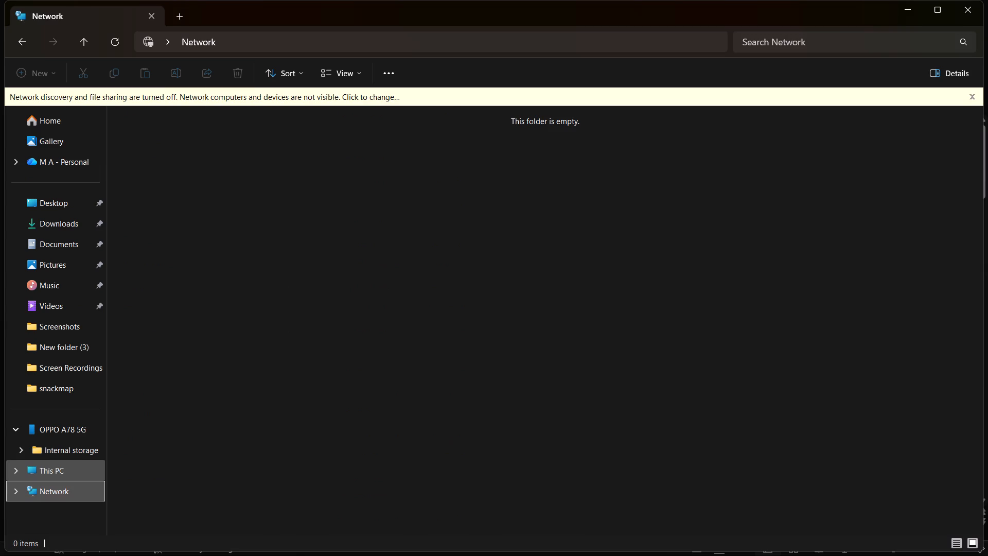
{"action": "left_click", "coordinate": [64, 475]}
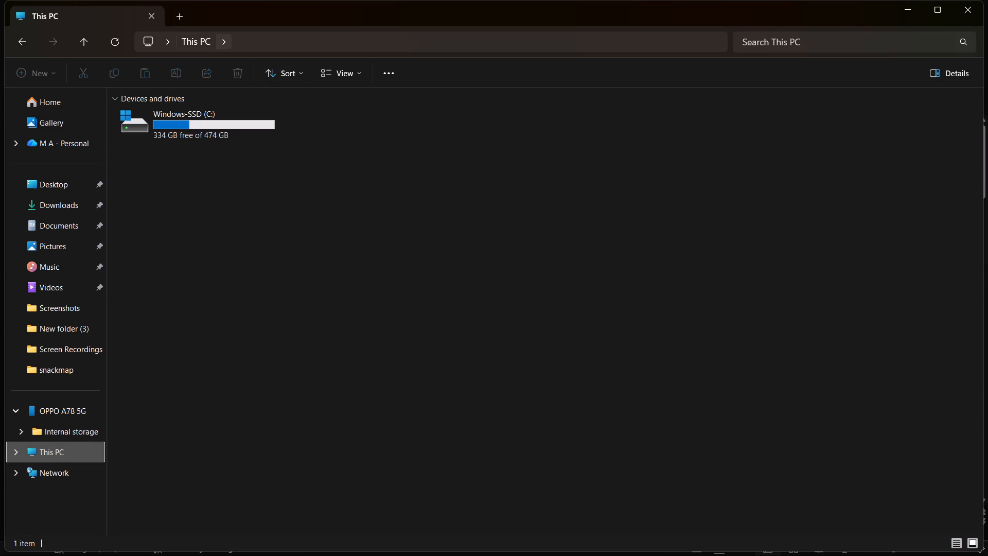
{"action": "left_click", "coordinate": [66, 94]}
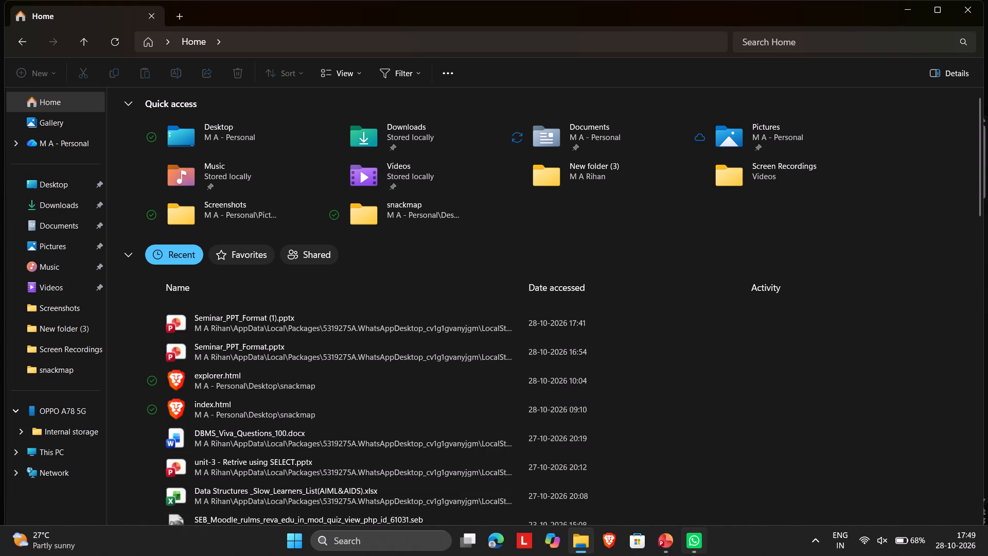
Switch to the Seminar_PPT_Format (1) presentation and check the font formatting of the division text EEE on the title slide.
{"action": "left_click", "coordinate": [713, 480]}
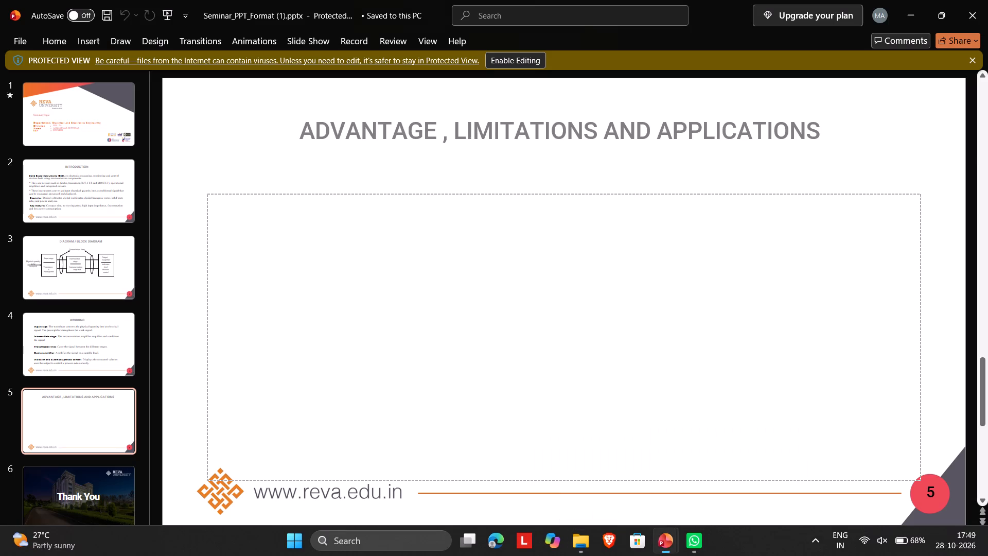
{"action": "left_click", "coordinate": [46, 119]}
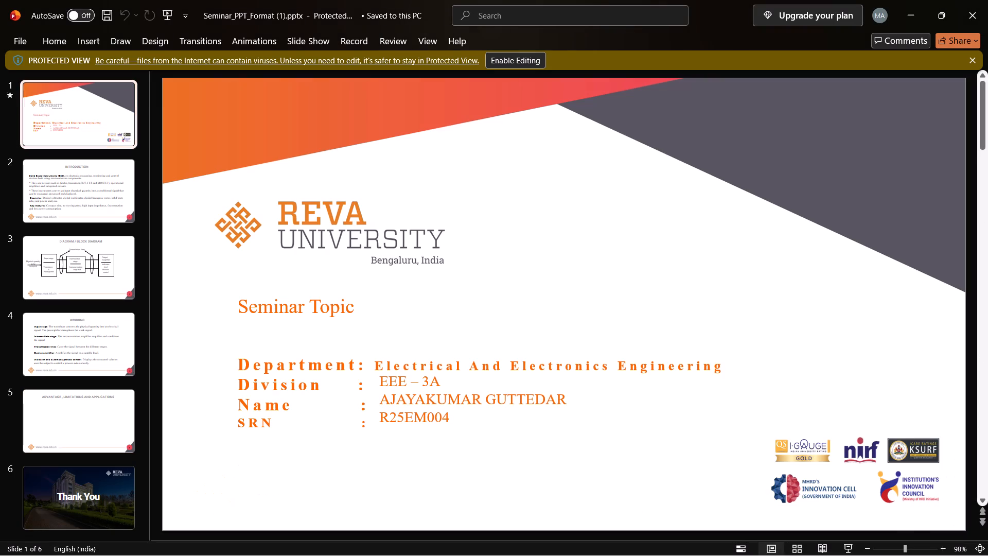
{"action": "double_click", "coordinate": [399, 379]}
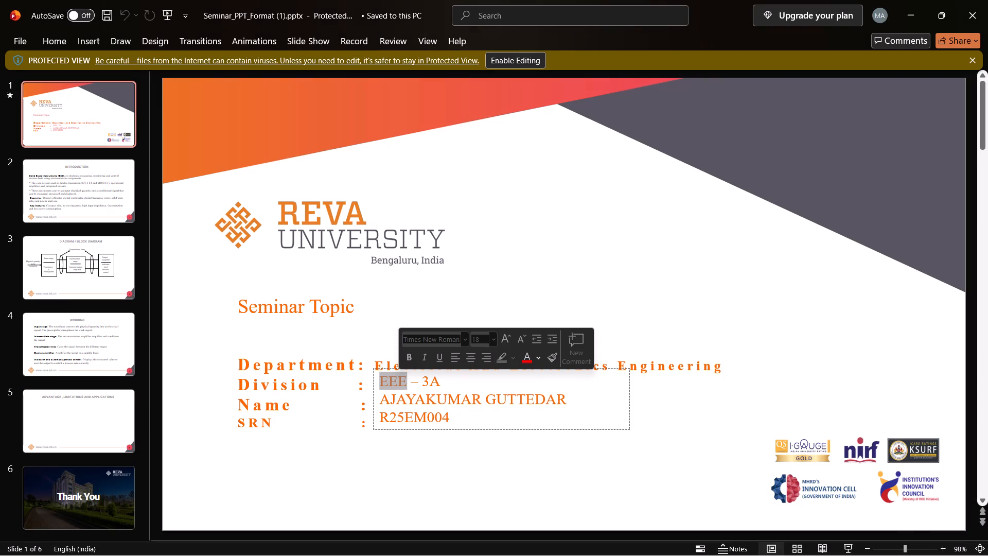
{"action": "left_click", "coordinate": [467, 338]}
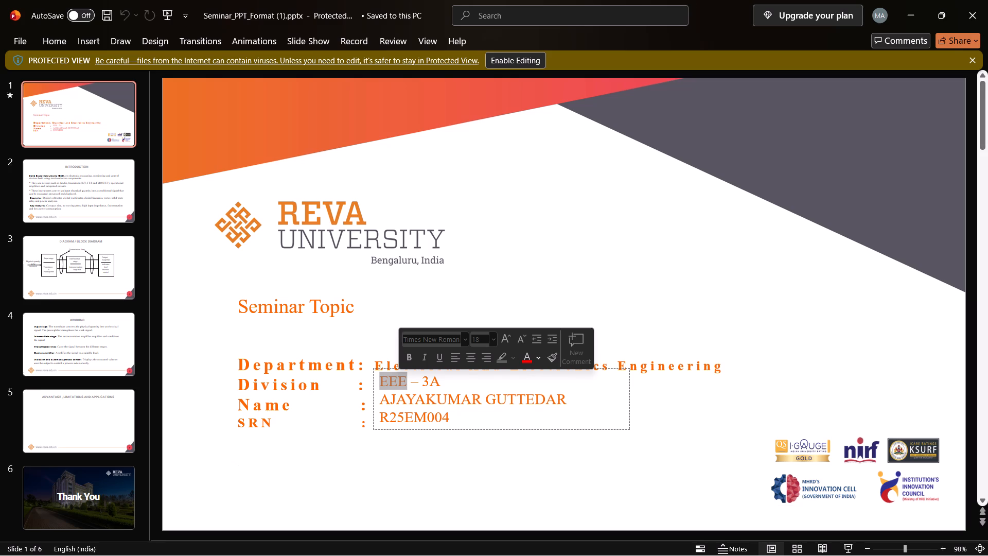
{"action": "double_click", "coordinate": [467, 338]}
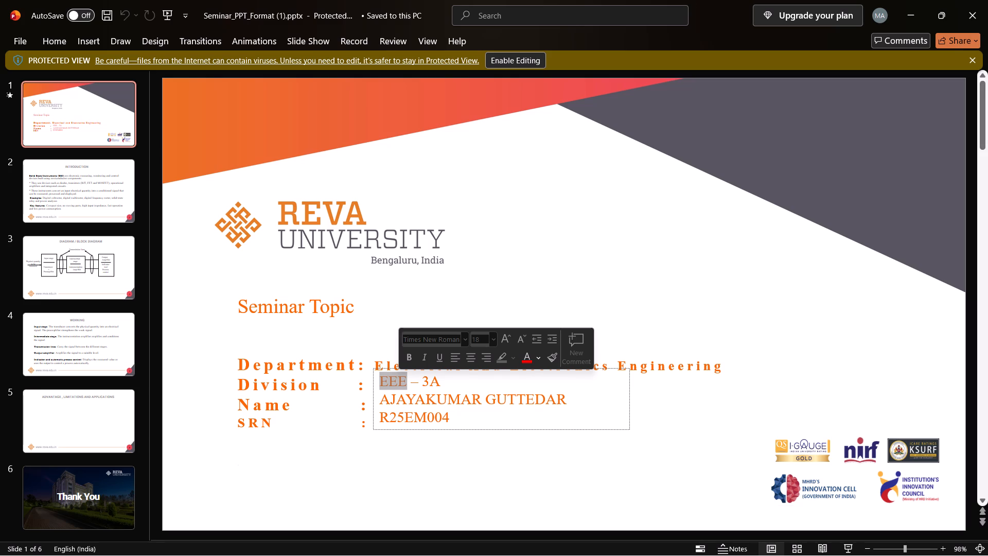
{"action": "left_click", "coordinate": [486, 225]}
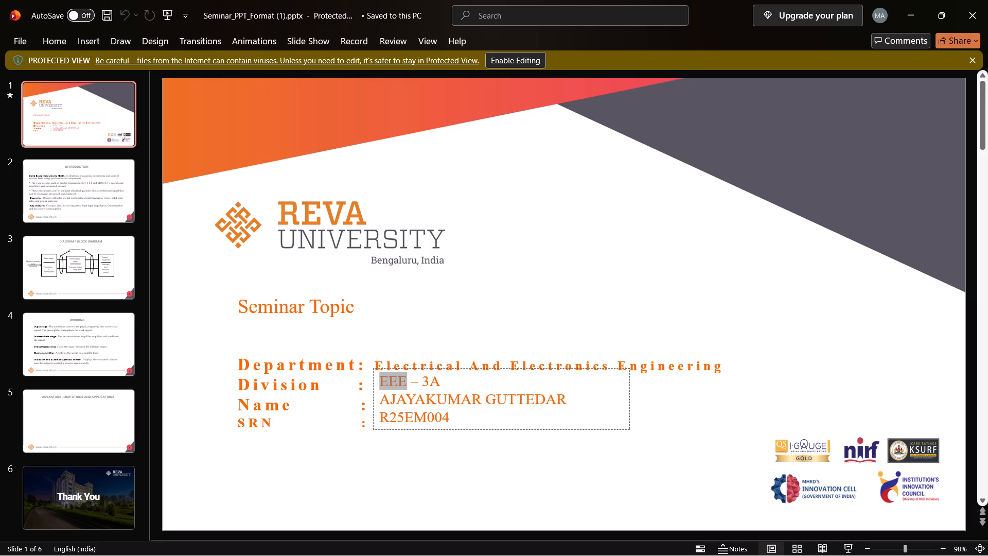
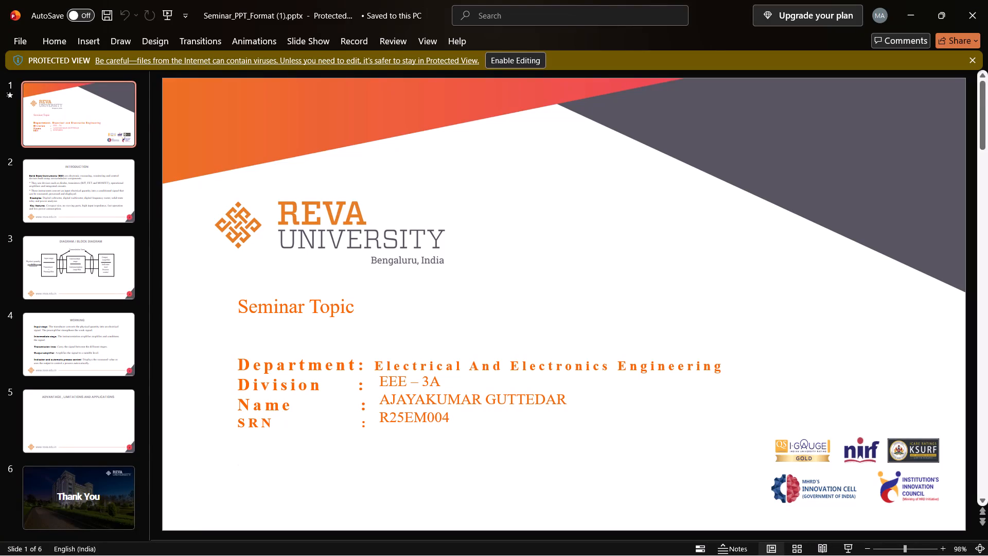
Close the Seminar_PPT_Format (1) presentation and the File Explorer window to return to the Seminar_PPT_Format presentation.
{"action": "left_click", "coordinate": [483, 247]}
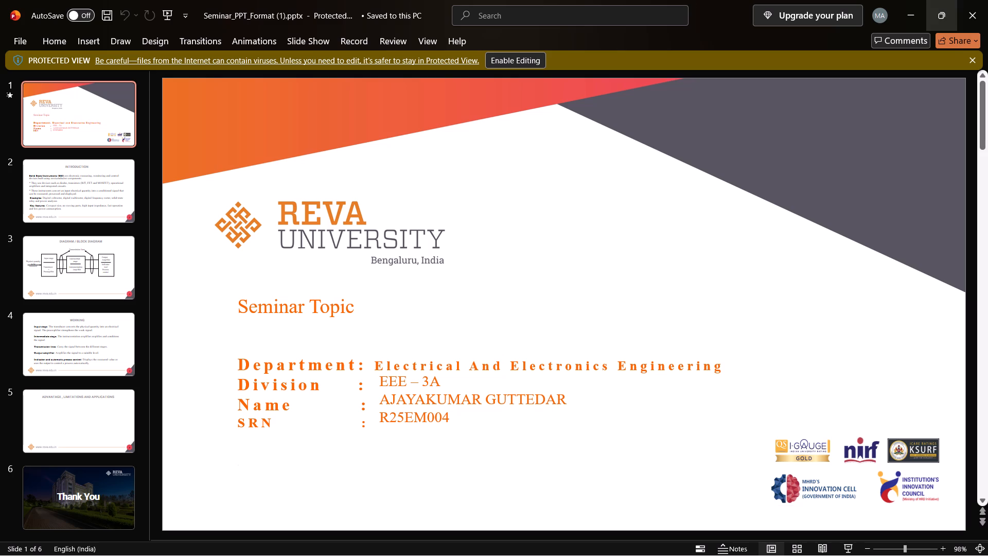
{"action": "left_click", "coordinate": [983, 13]}
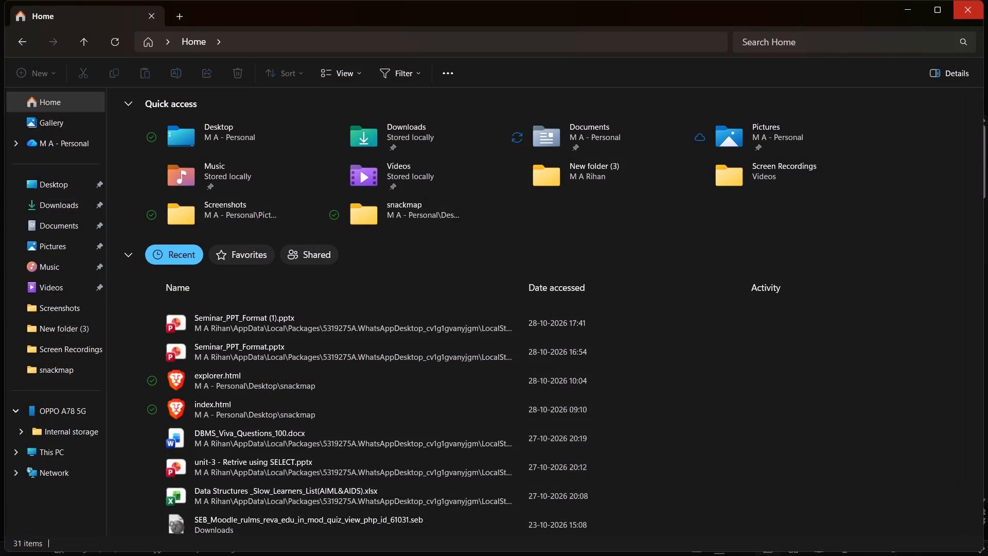
{"action": "left_click", "coordinate": [966, 3]}
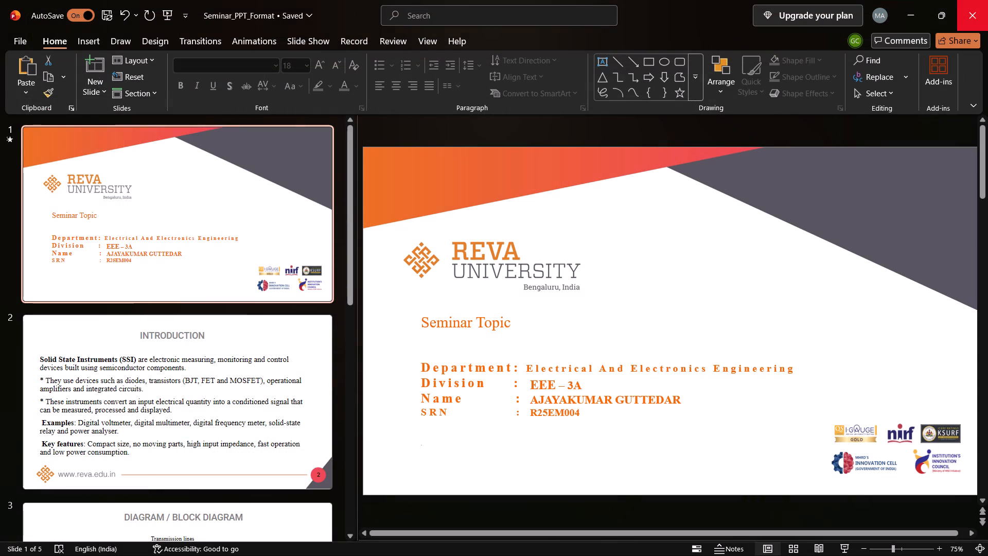
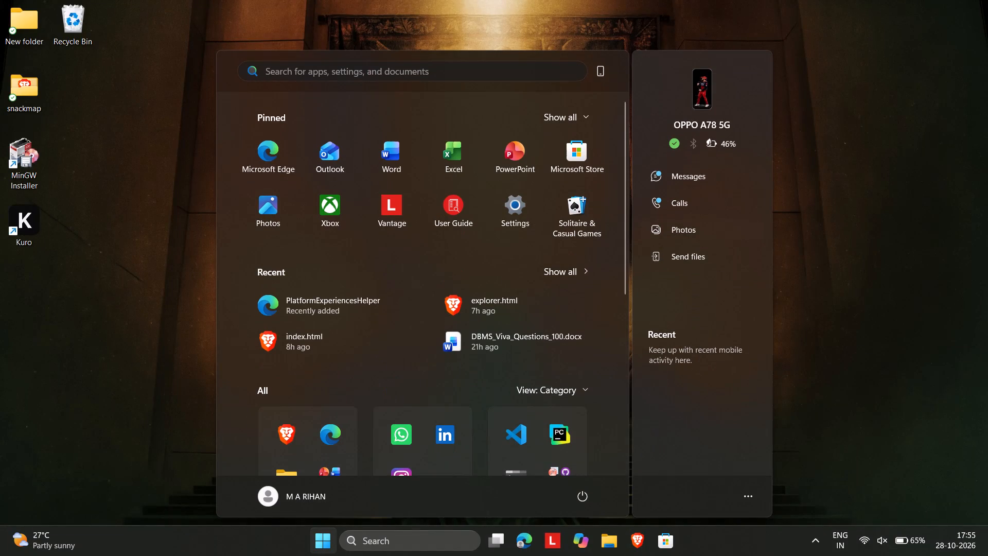
Shut down the computer.
{"action": "left_click", "coordinate": [337, 547]}
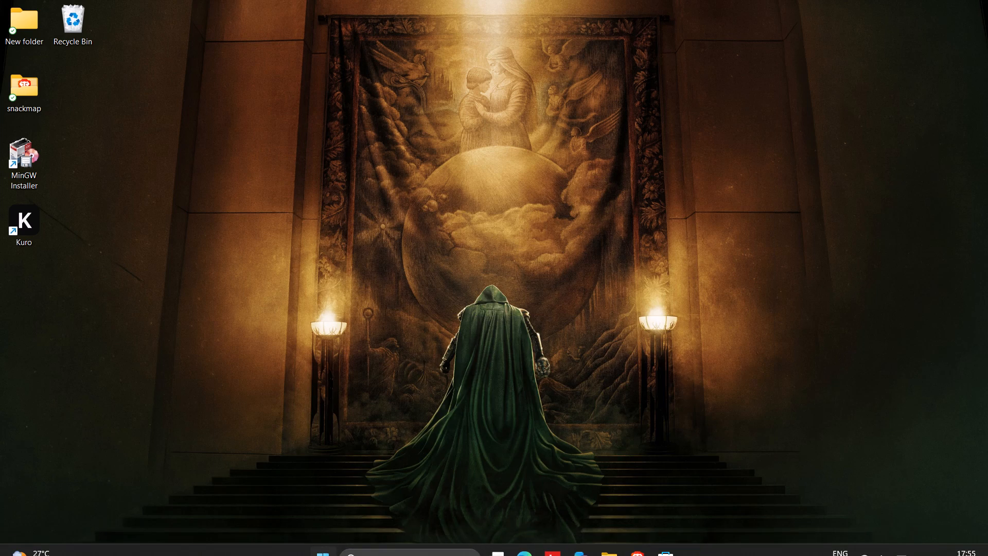
{"action": "left_click", "coordinate": [318, 531]}
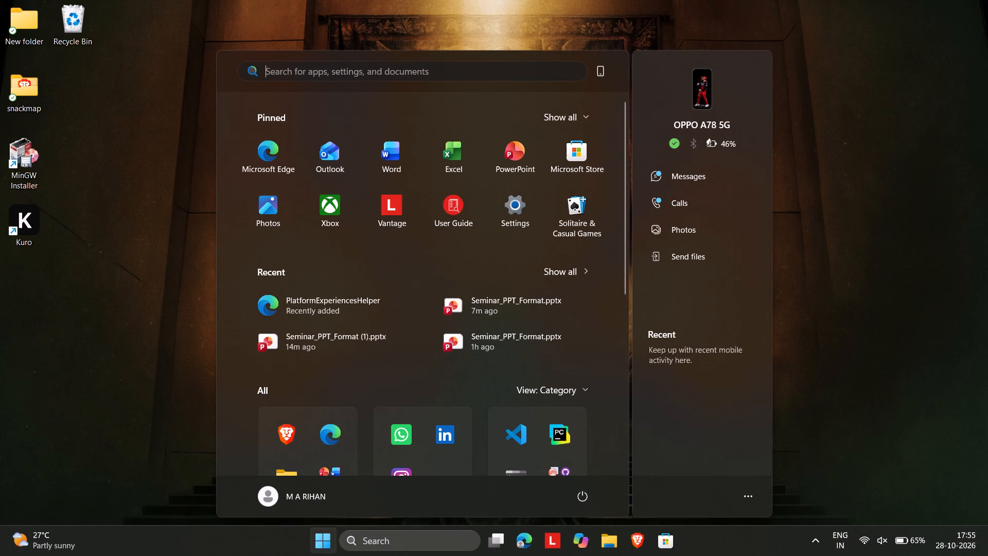
{"action": "left_click", "coordinate": [579, 501]}
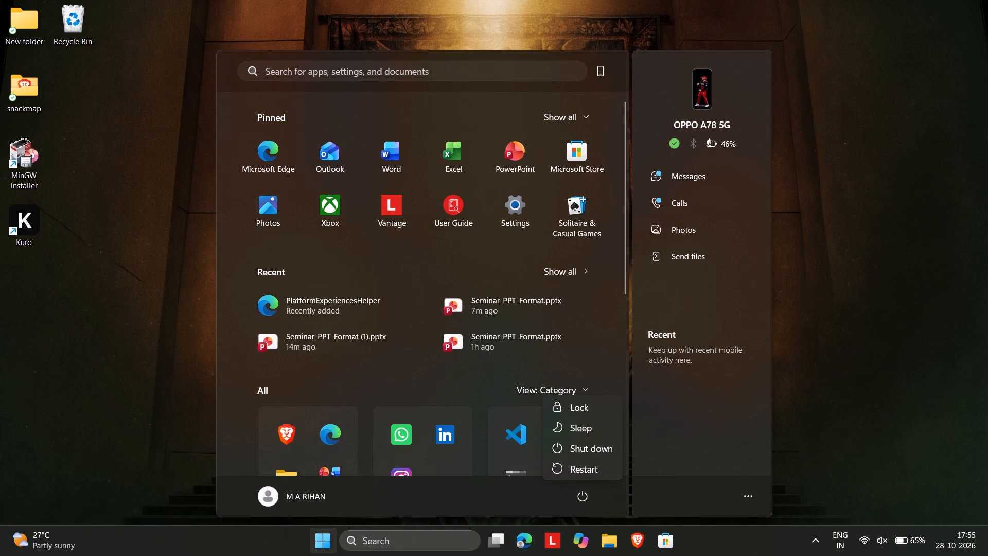
{"action": "left_click", "coordinate": [595, 451]}
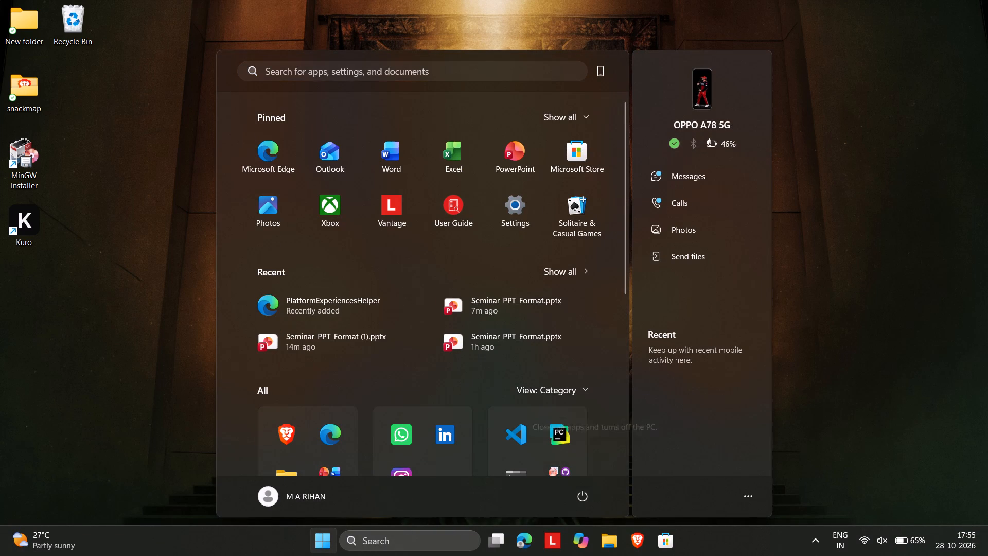